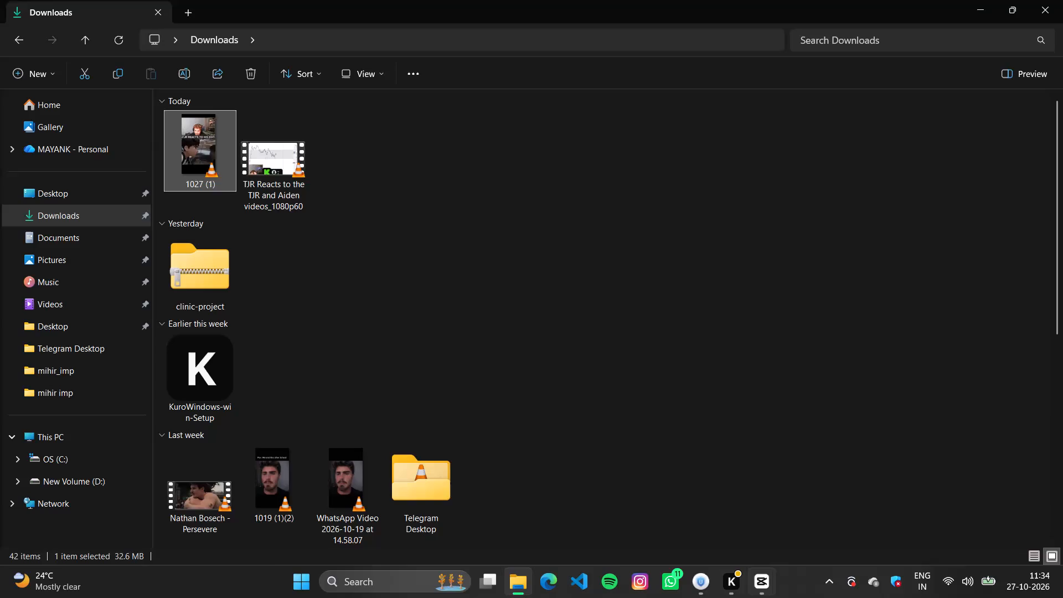
Switch to CapCut, close the open 1027 project and exit the application from its home window.
click(780, 597)
click(762, 581)
click(813, 496)
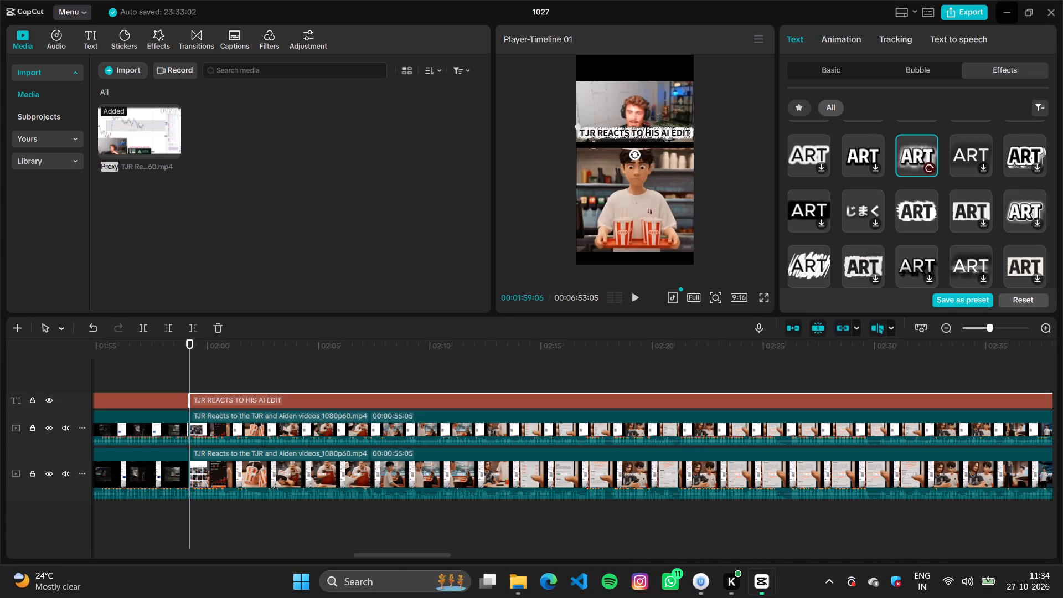
click(1055, 3)
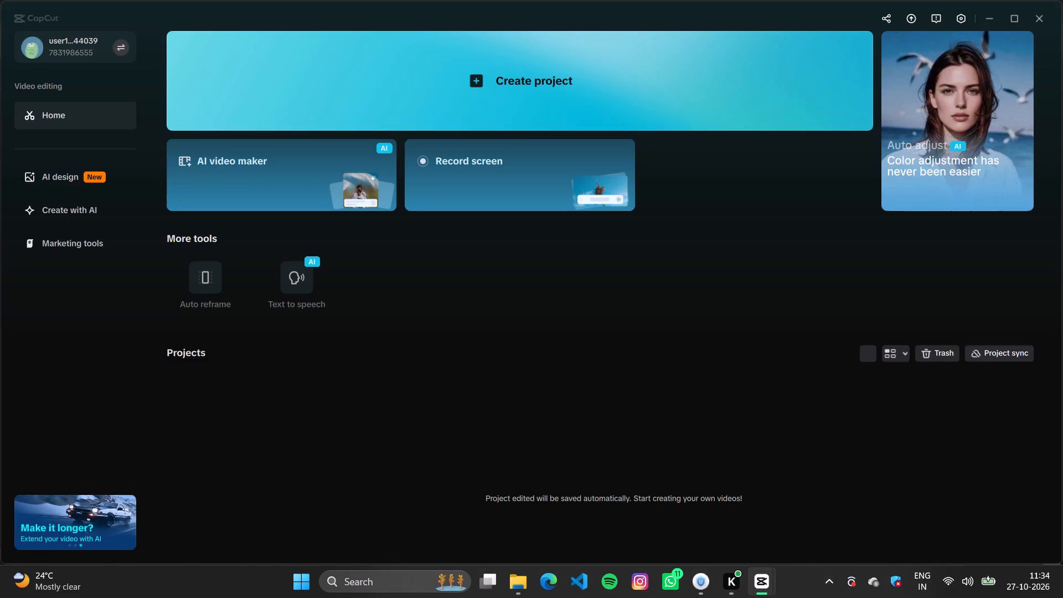
click(1038, 17)
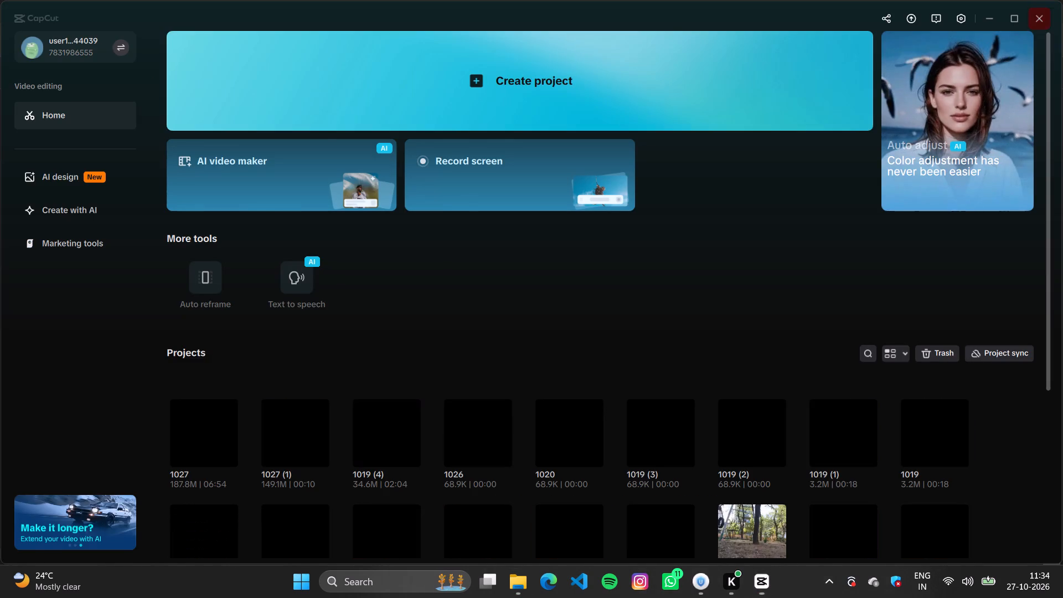
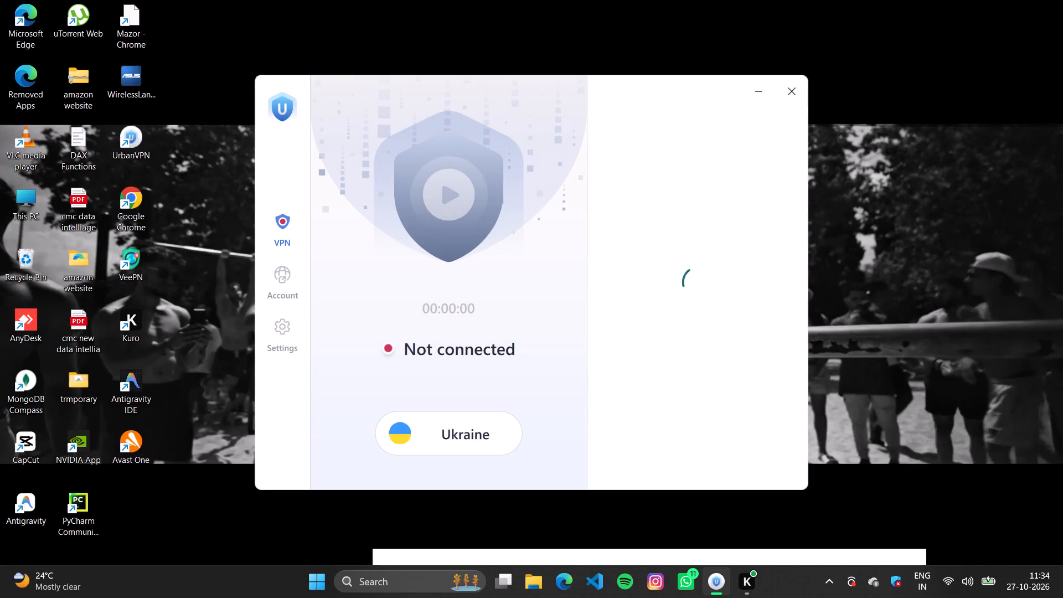
Close the UrbanVPN window and relaunch UrbanVPN from the desktop.
click(796, 98)
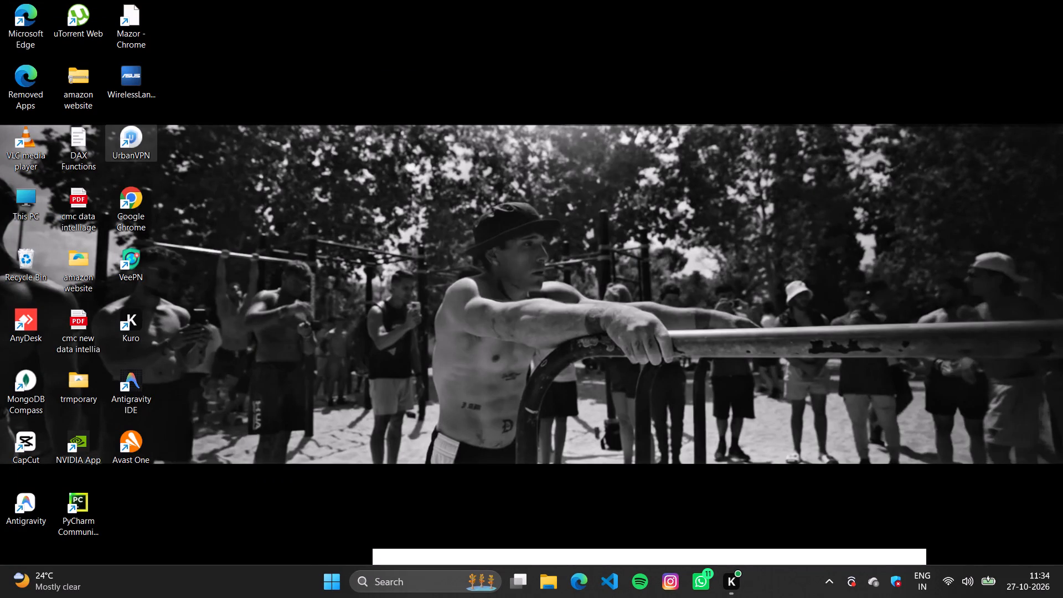
double_click(150, 143)
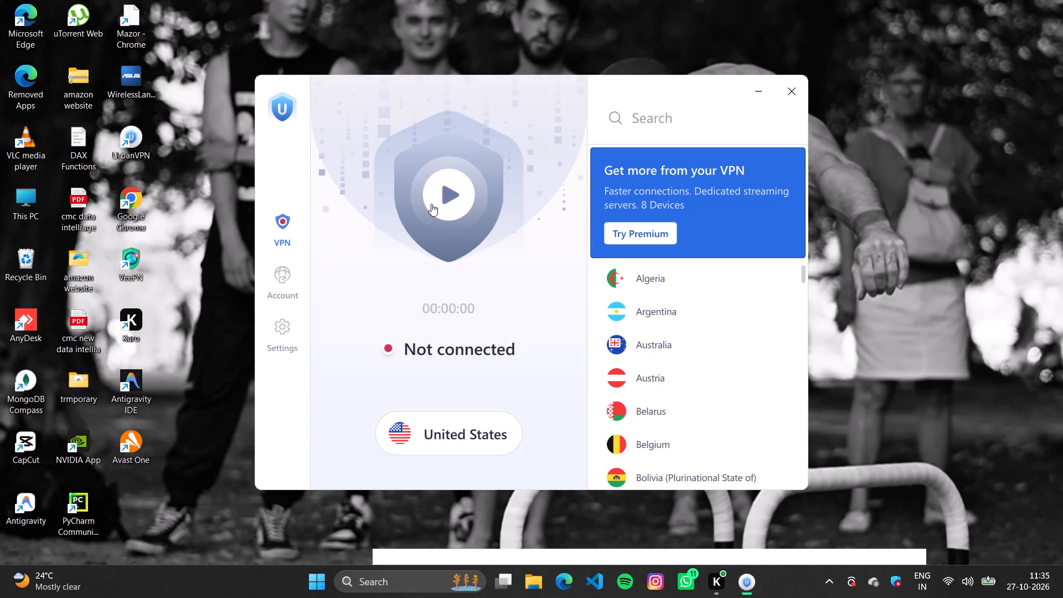
Search the VPN server locations for UKRAINE and choose Ukraine as the connection location.
click(667, 125)
text(UKRA)
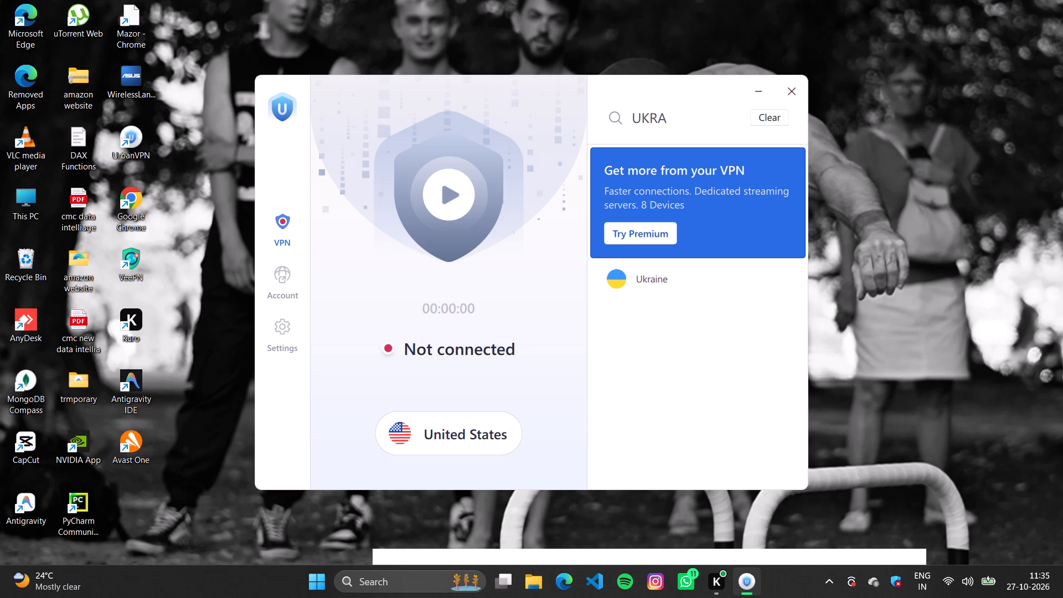
text(INE)
key(Return)
click(658, 280)
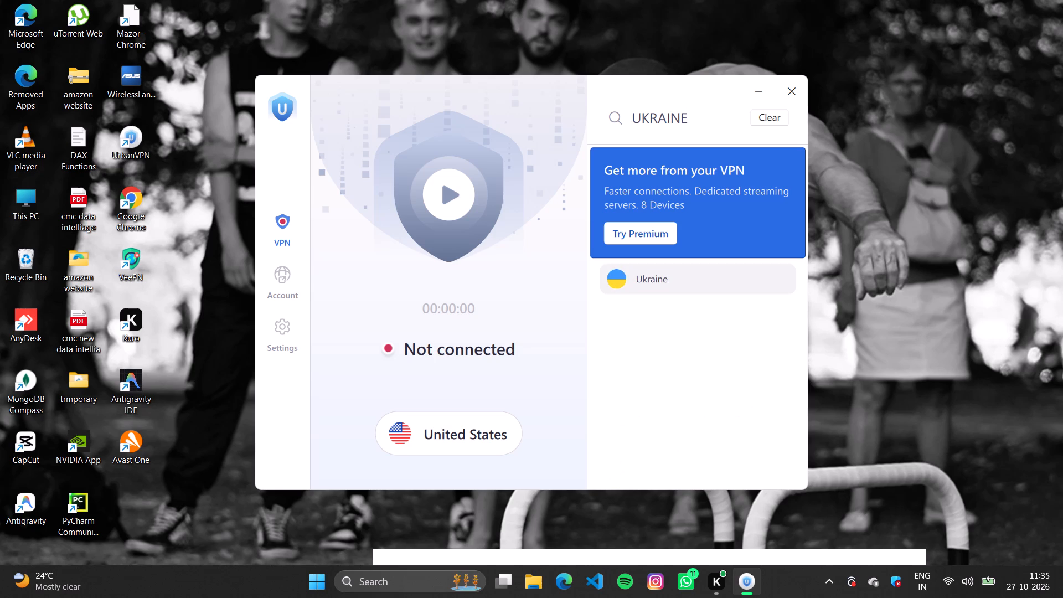
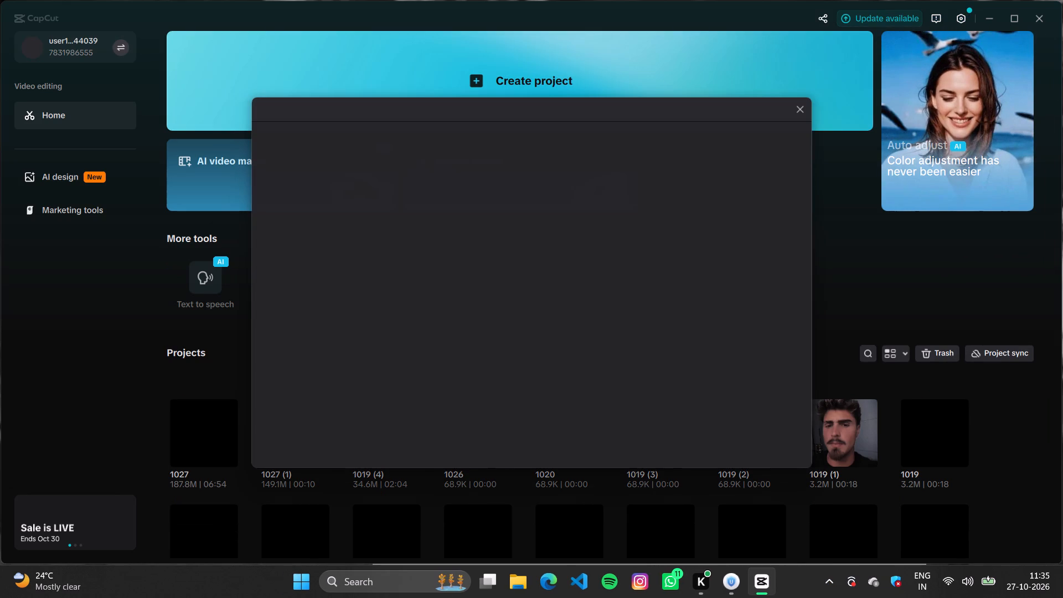
Close the blank pop-up dialog covering the CapCut home screen.
click(792, 104)
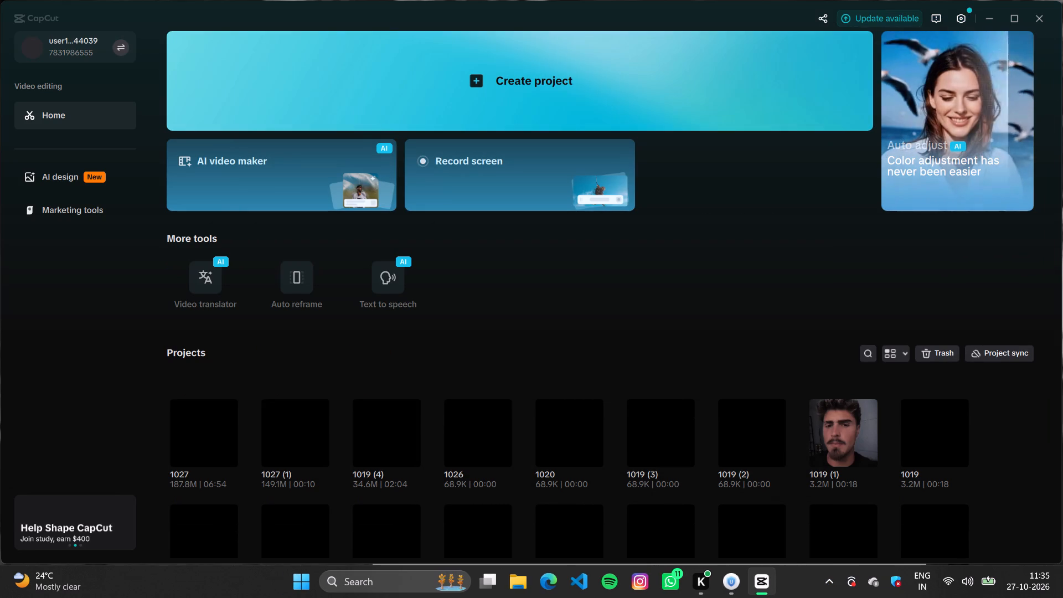
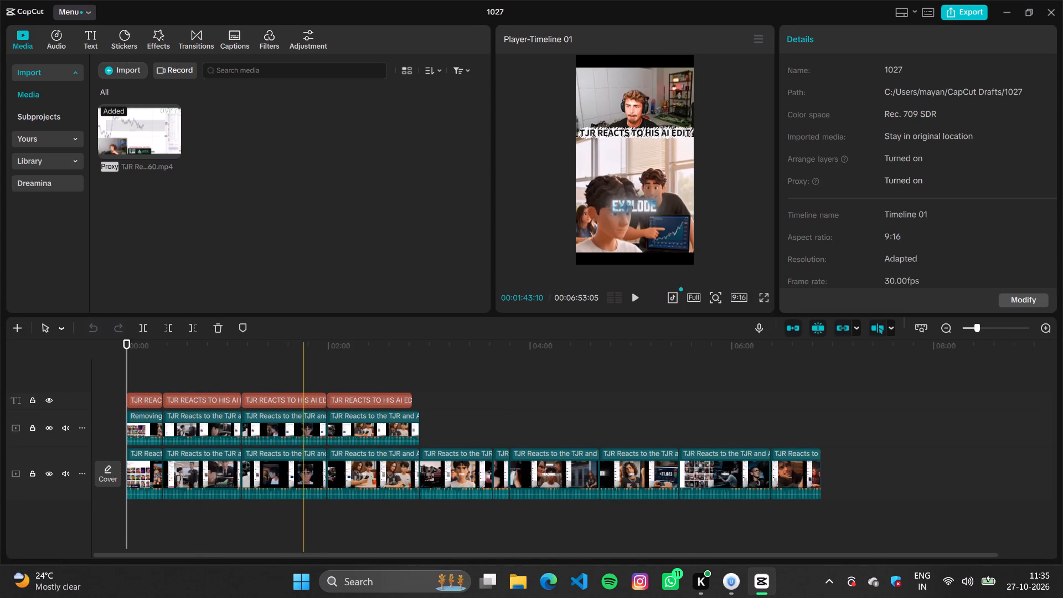
Extend the last "TJR REACTS TO HIS AI EDIT" title to the end of the overlay clip beneath it.
ctrl+scroll(411, 373, up, 12)
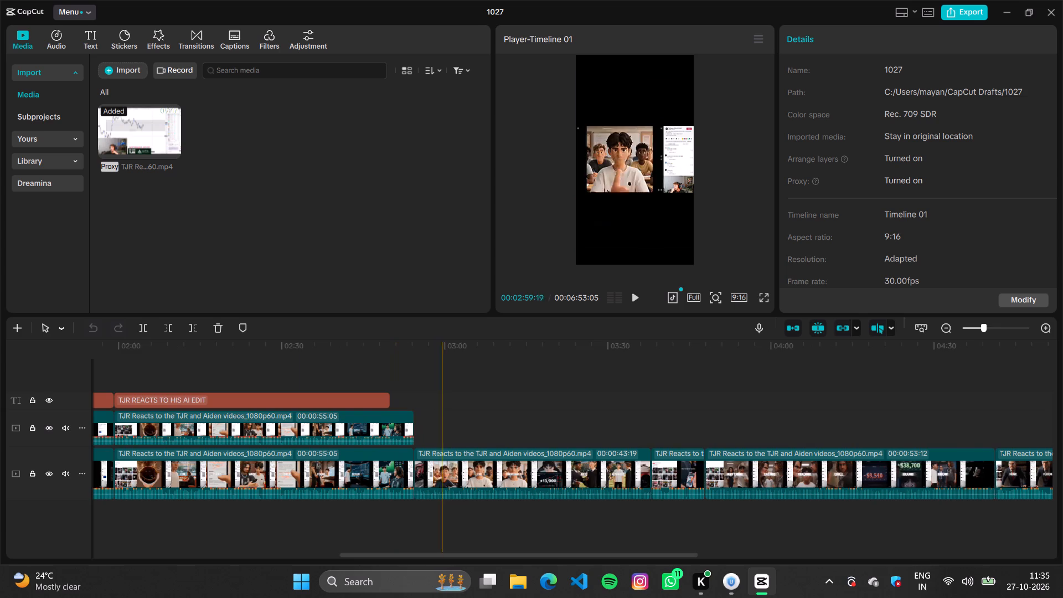
ctrl+scroll(438, 396, up, 5)
click(358, 395)
click(326, 397)
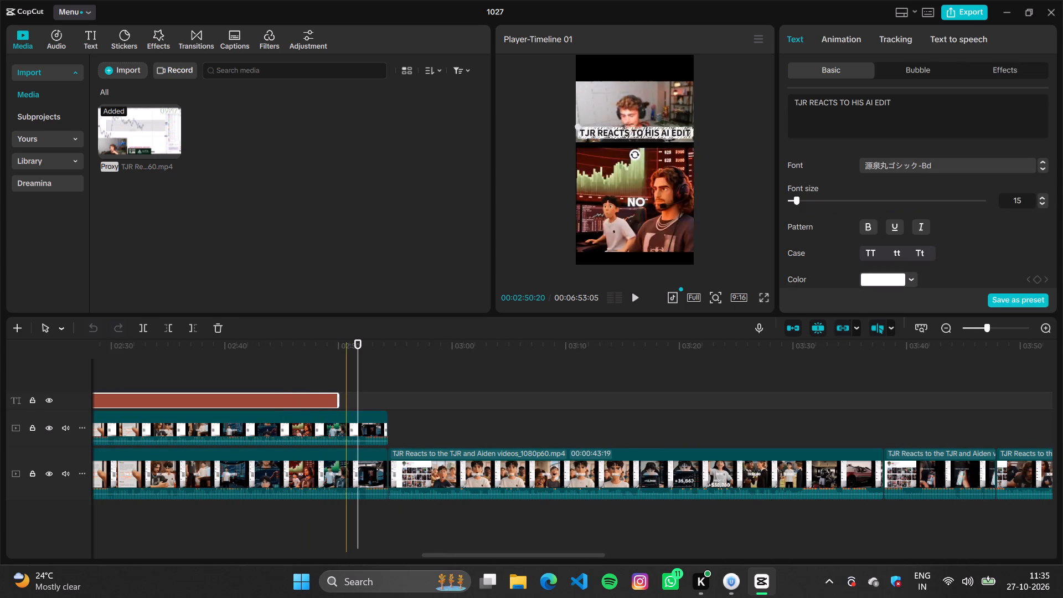
drag(334, 401, 384, 405)
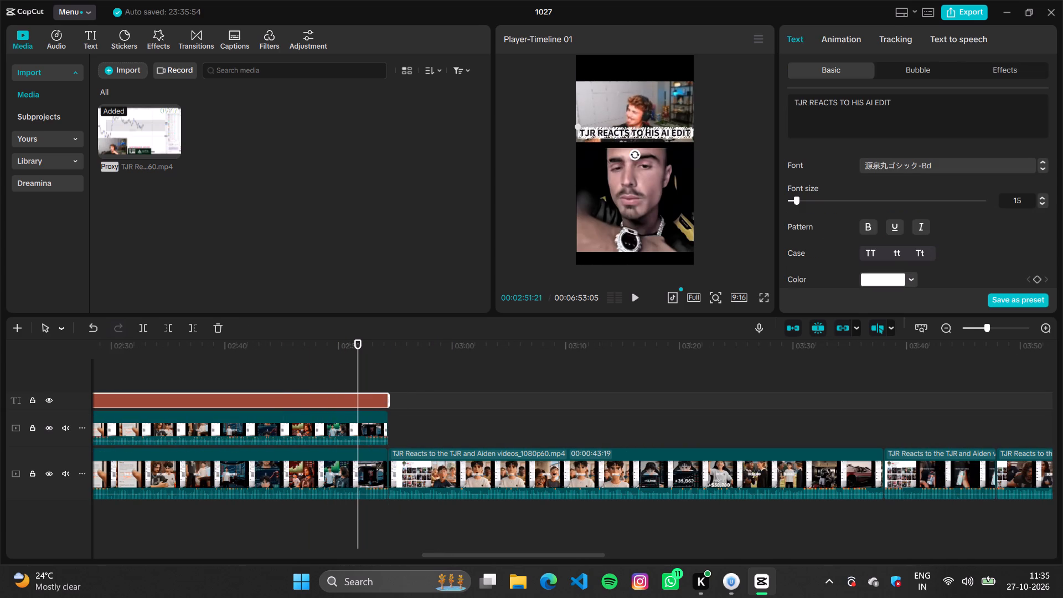
Move the last title slightly down in the frame, centred over the seam between the webcam and the AI video.
drag(641, 133, 640, 141)
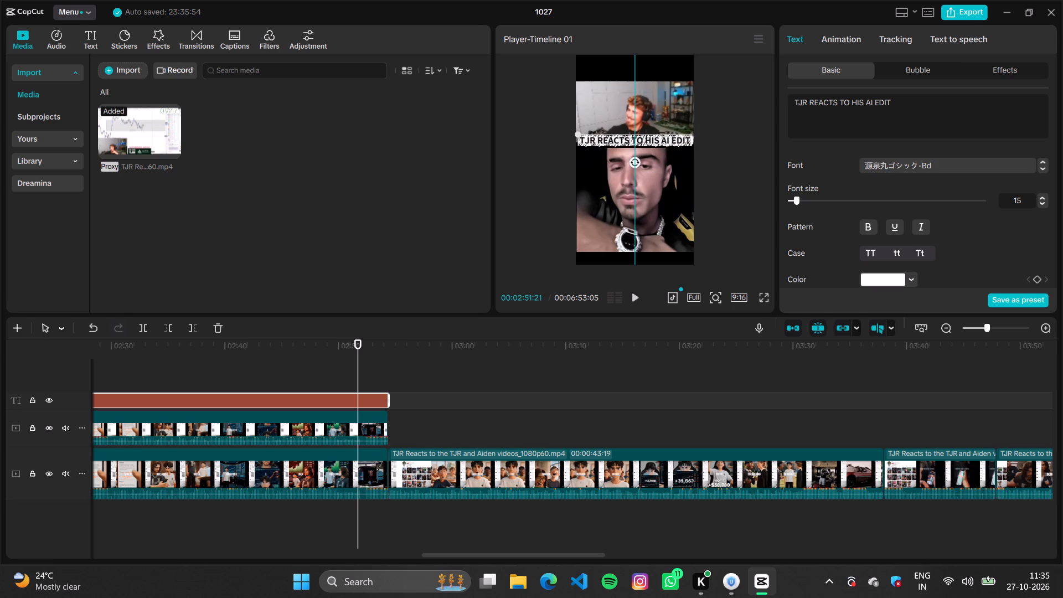
drag(640, 141, 640, 140)
Apply the text effect with black lettering on a rough white outline to the last "TJR REACTS TO HIS AI EDIT" title.
drag(354, 367, 568, 442)
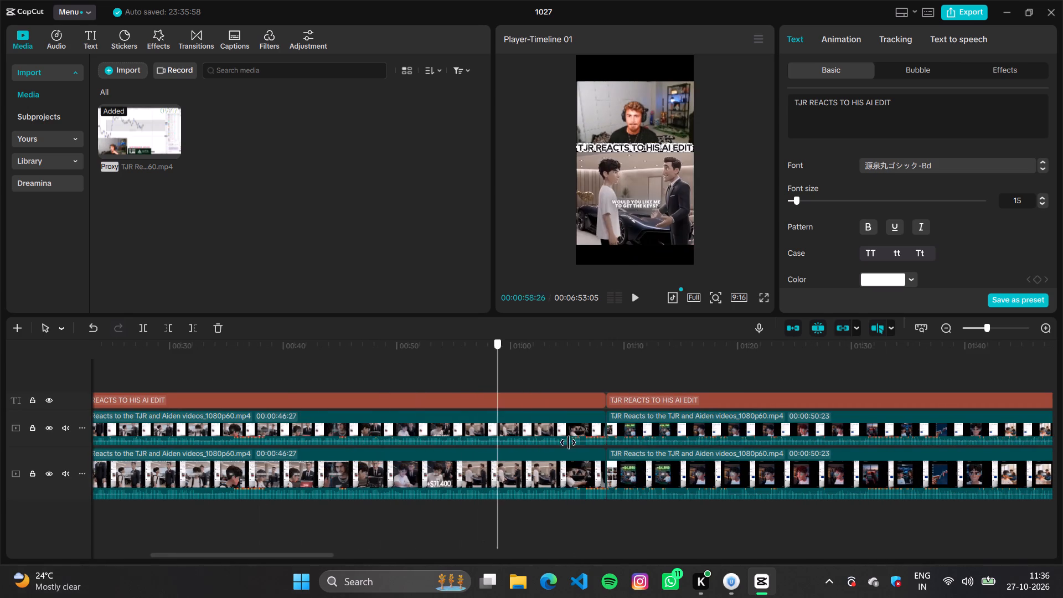
drag(568, 442, 664, 466)
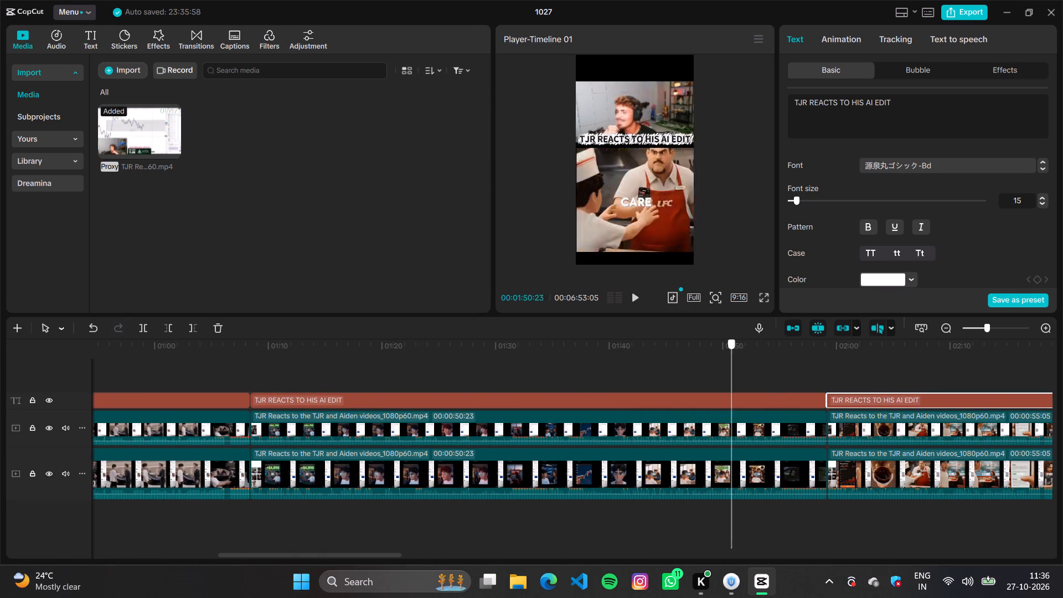
drag(664, 466, 785, 476)
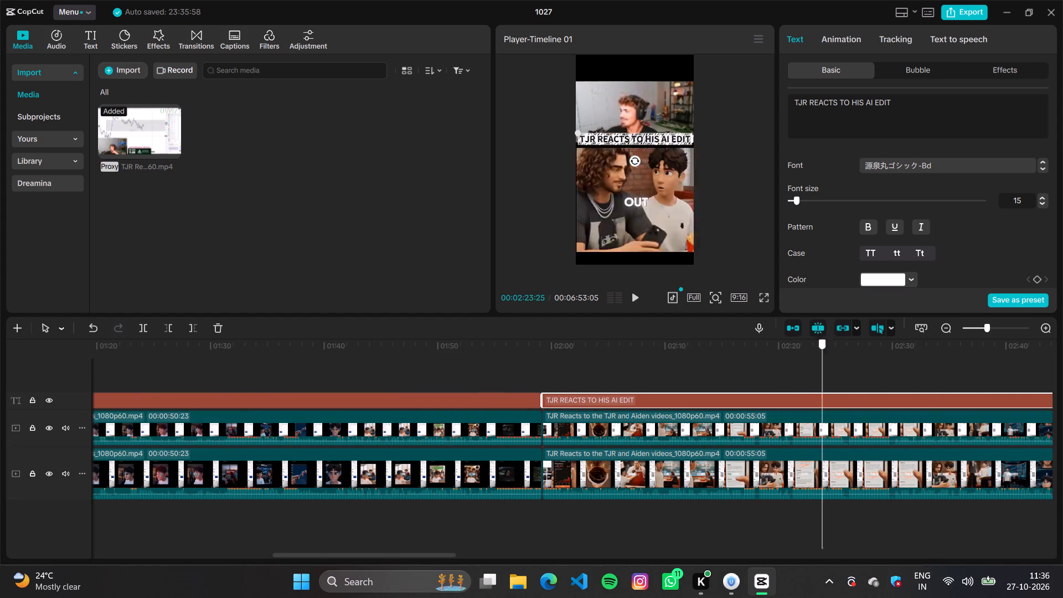
drag(785, 476, 687, 485)
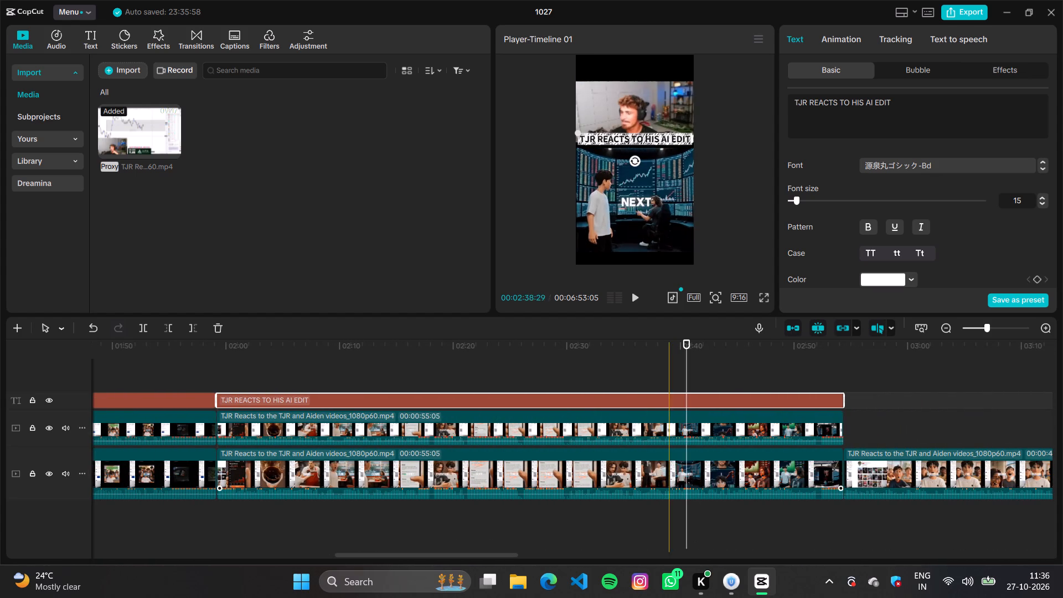
click(991, 71)
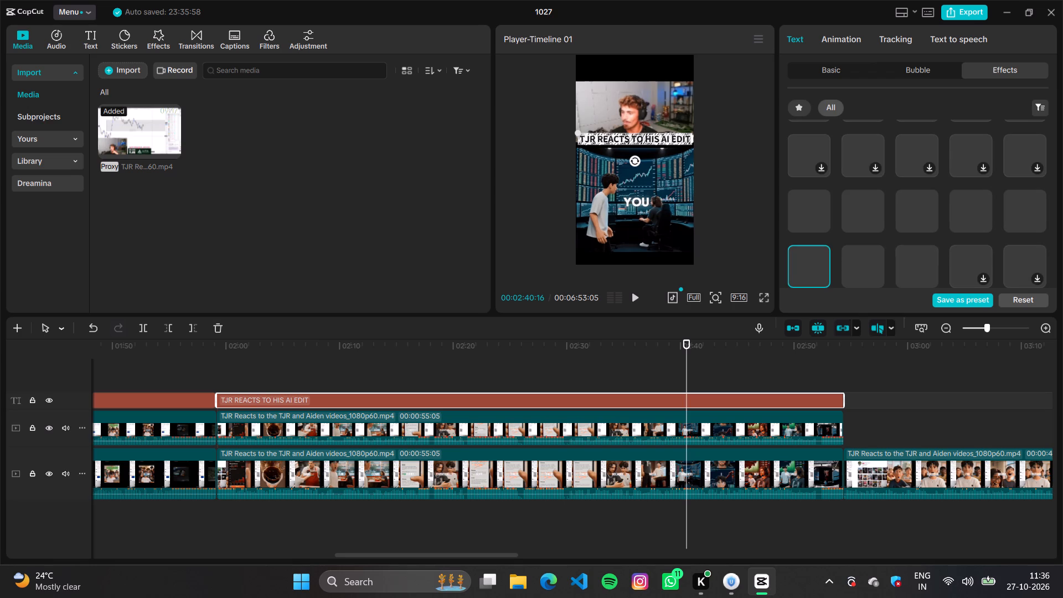
scroll(911, 220, down, 9)
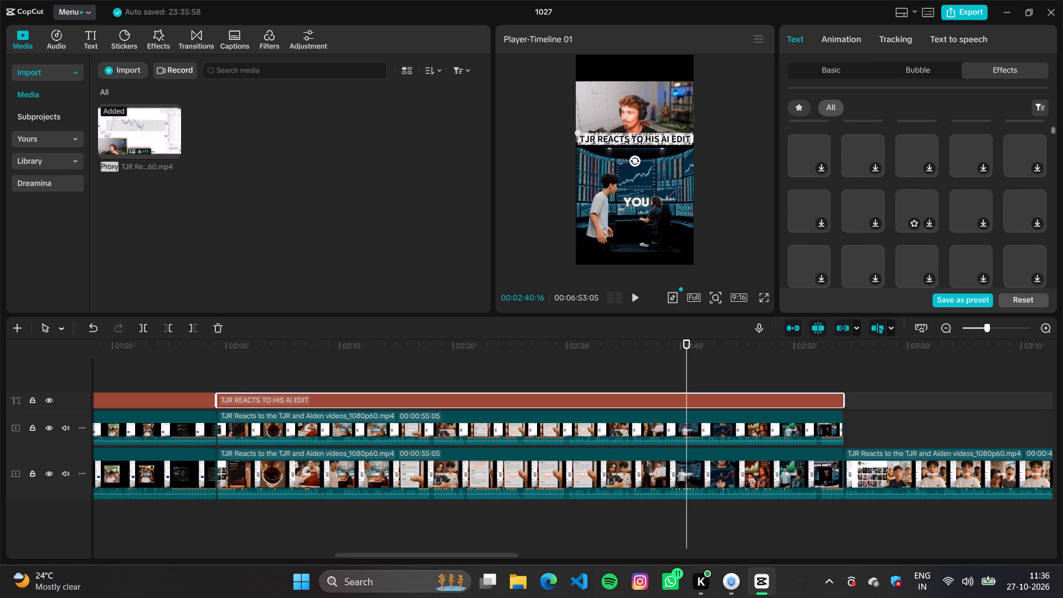
scroll(911, 220, up, 6)
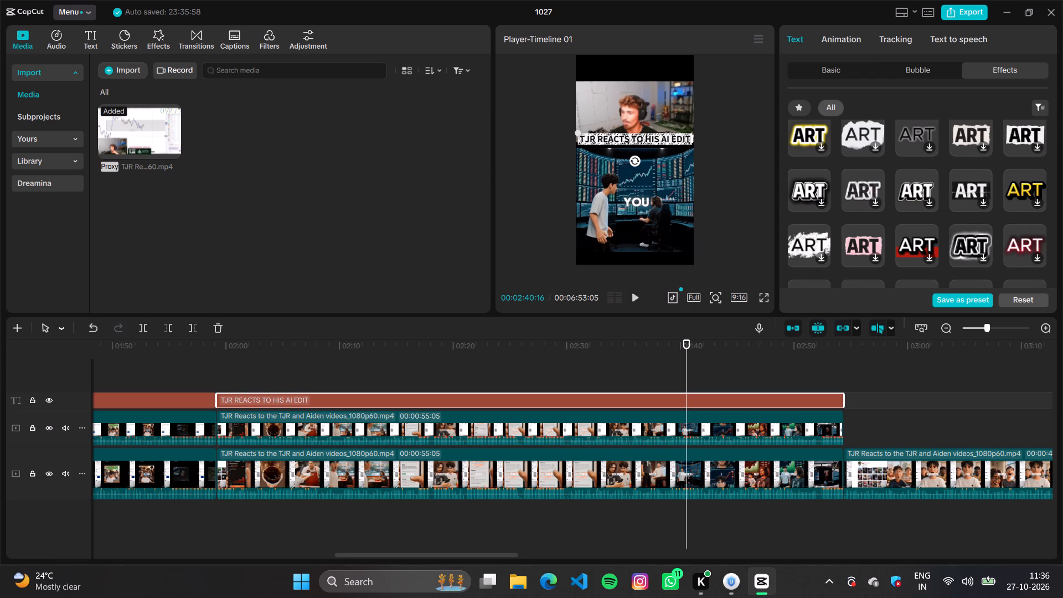
scroll(920, 204, down, 5)
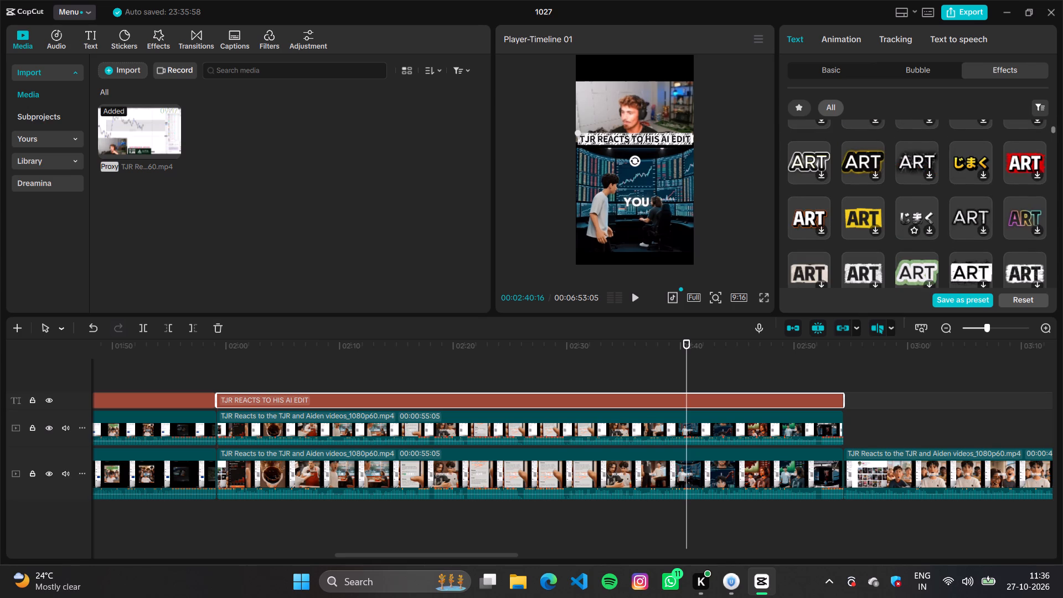
scroll(910, 229, down, 1)
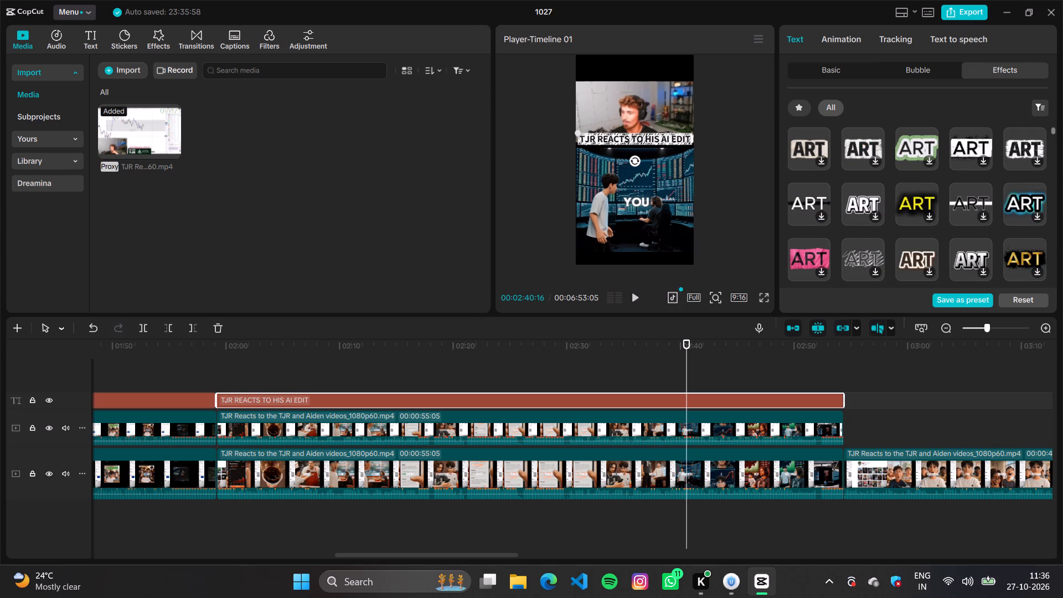
click(874, 159)
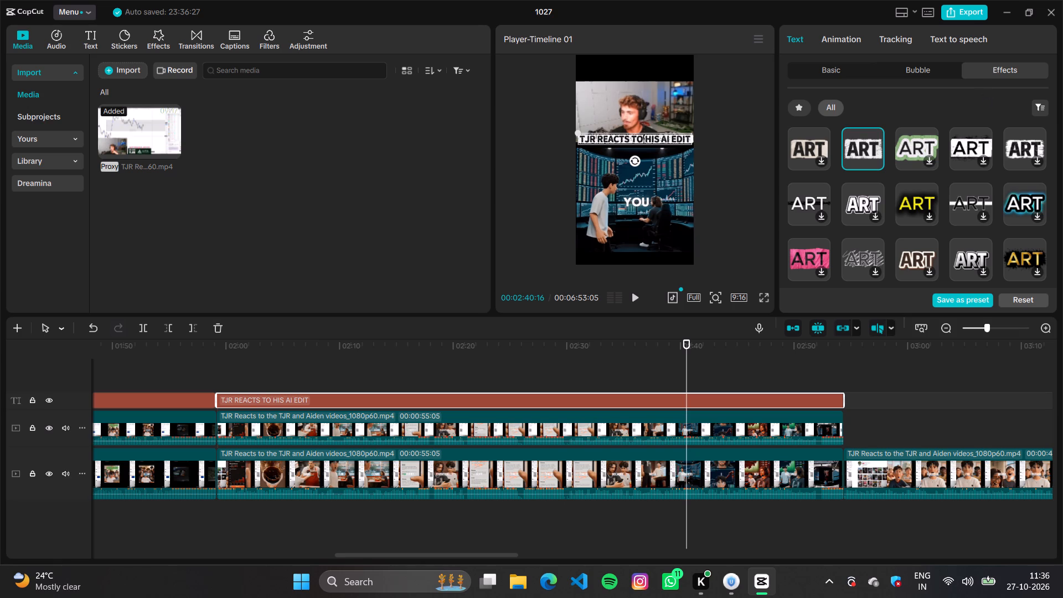
Copy the 00:00:43:19 main-track clip and paste it as an overlay directly above itself, starting at 00:02:54:11.
click(843, 385)
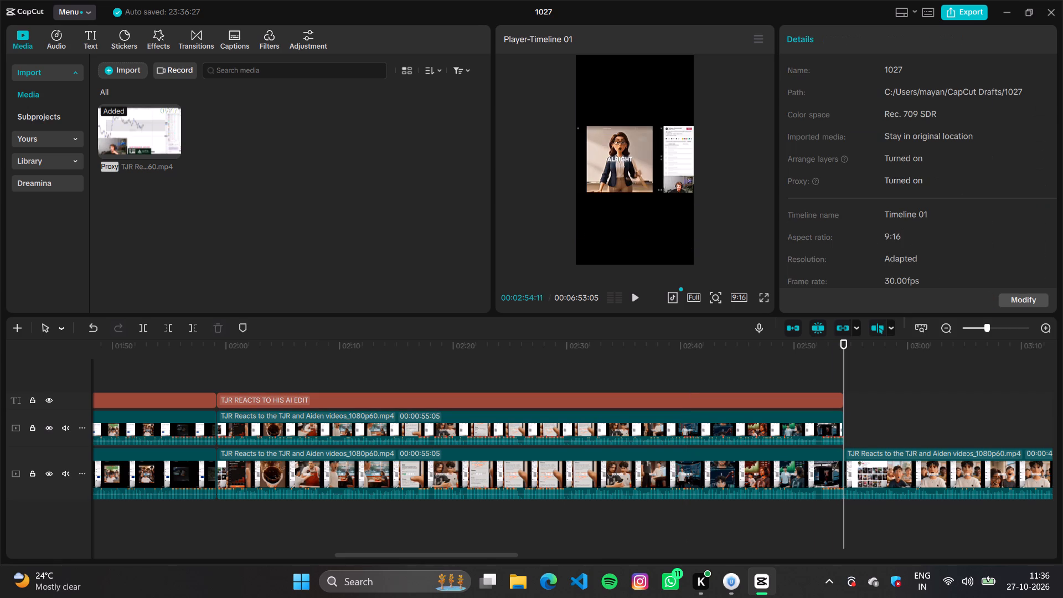
click(863, 459)
right_click(863, 457)
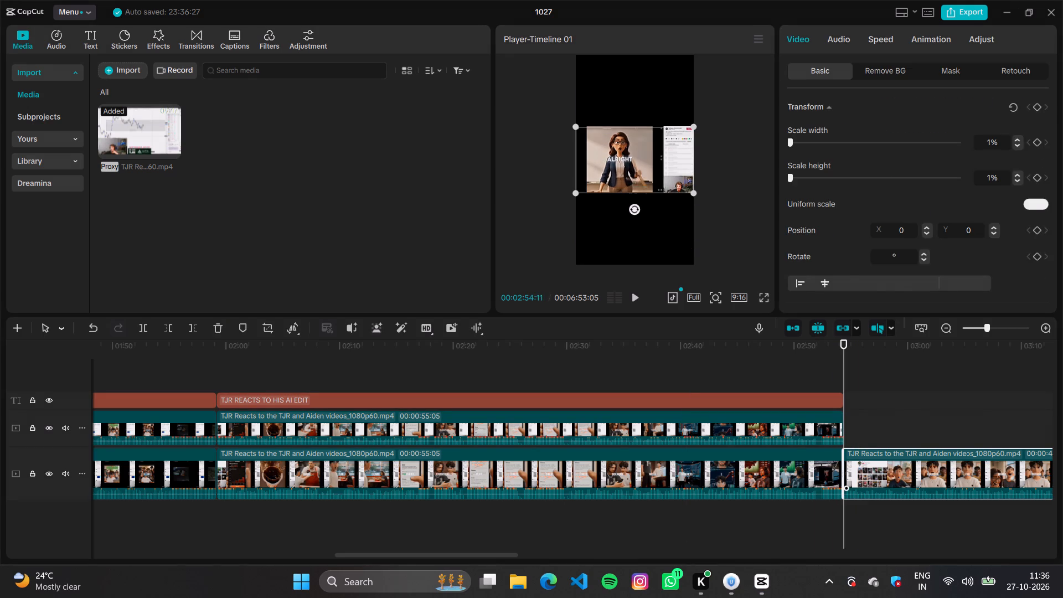
click(947, 64)
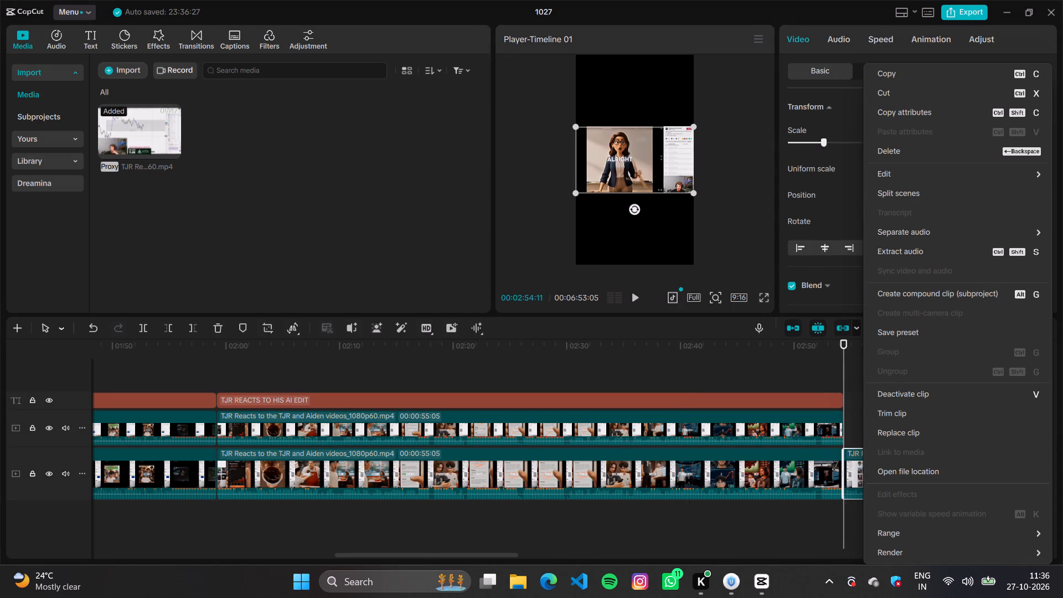
click(939, 75)
right_click(881, 432)
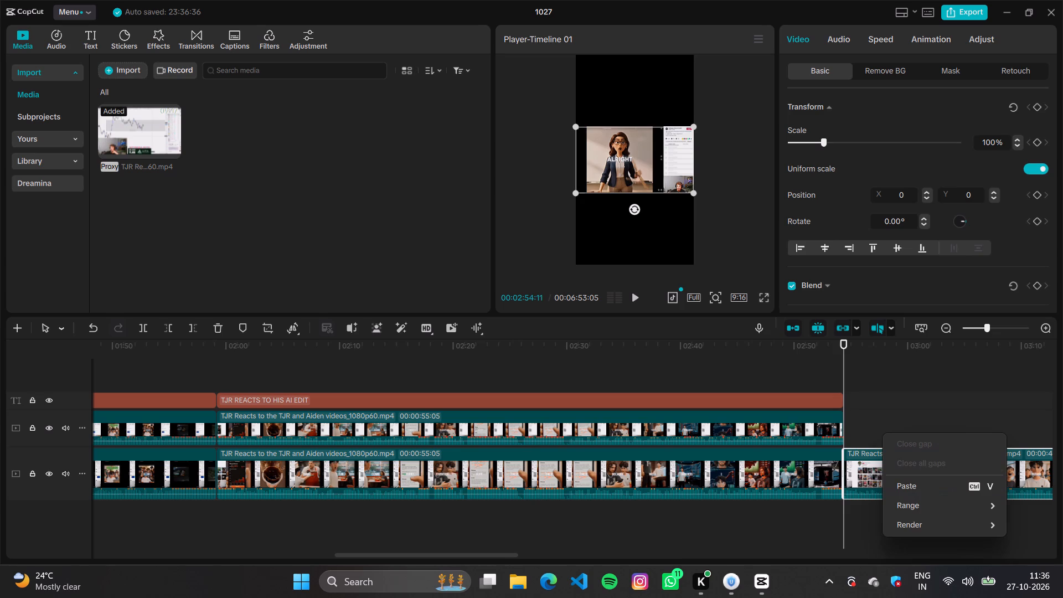
click(912, 496)
Crop the pasted overlay clip to the streamer's webcam picture in the bottom corner of the source frame.
right_click(877, 419)
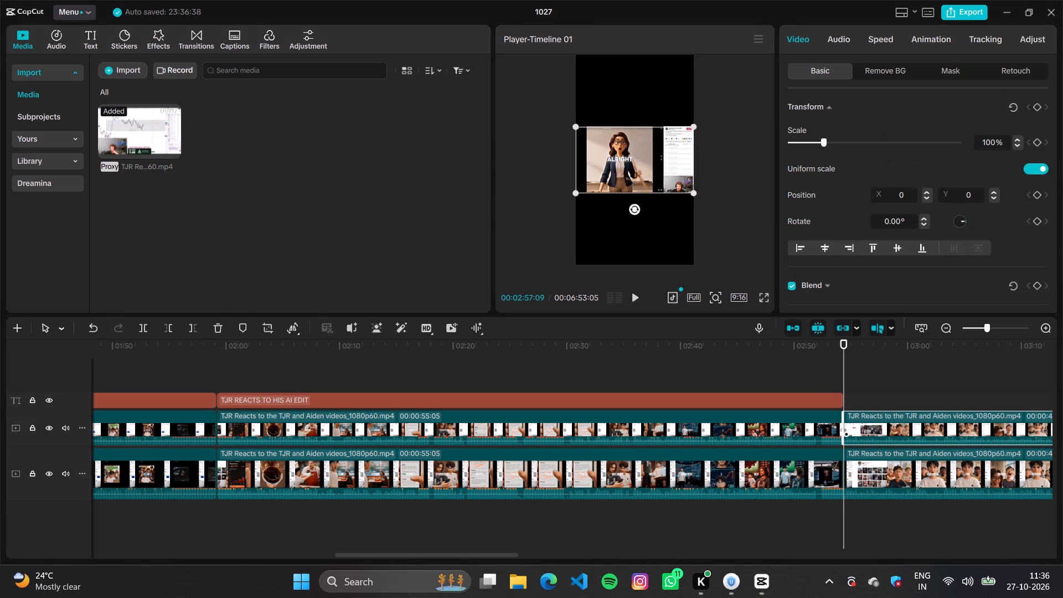
click(286, 362)
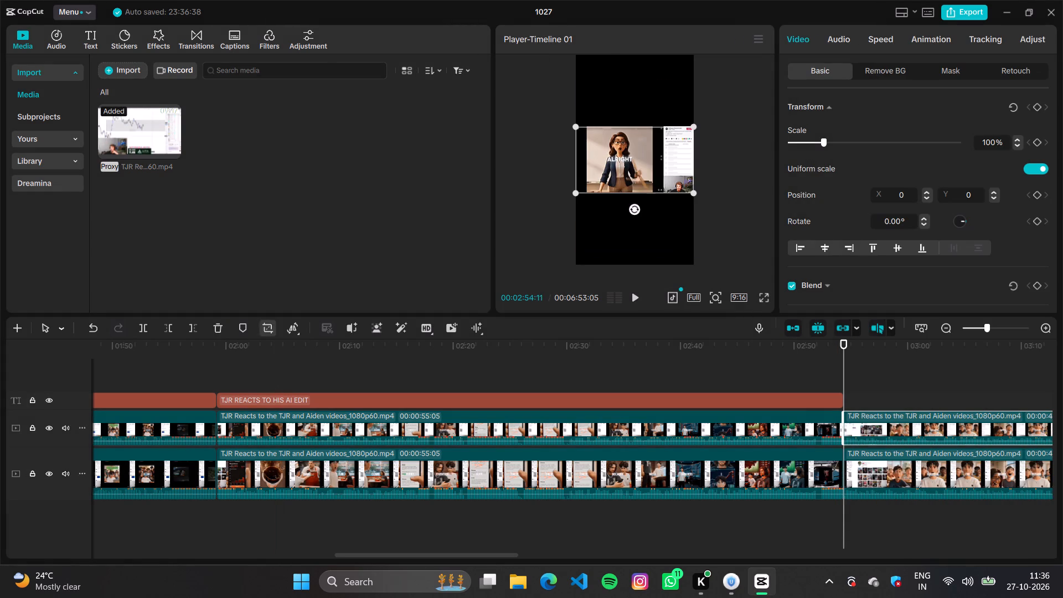
click(266, 324)
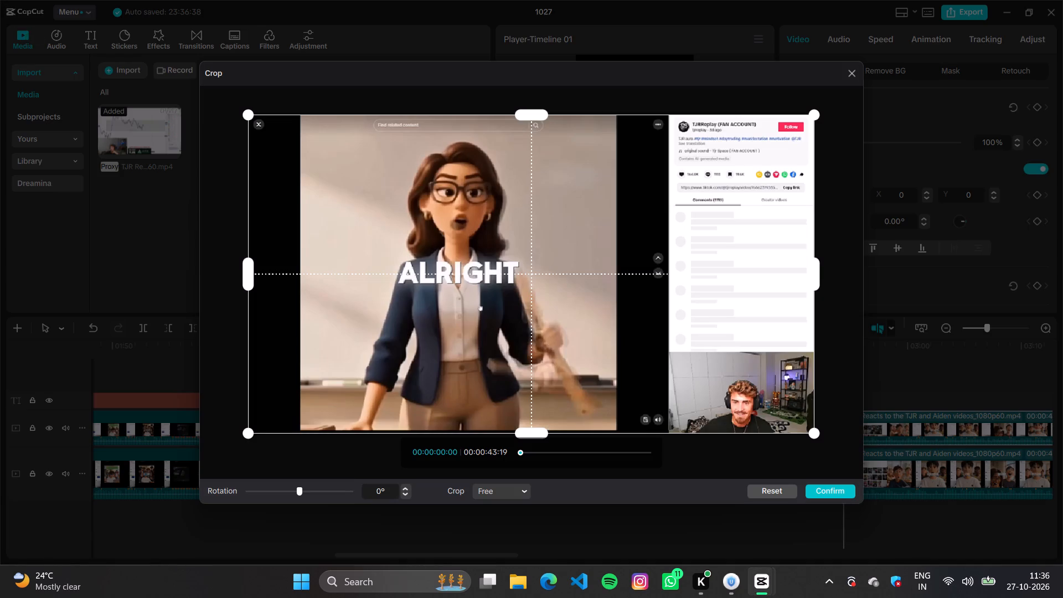
drag(248, 110, 679, 365)
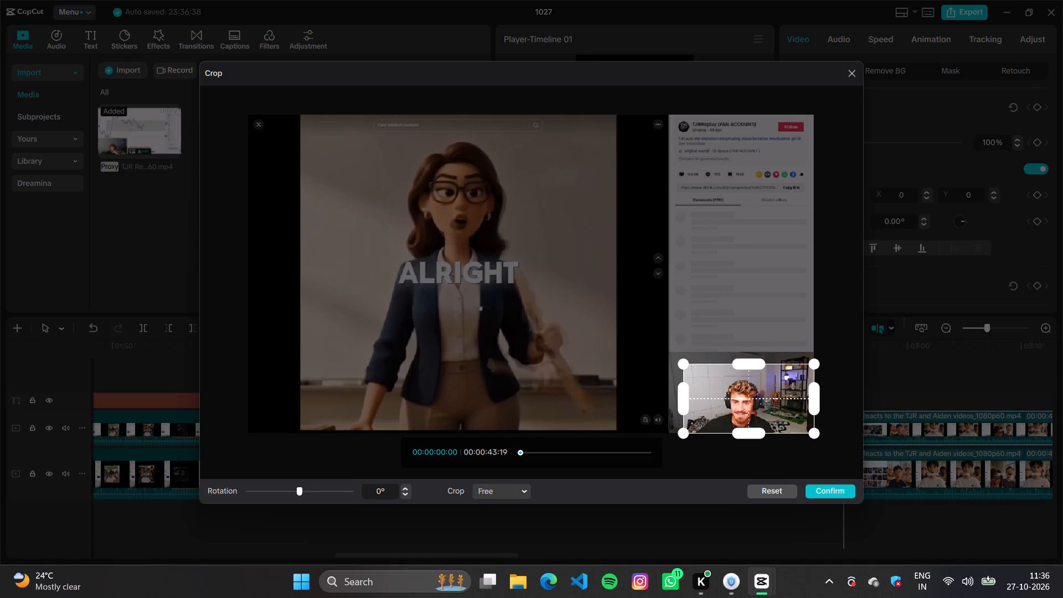
drag(679, 365, 674, 352)
drag(813, 385, 805, 381)
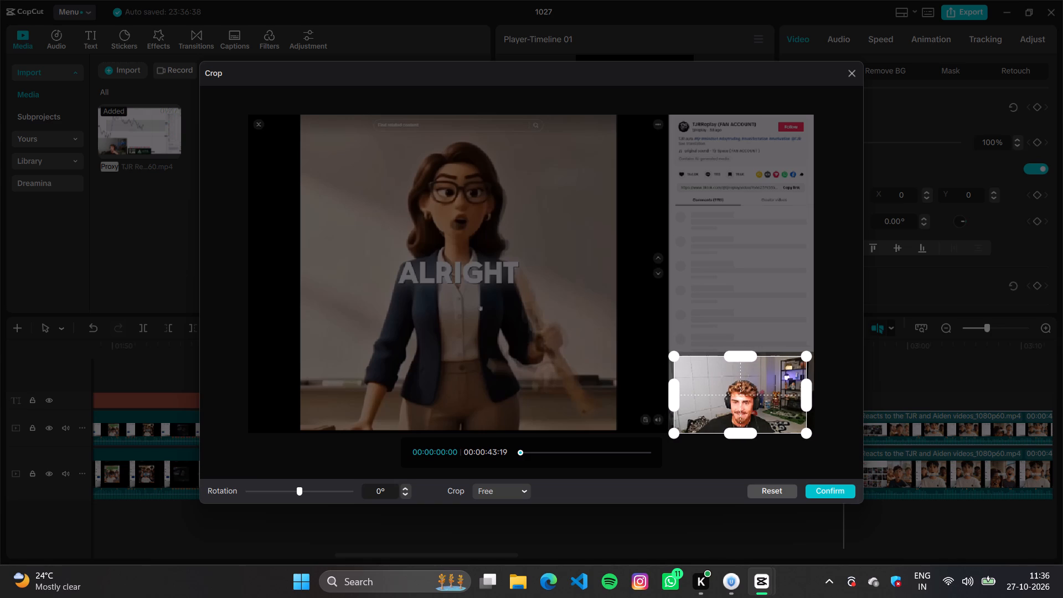
click(843, 495)
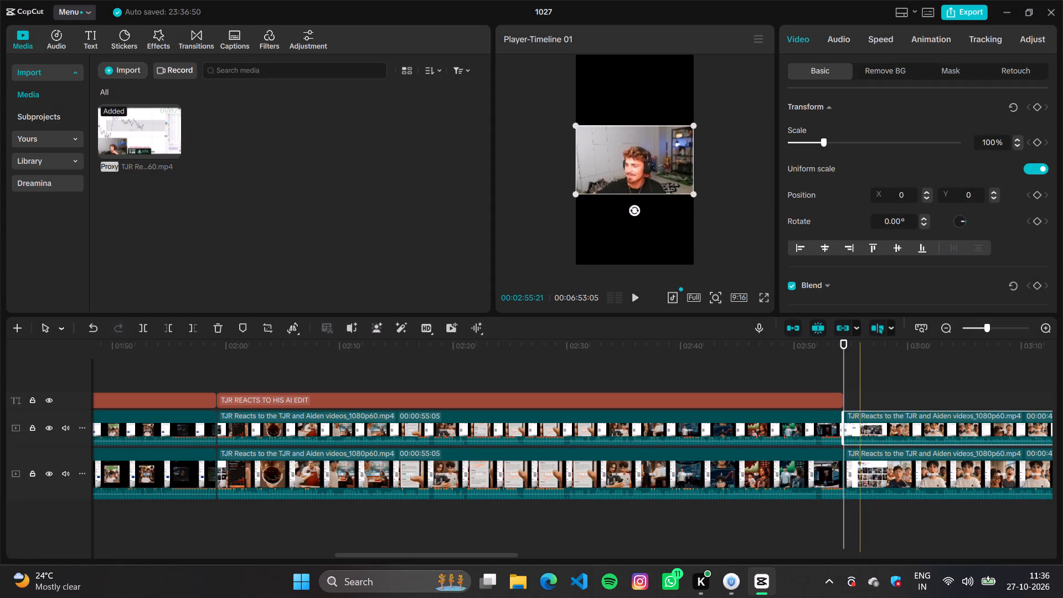
Crop the 00:00:43:19 main-track clip to the AI video area, excluding the search bar, black borders, comments and webcam.
right_click(869, 474)
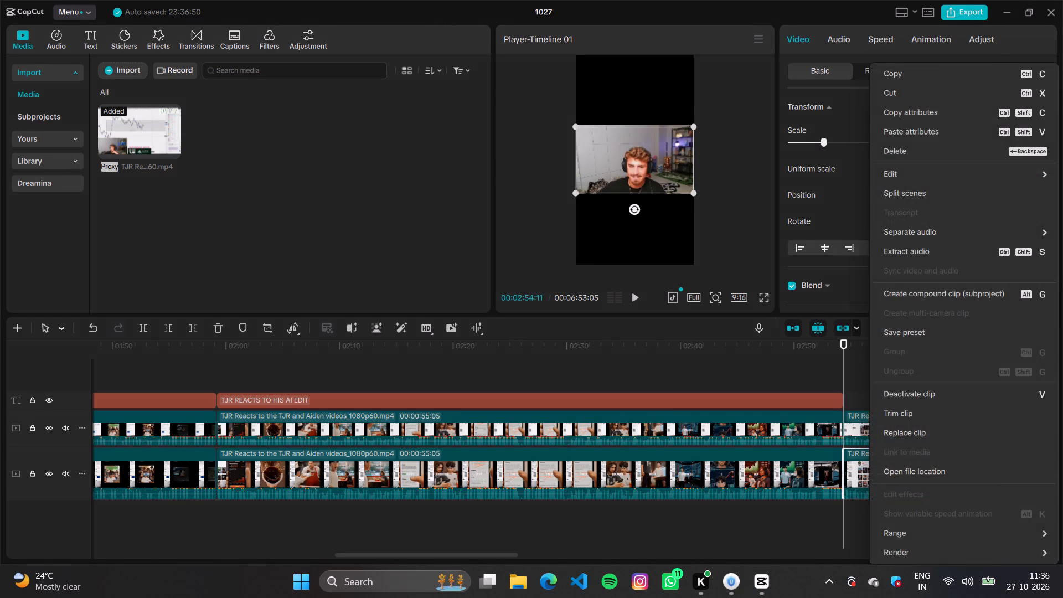
click(328, 338)
click(270, 332)
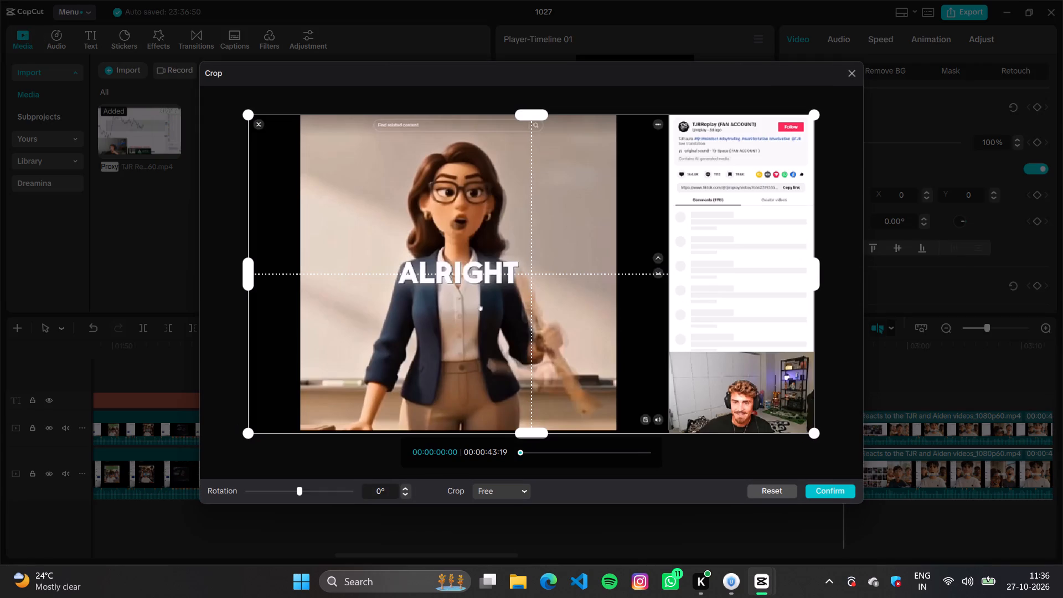
drag(250, 113, 303, 133)
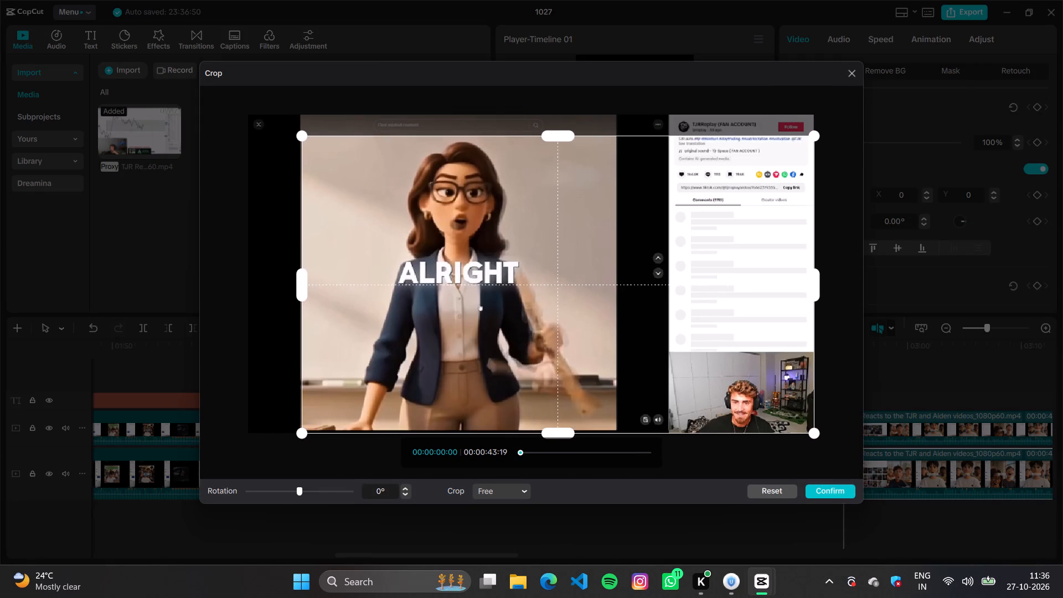
drag(303, 133, 319, 136)
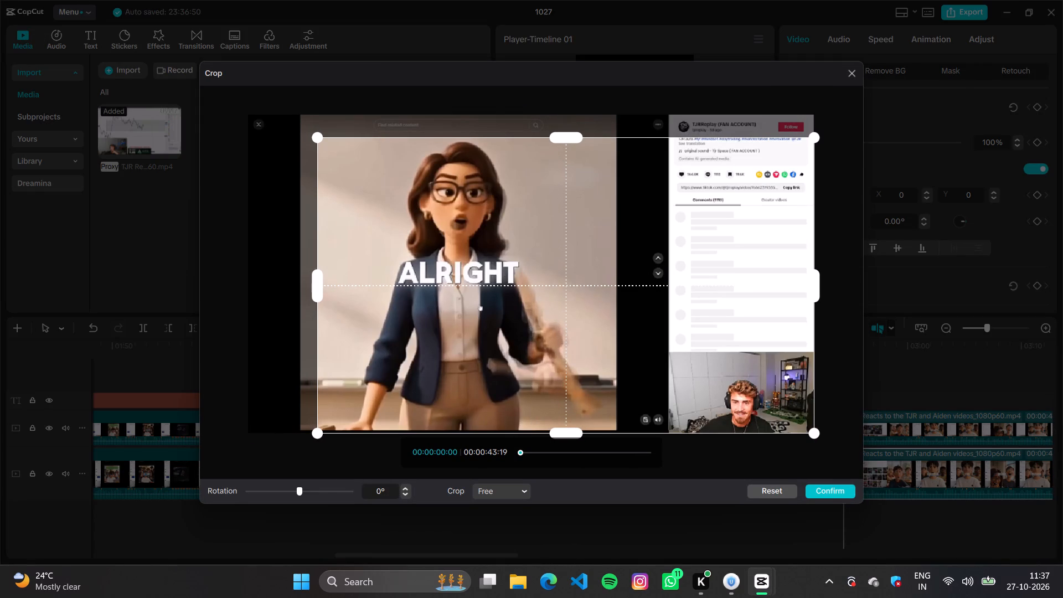
drag(818, 286, 787, 287)
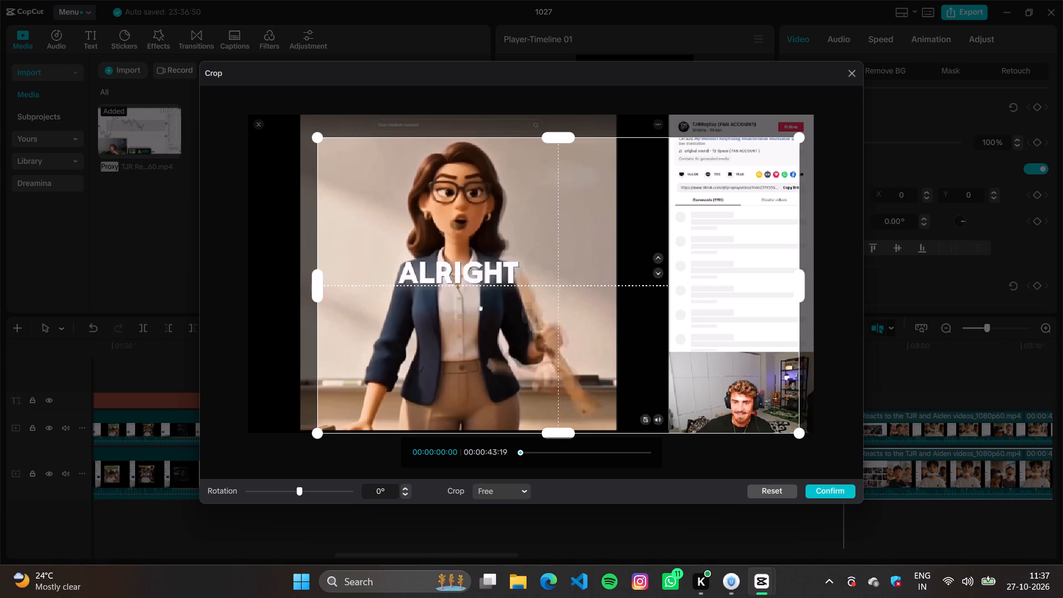
drag(787, 287, 600, 310)
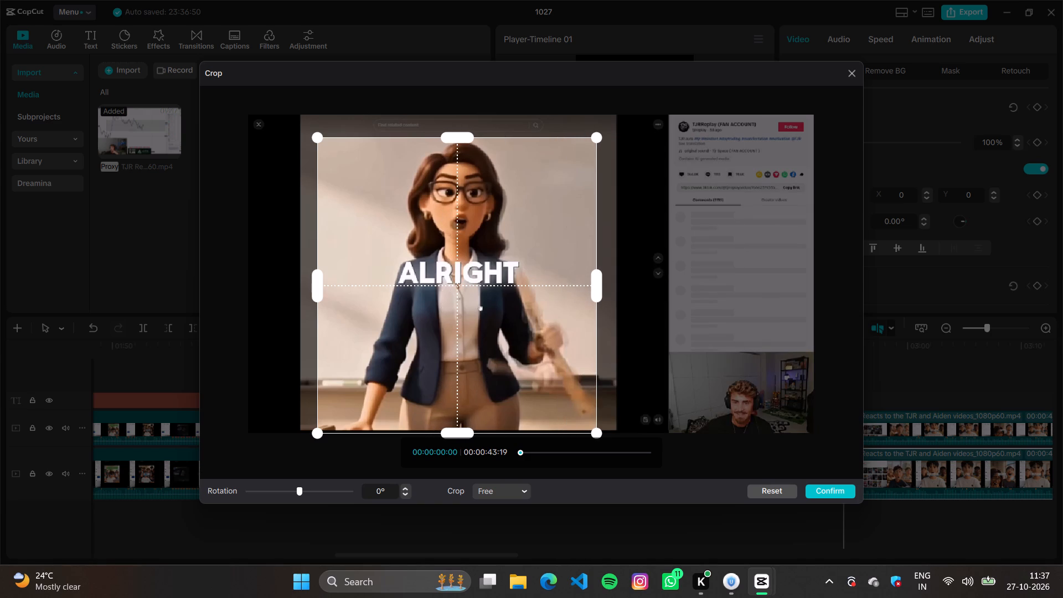
drag(477, 430, 484, 427)
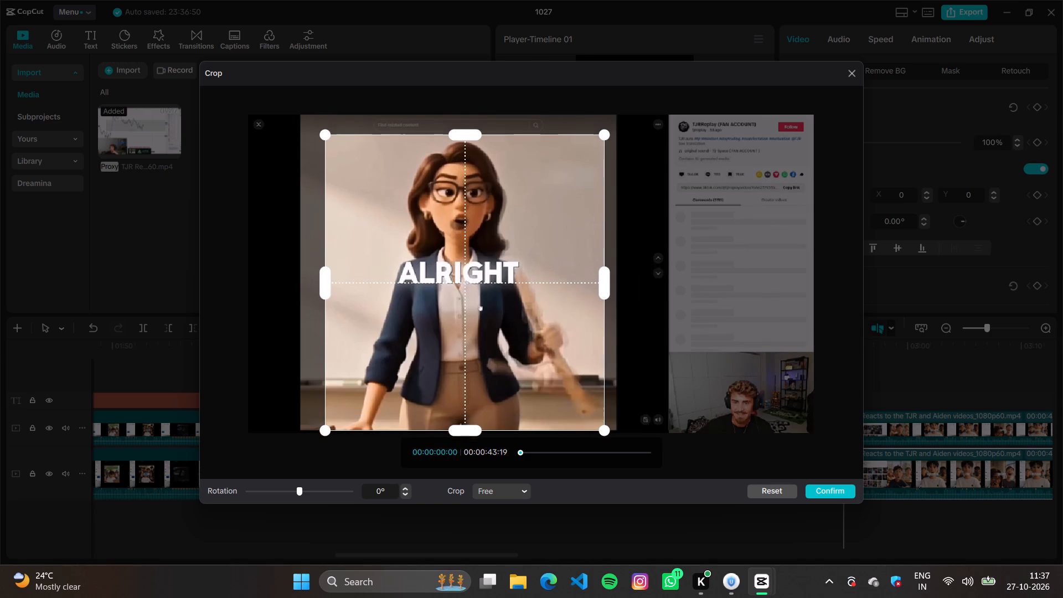
drag(461, 431, 465, 408)
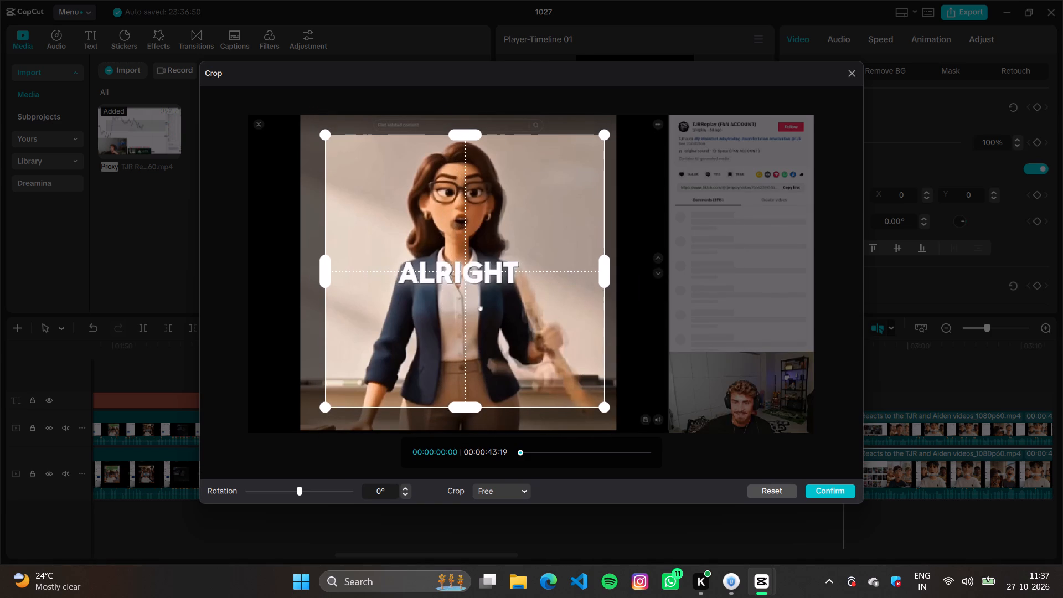
drag(468, 135, 468, 136)
drag(468, 136, 468, 140)
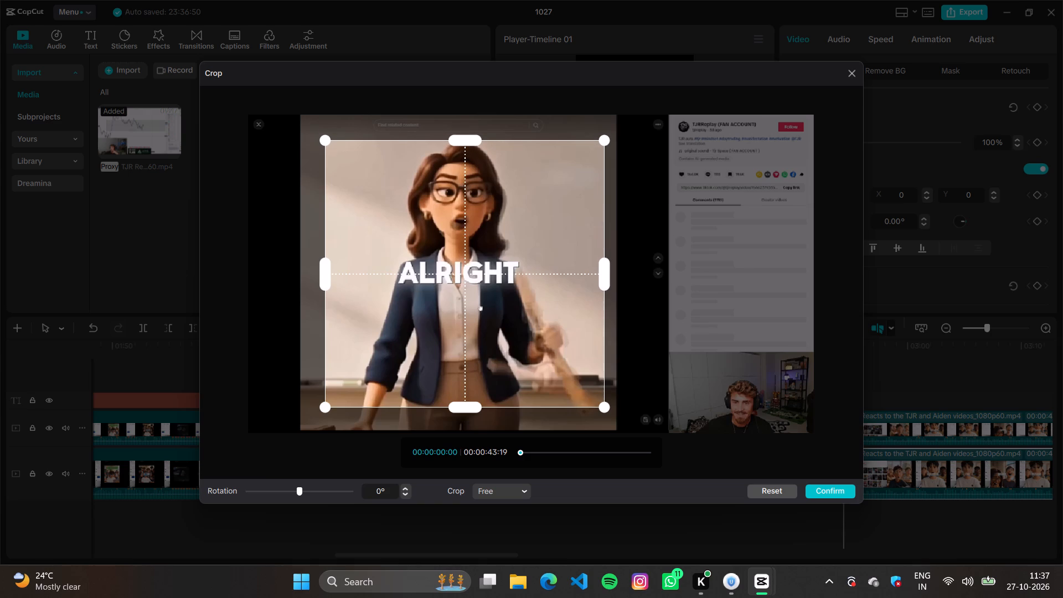
click(829, 499)
click(824, 495)
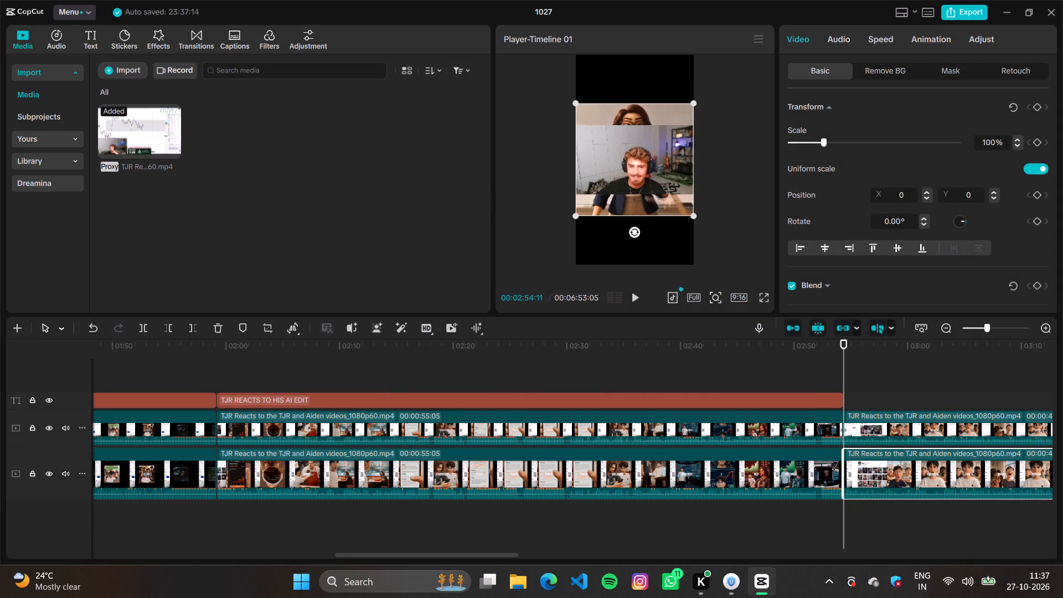
Arrange the 00:00:43:19 clips as a split screen, with the AI video in the lower half at about Y -646 and the webcam directly above.
drag(624, 116, 628, 154)
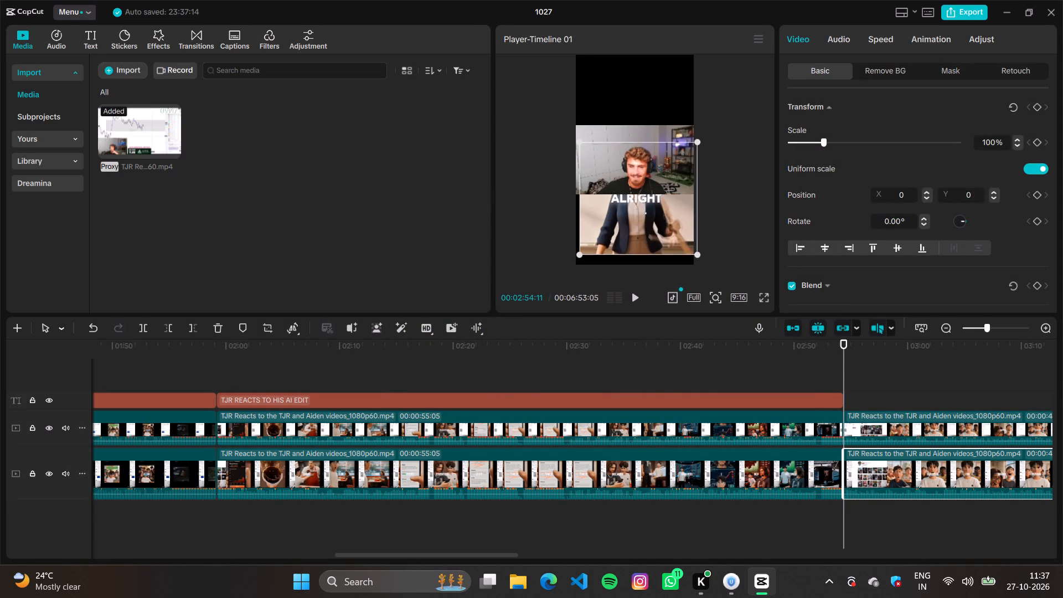
drag(628, 154, 624, 150)
click(616, 173)
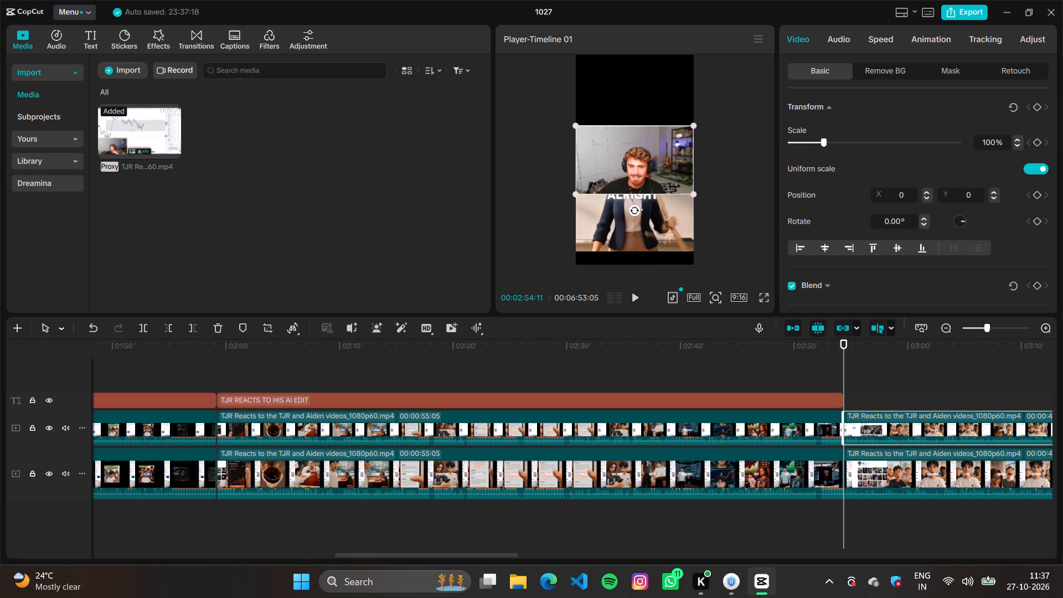
drag(617, 143, 616, 84)
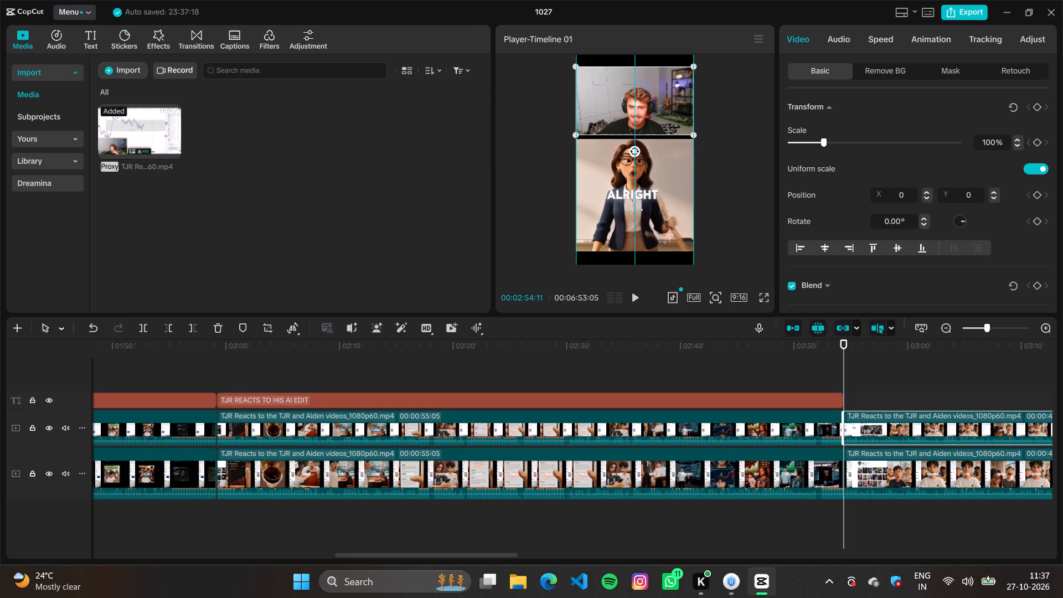
drag(616, 84, 616, 90)
click(624, 193)
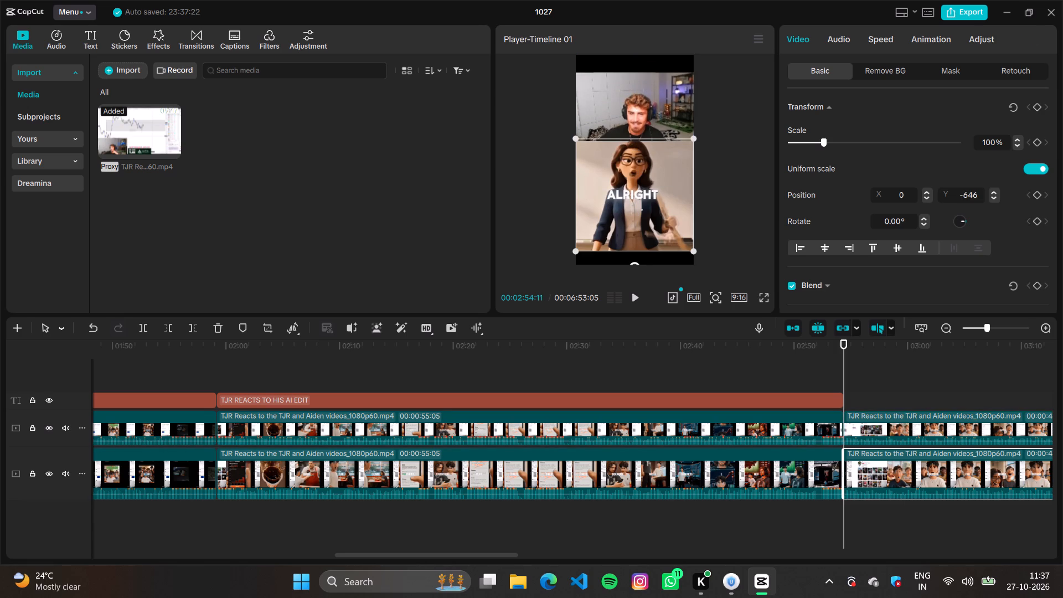
click(624, 193)
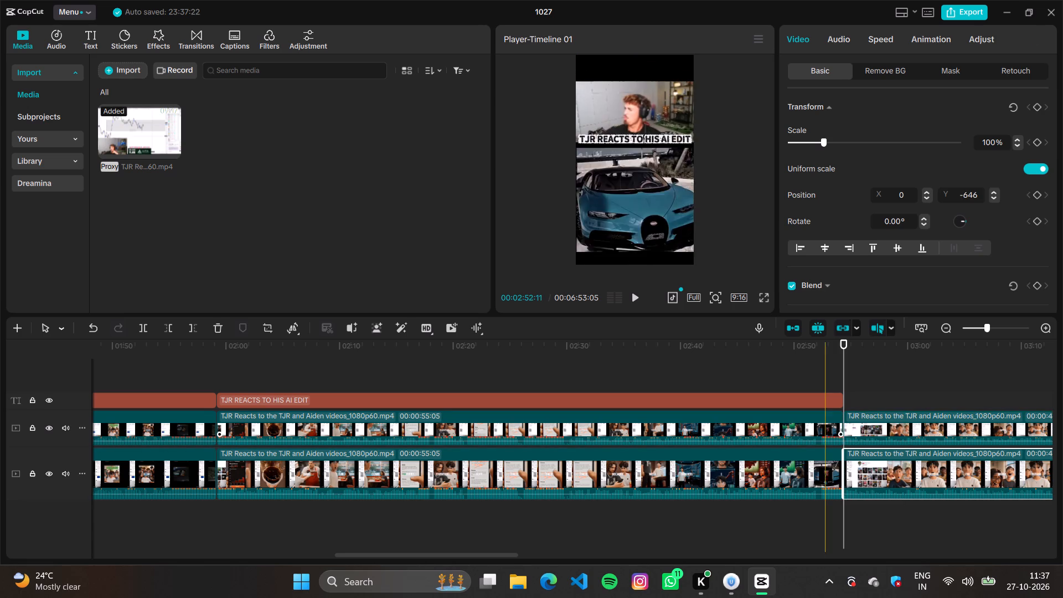
Copy the last "TJR REACTS TO HIS AI EDIT" title and paste it at 00:02:54:11, above the 00:00:43:19 clips.
right_click(576, 392)
click(525, 405)
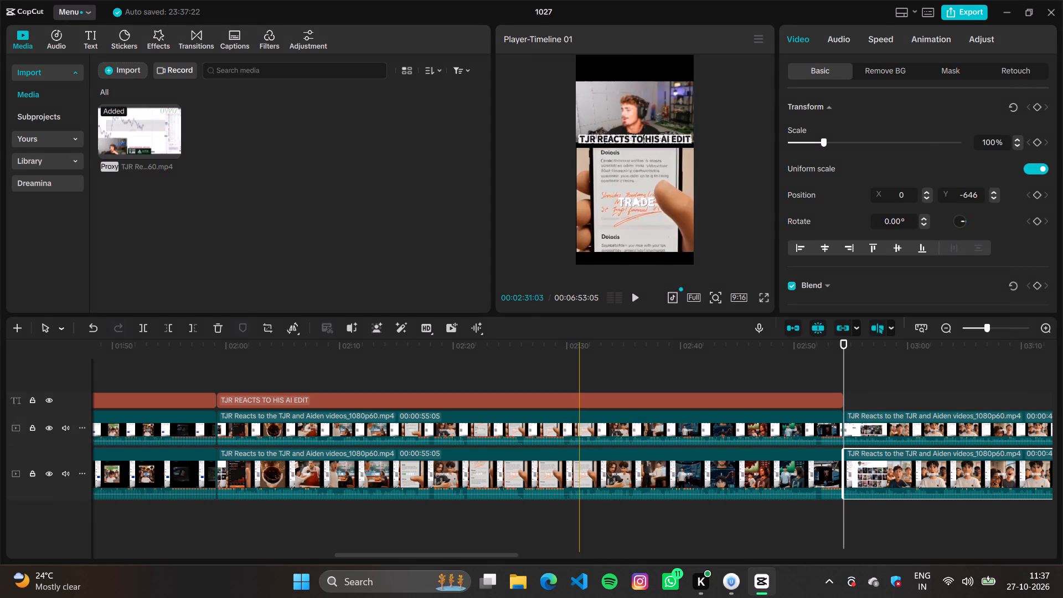
right_click(579, 395)
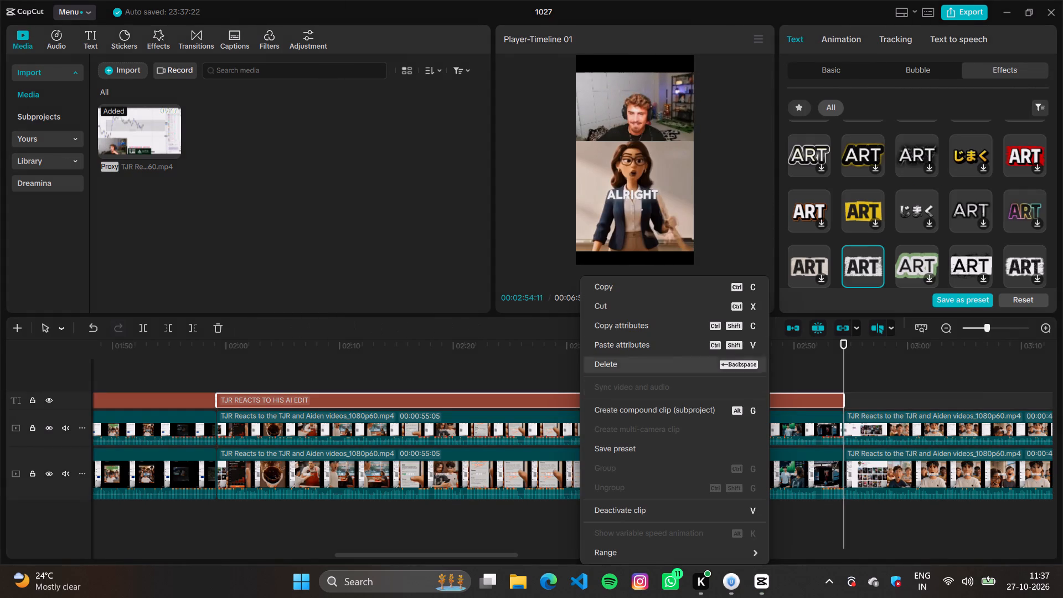
click(678, 295)
right_click(855, 396)
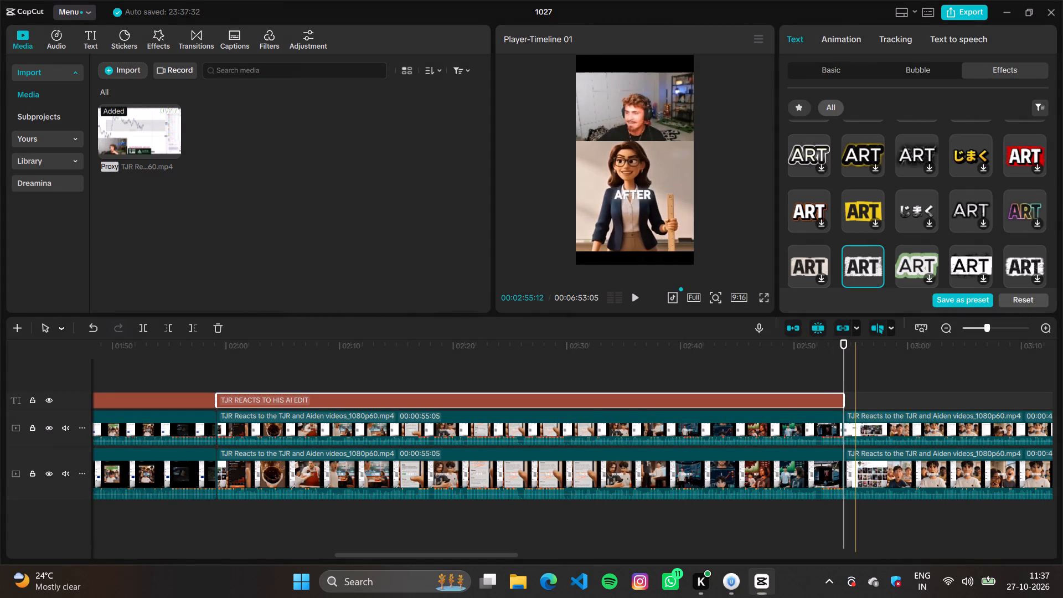
click(894, 448)
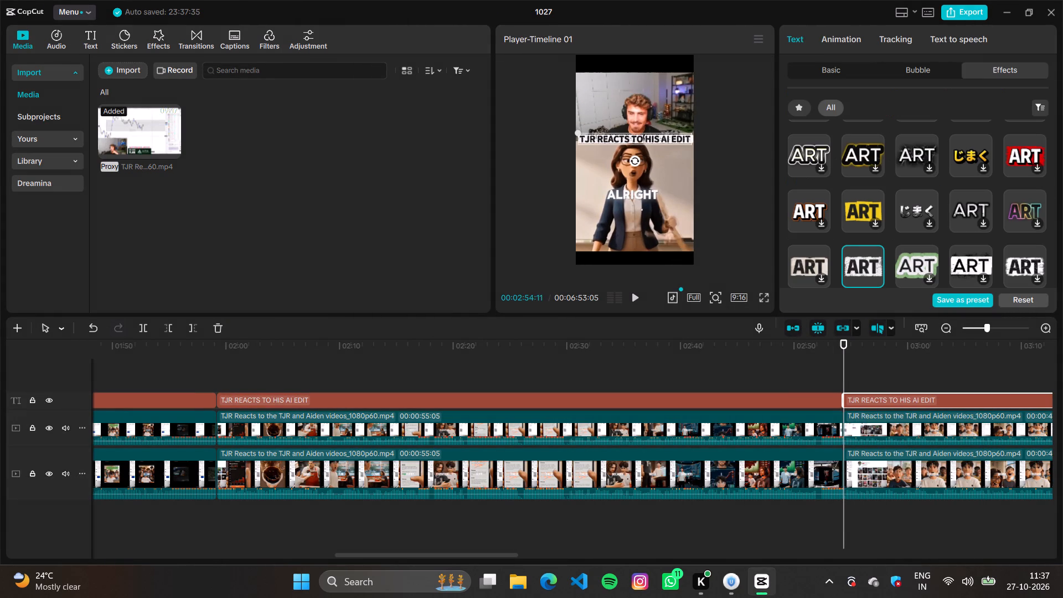
Change the pasted title's text to "TJR REACTS TO HIS OWN AI EDIT".
click(840, 68)
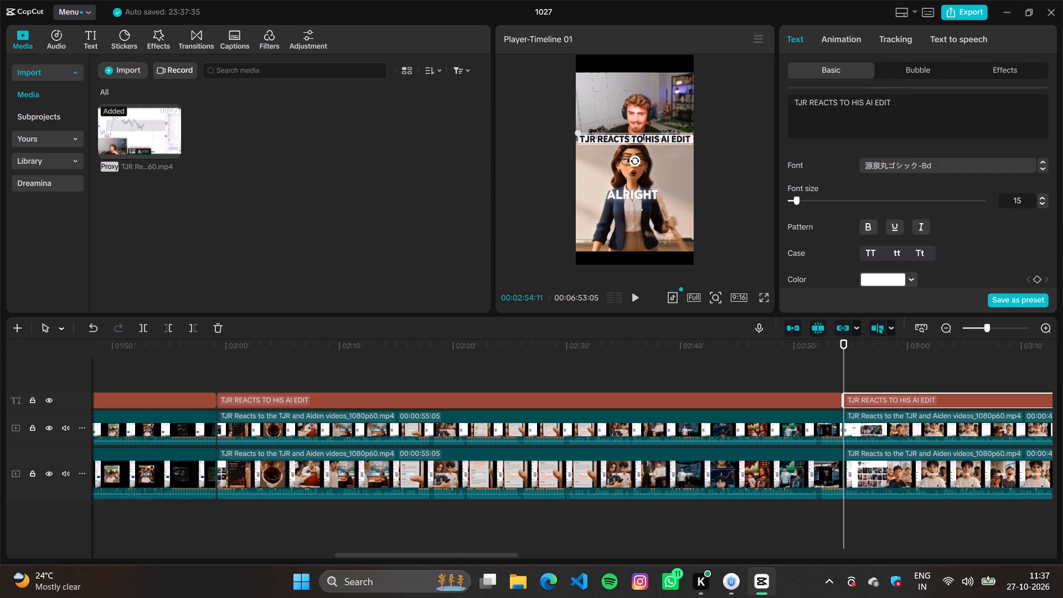
click(866, 102)
text(OWN)
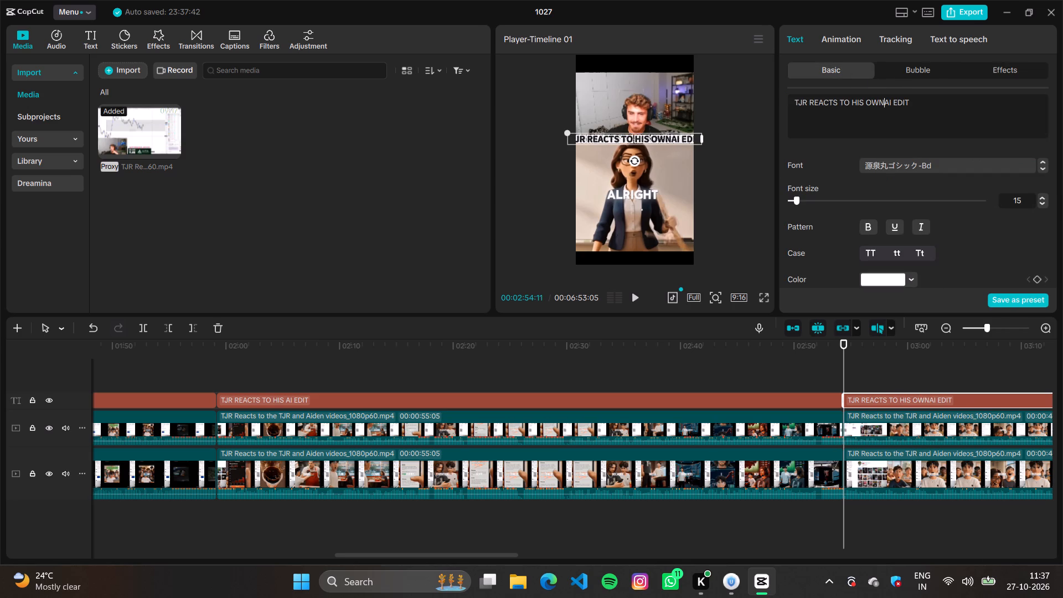
key(space)
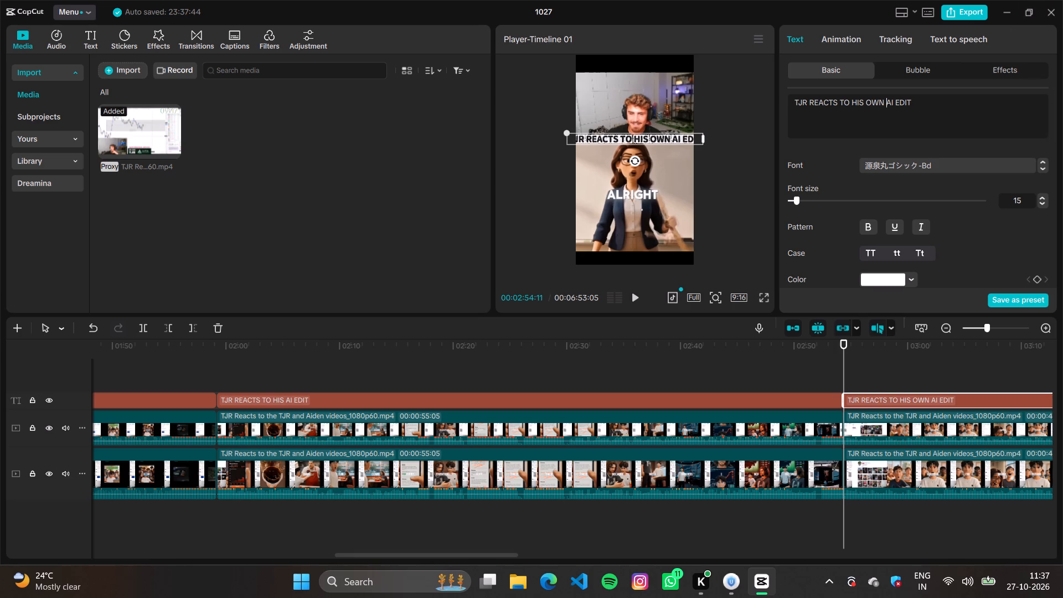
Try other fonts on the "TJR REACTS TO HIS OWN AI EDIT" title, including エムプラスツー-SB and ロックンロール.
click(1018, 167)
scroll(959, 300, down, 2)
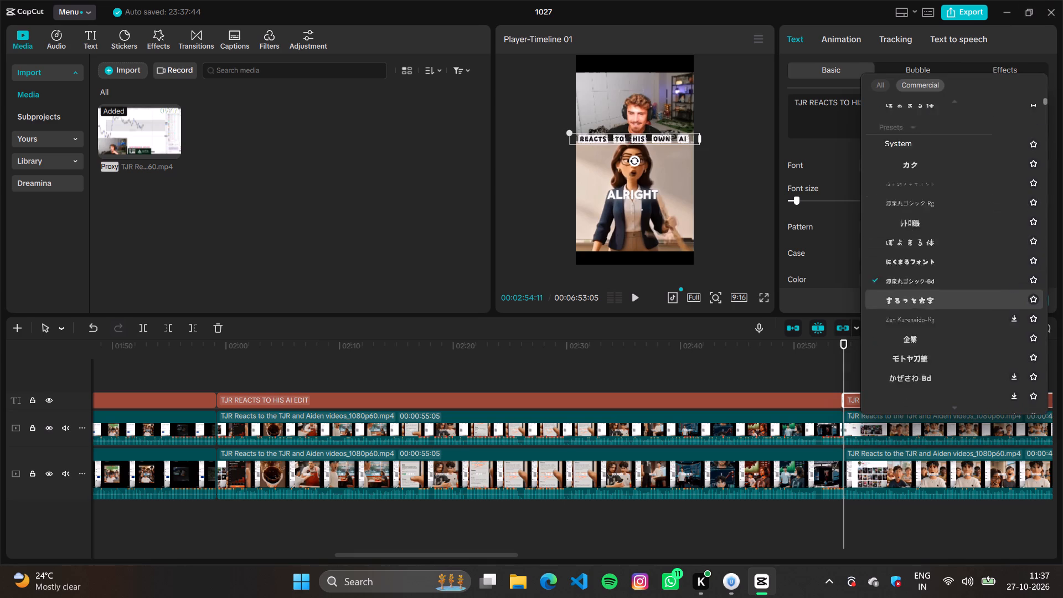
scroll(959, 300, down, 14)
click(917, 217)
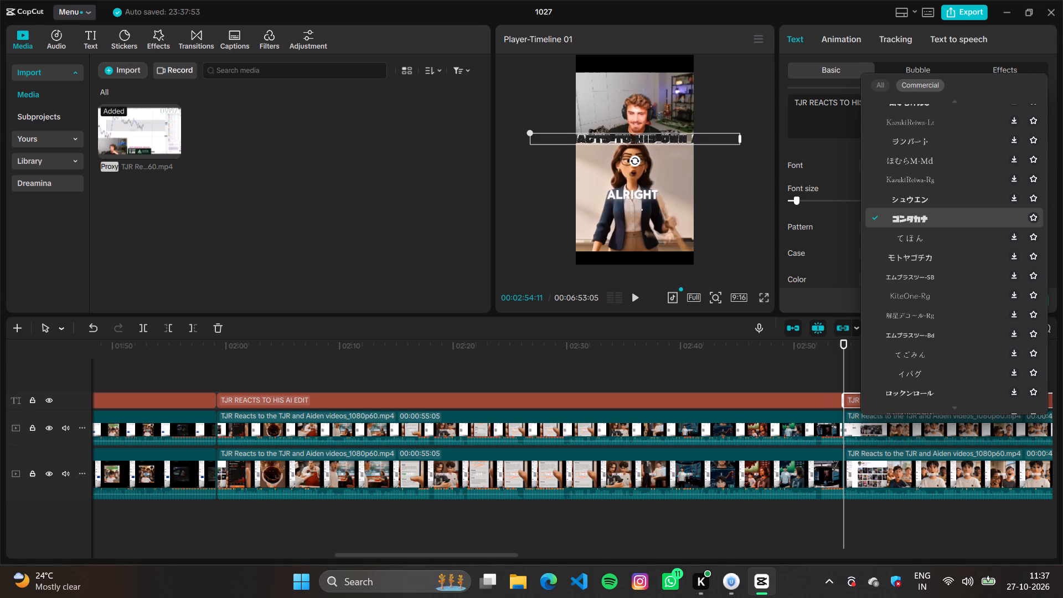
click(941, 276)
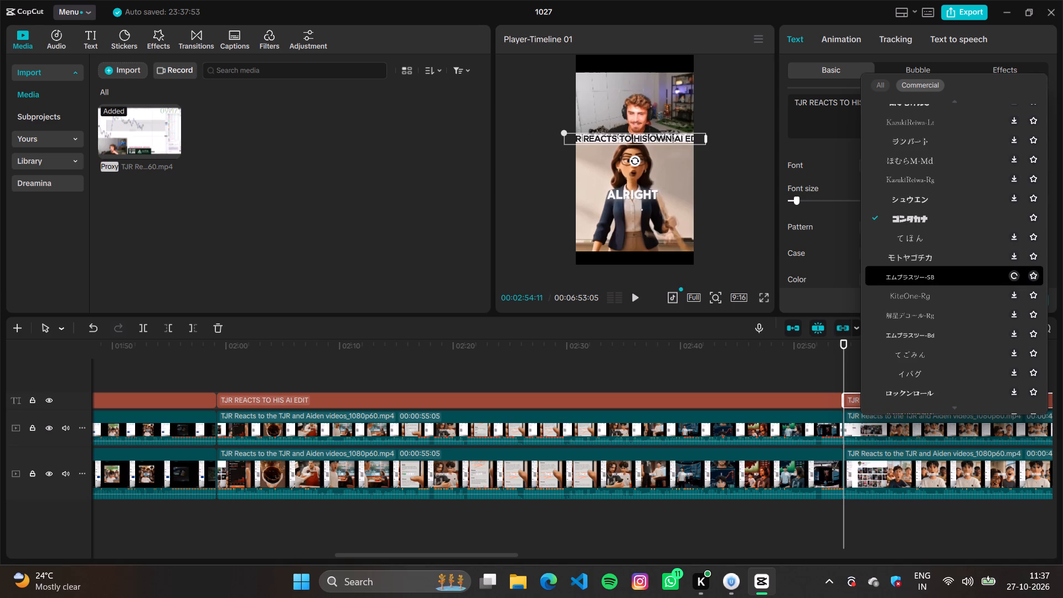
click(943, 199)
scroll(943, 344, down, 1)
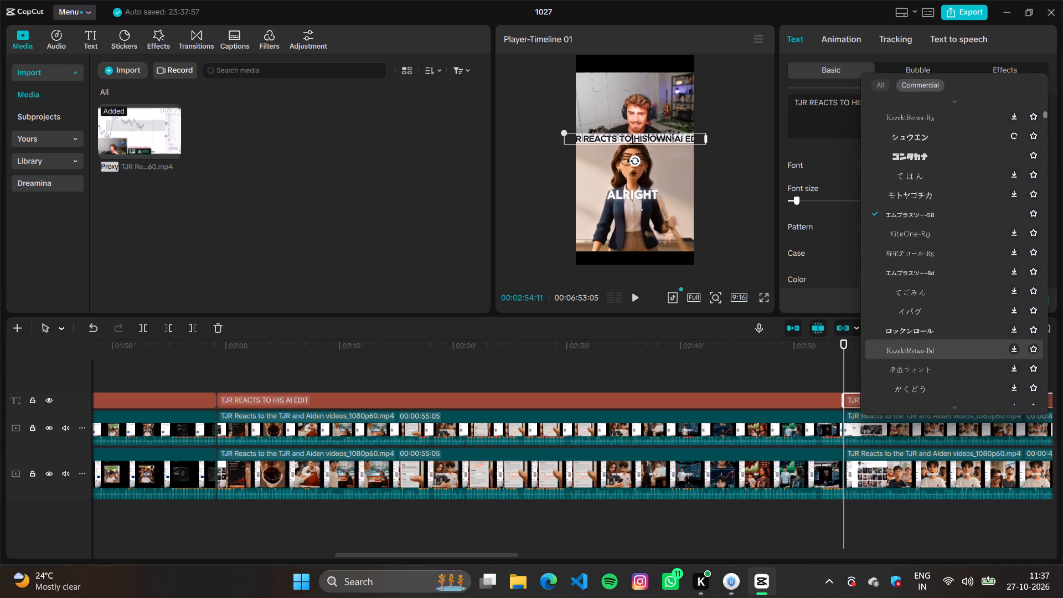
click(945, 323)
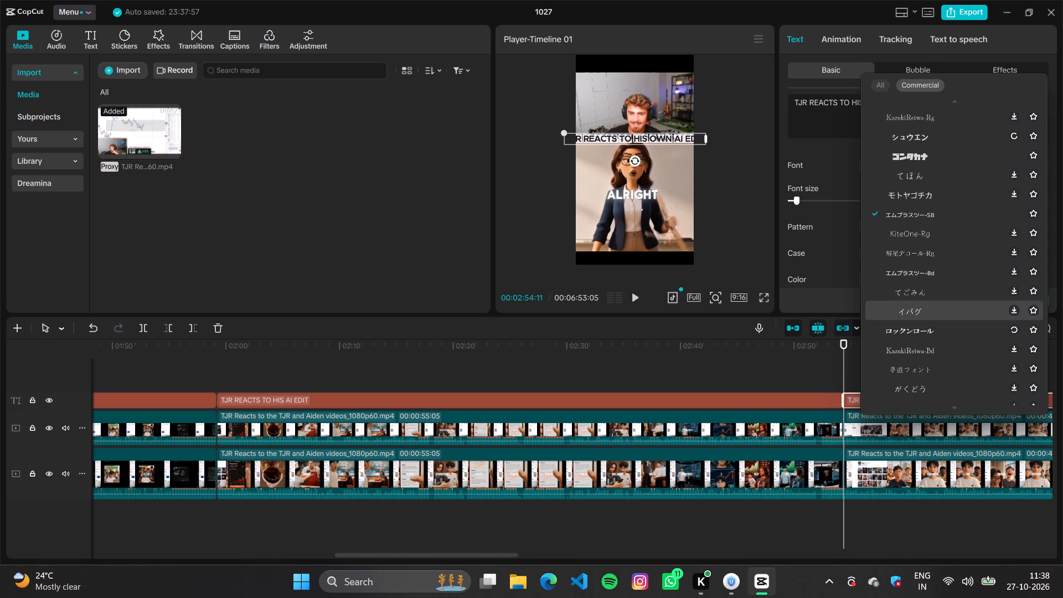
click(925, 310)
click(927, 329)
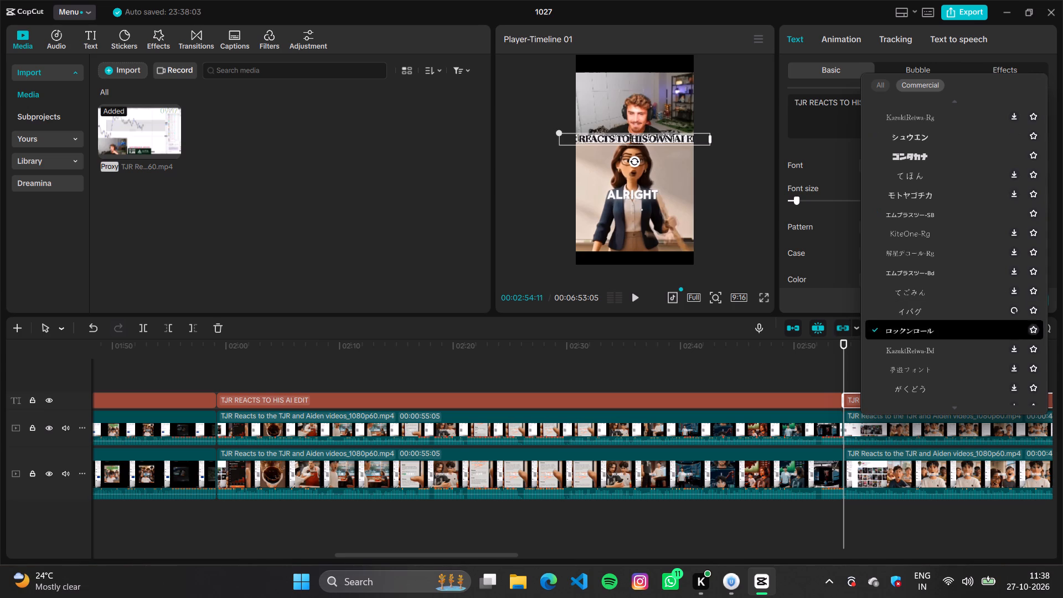
Set the "TJR REACTS TO HIS OWN AI EDIT" title's font to Sosro and mark that font as a favourite.
click(964, 164)
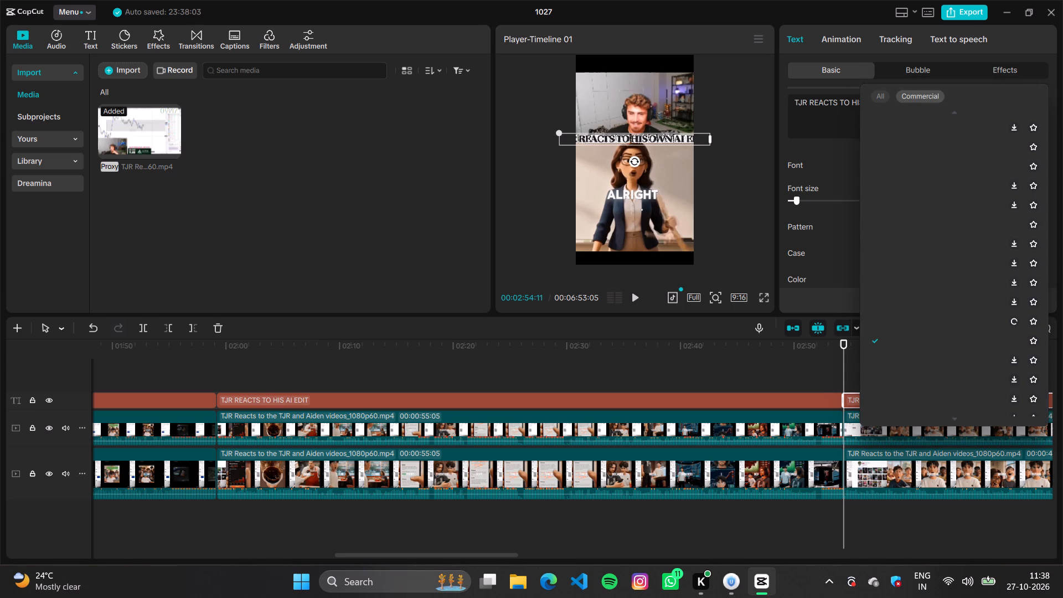
scroll(935, 348, down, 10)
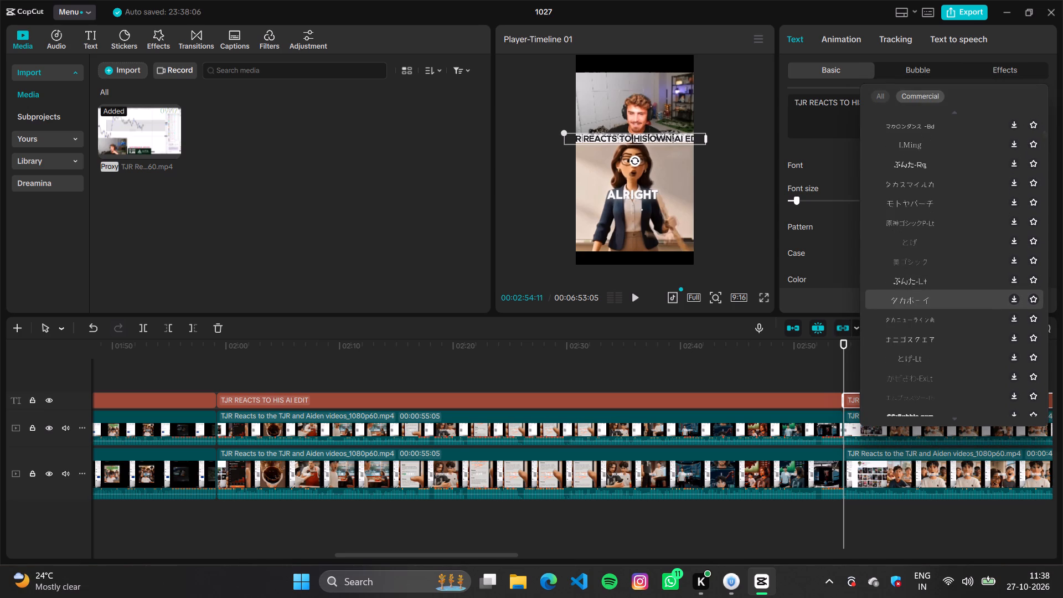
click(940, 283)
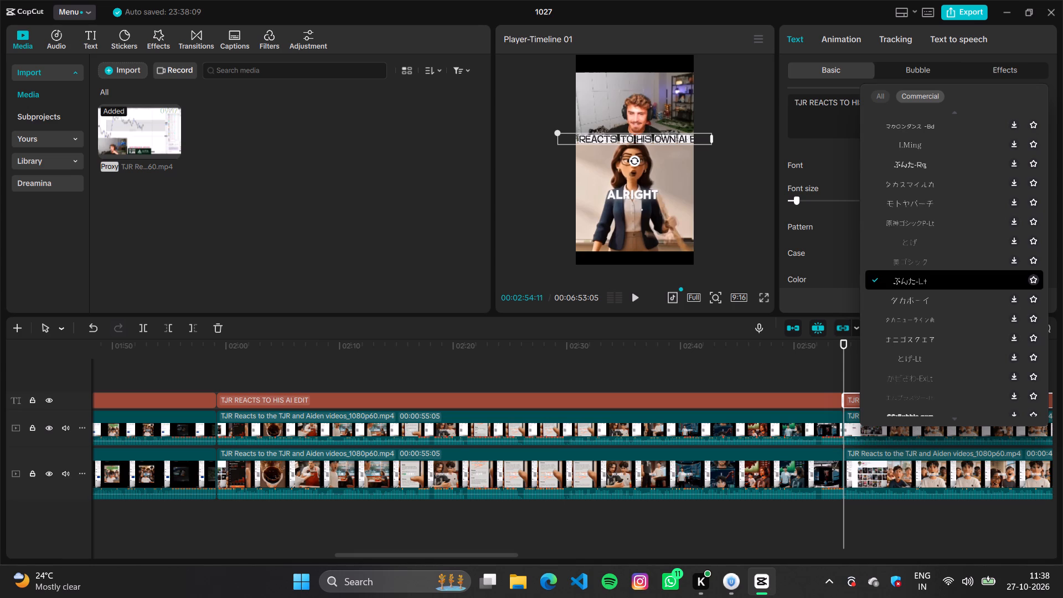
click(938, 167)
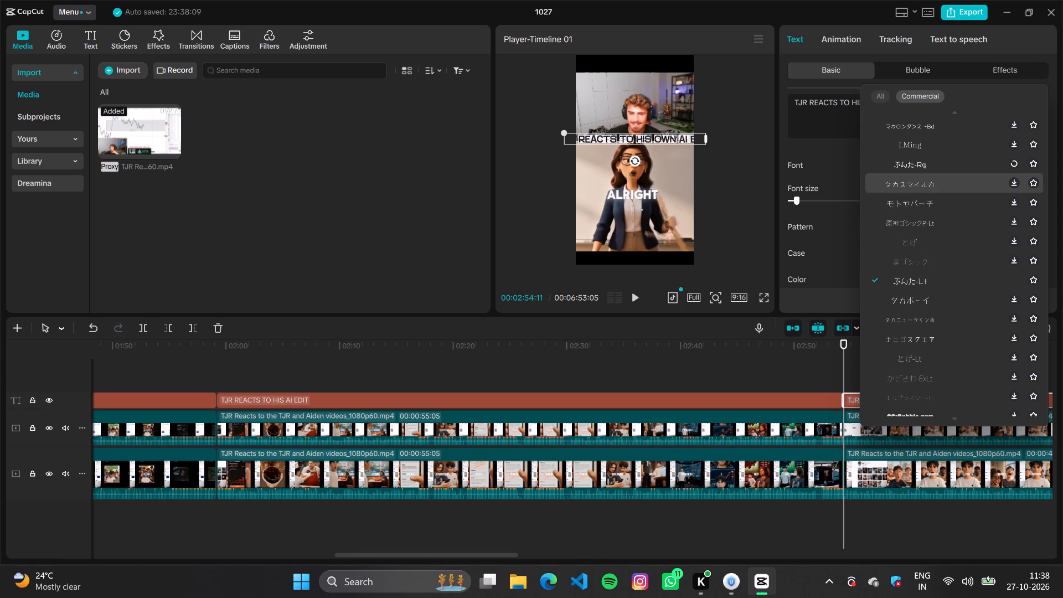
scroll(980, 295, down, 8)
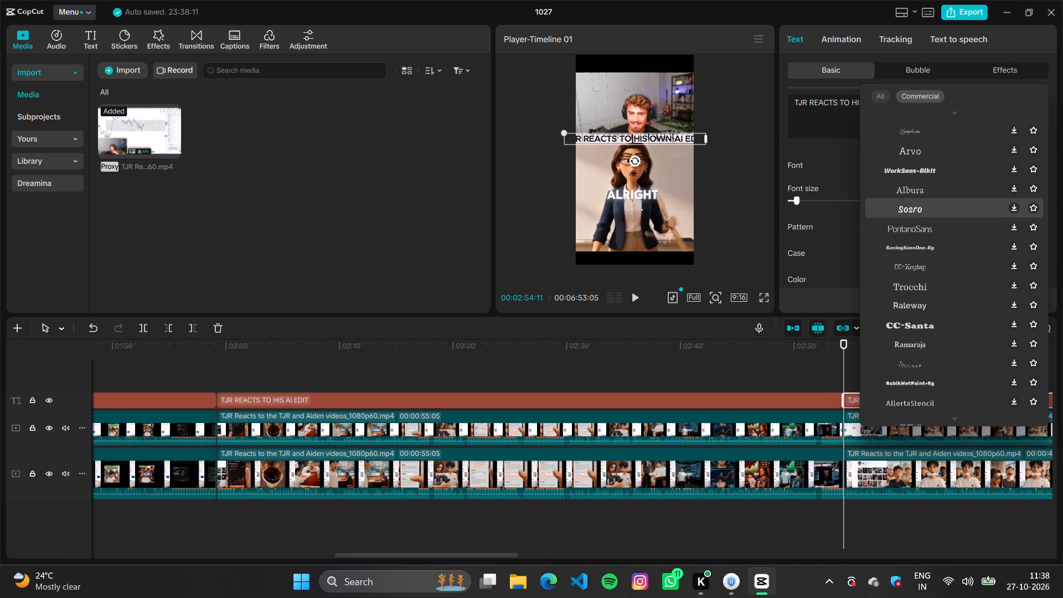
click(922, 208)
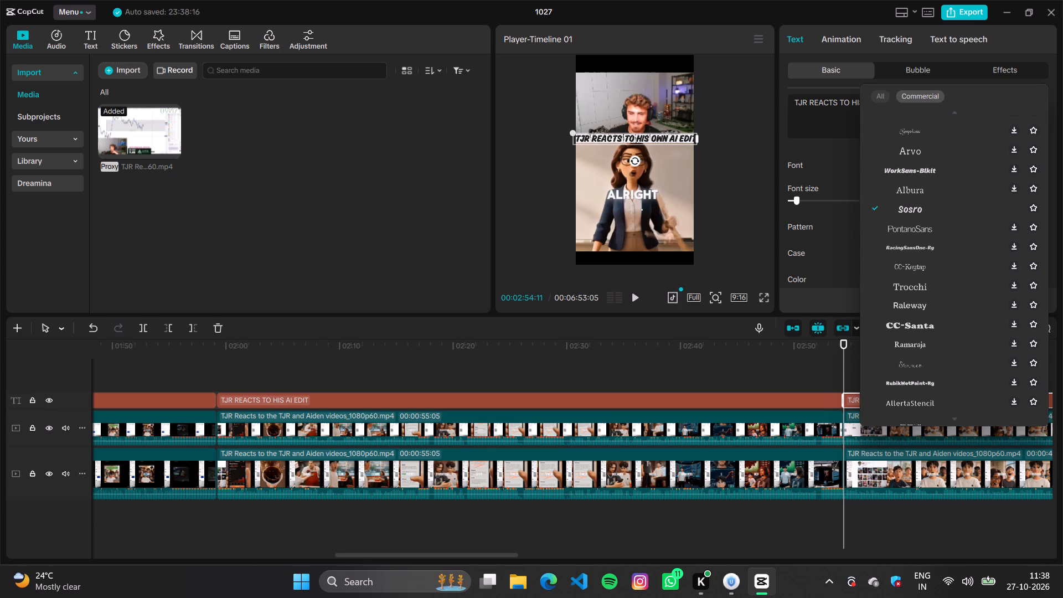
click(1032, 208)
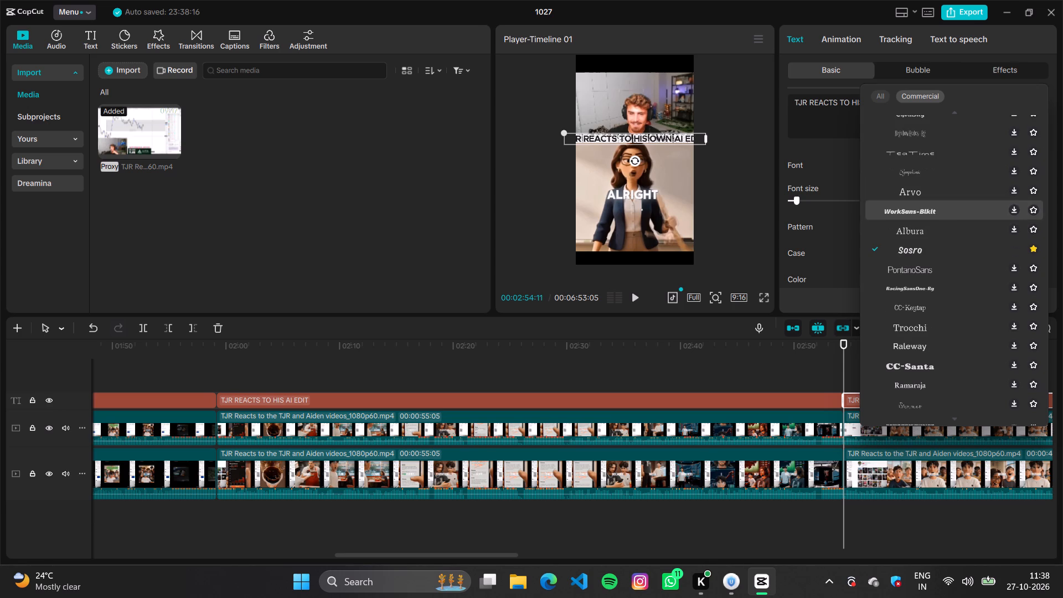
click(755, 377)
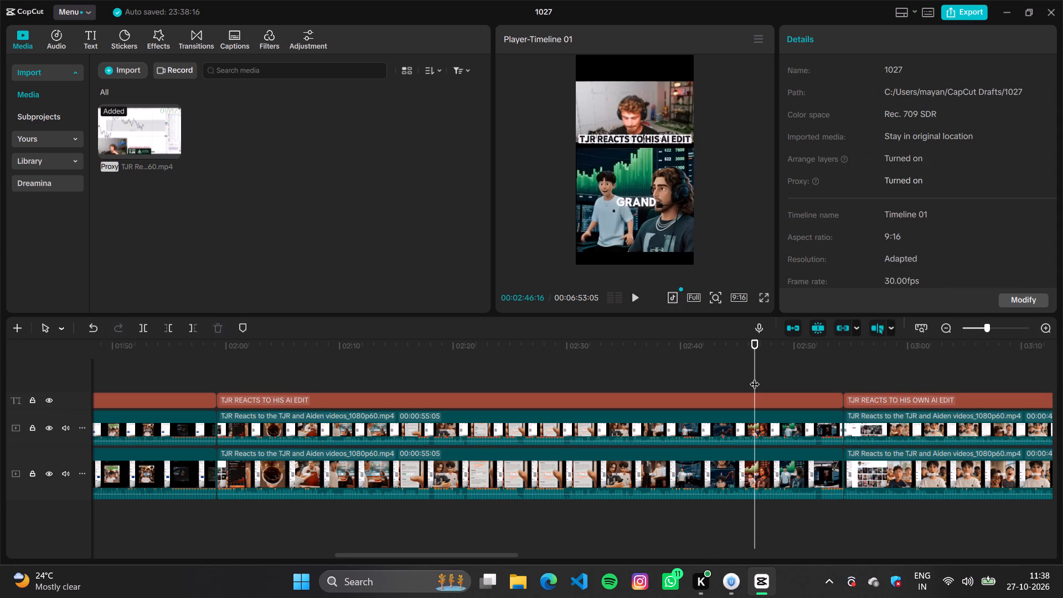
Apply the text effect with light lettering and a dark outline to the "TJR REACTS TO HIS OWN AI EDIT" title.
click(923, 373)
click(911, 393)
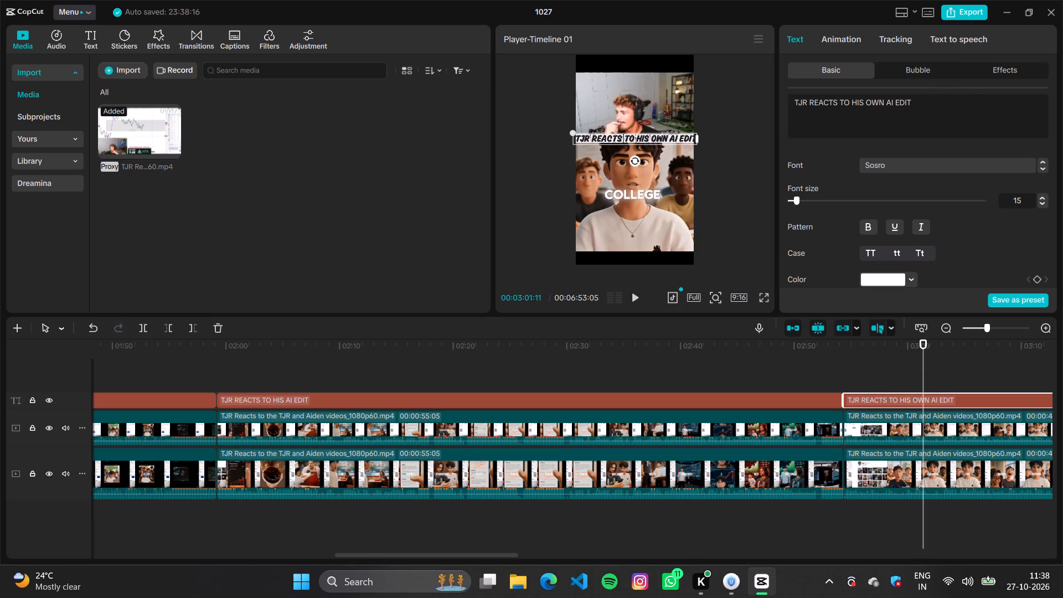
click(993, 71)
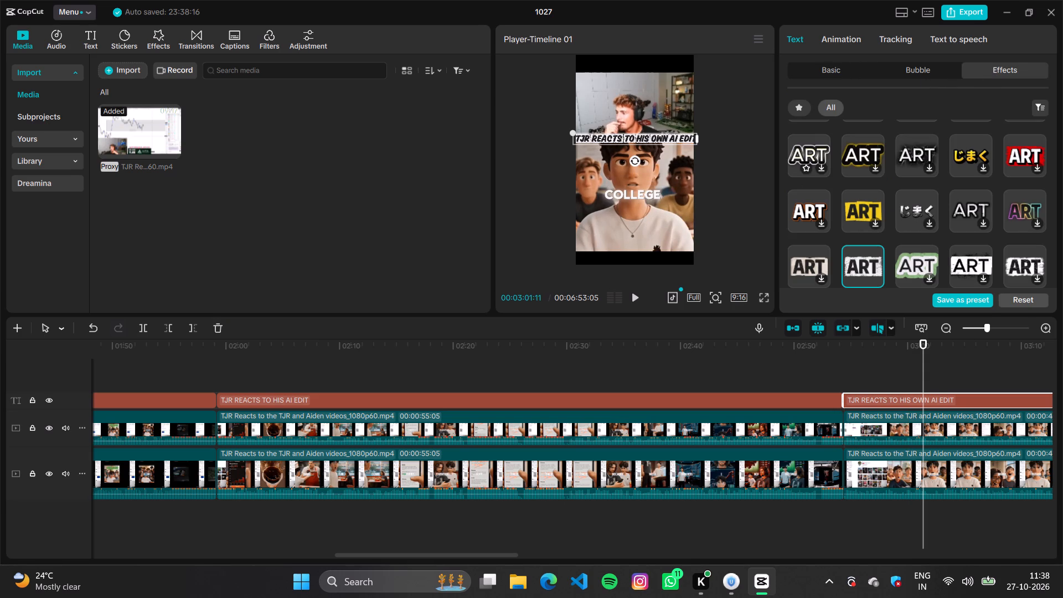
click(822, 164)
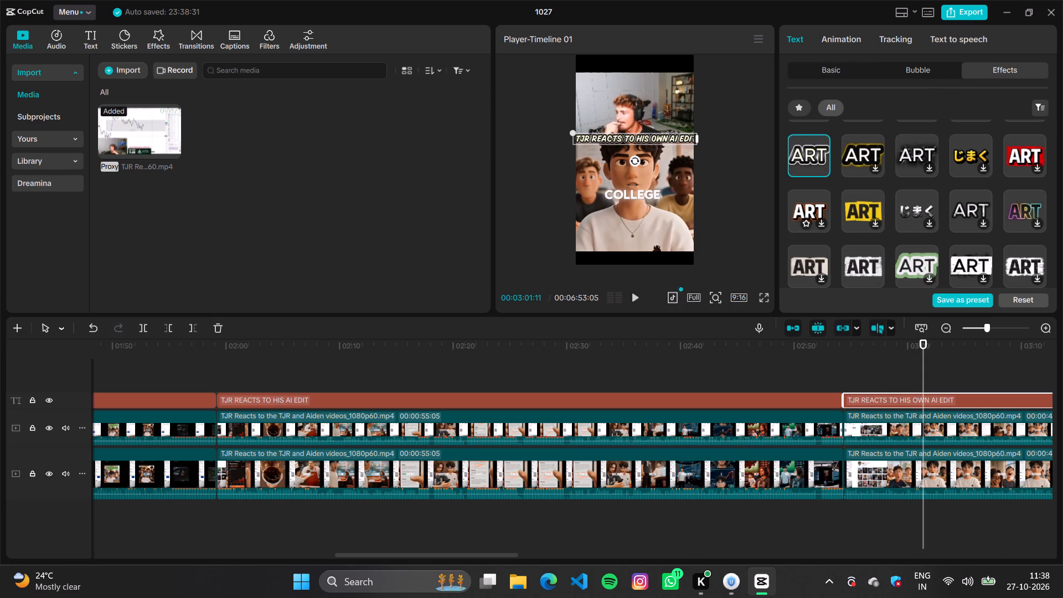
Trim the end of the "TJR REACTS TO HIS OWN AI EDIT" title to 00:03:38:00, matching the end of the overlay clip beneath it.
drag(923, 370, 930, 369)
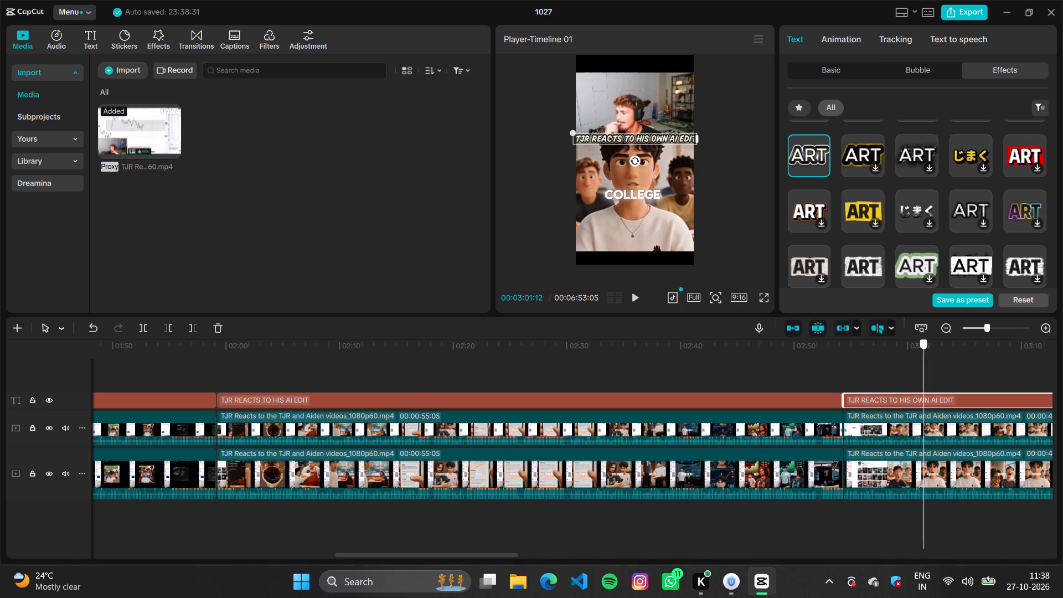
drag(930, 369, 586, 389)
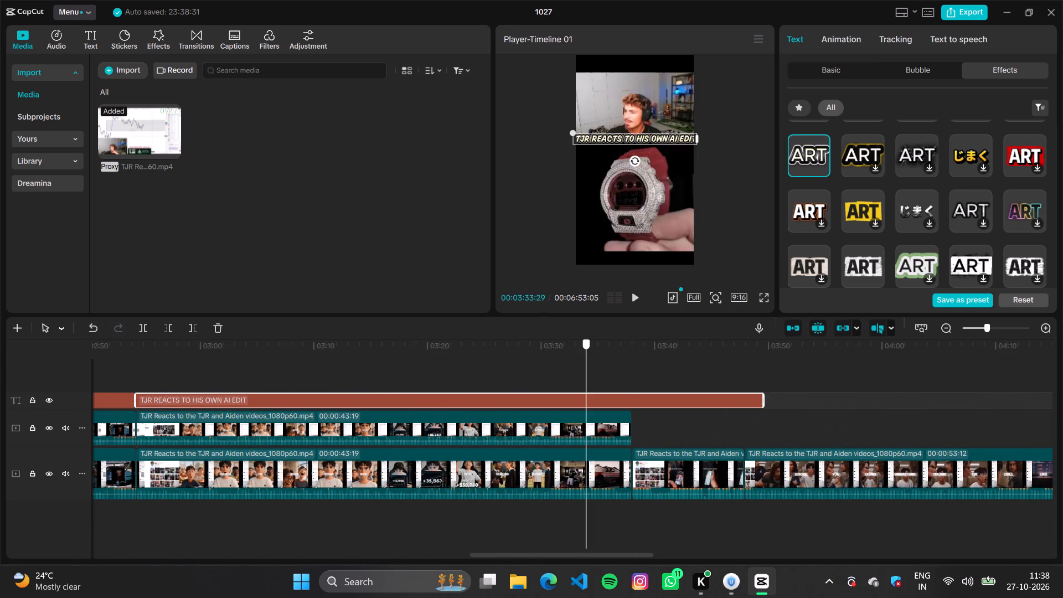
drag(586, 389, 650, 390)
click(758, 396)
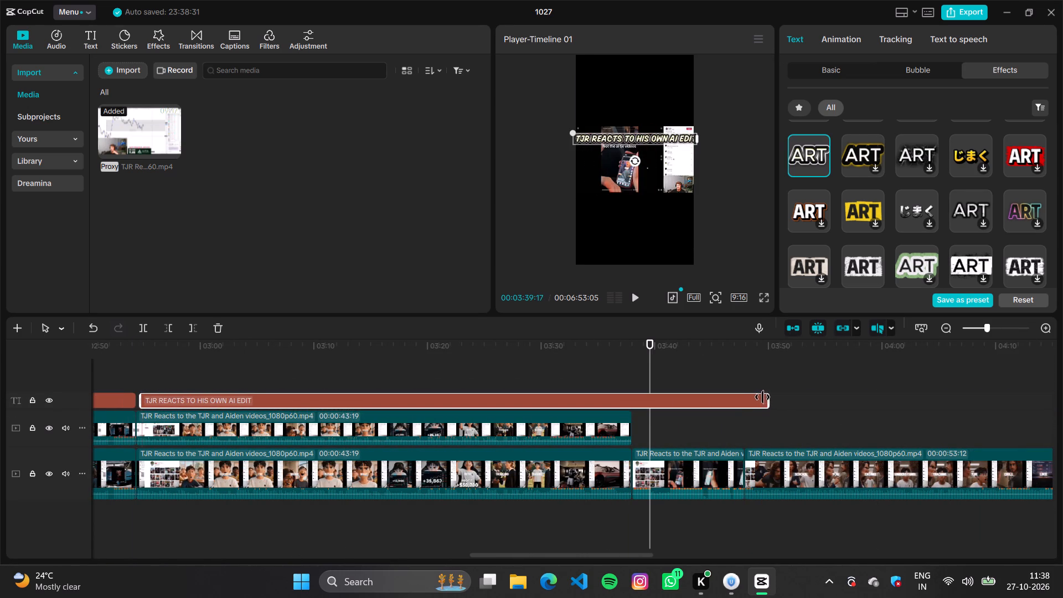
click(751, 397)
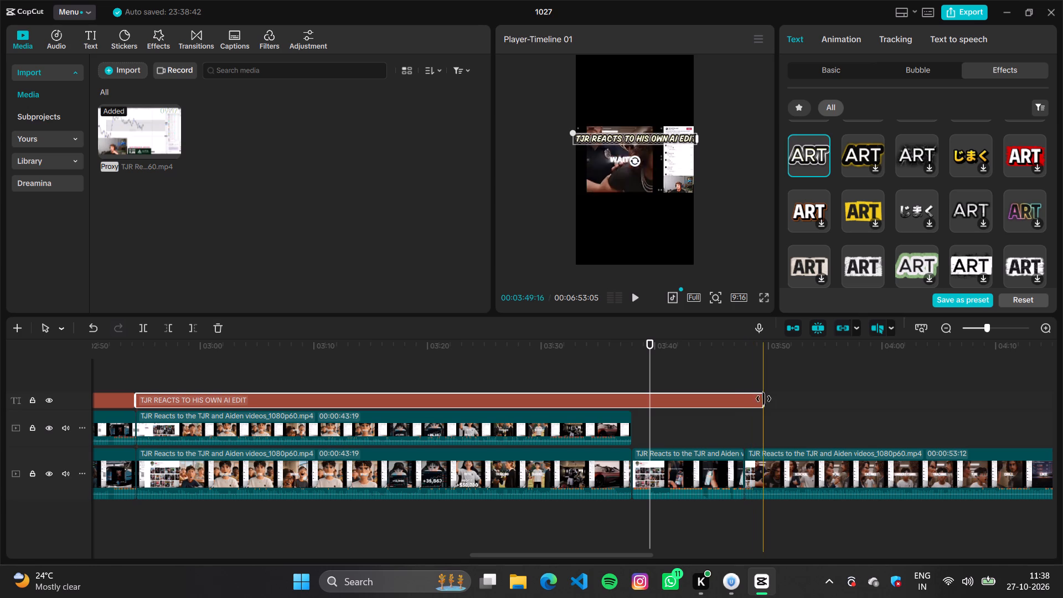
drag(766, 399, 631, 402)
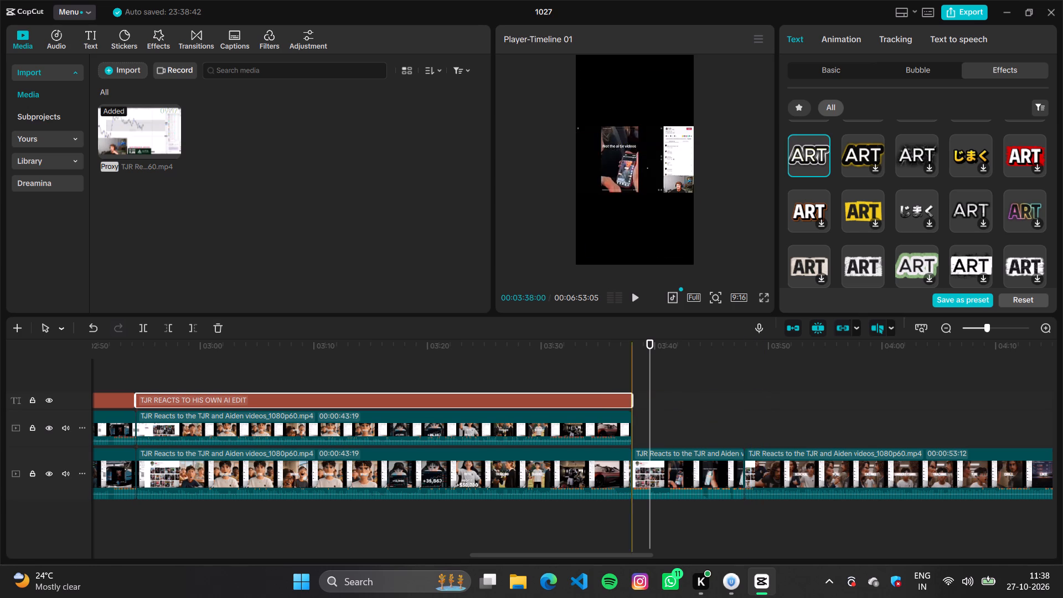
Duplicate the main-track clip that starts at 00:03:38:00 onto the overlay track, directly above the original with matching starts.
click(641, 366)
click(643, 433)
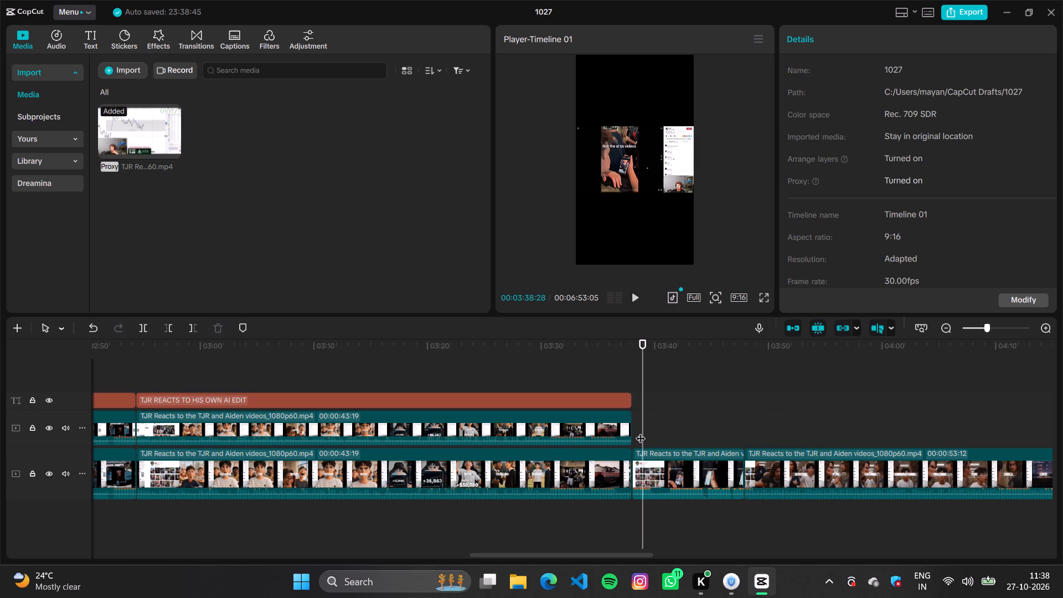
click(643, 467)
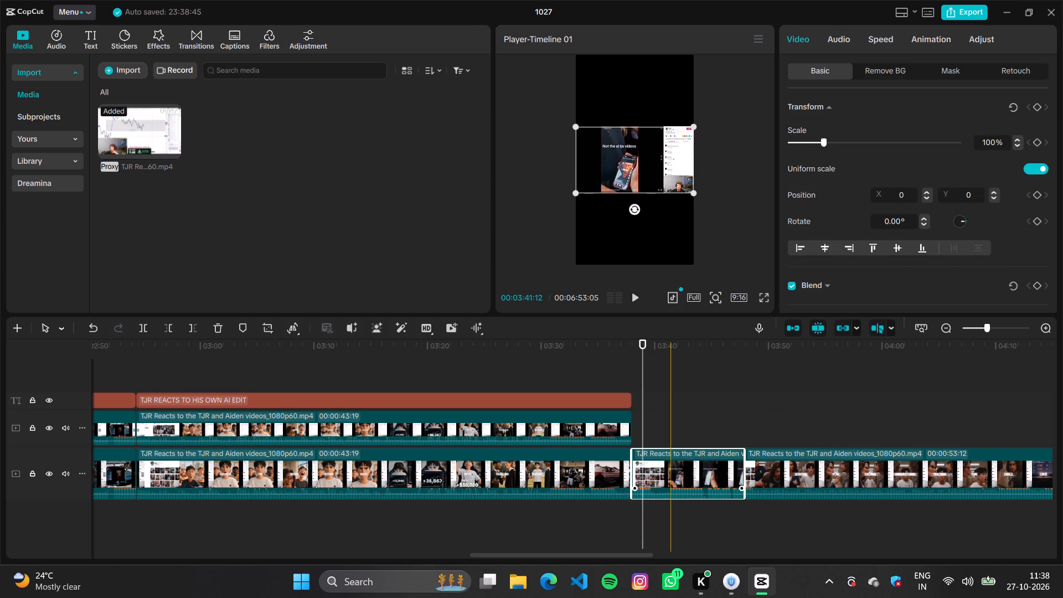
right_click(665, 456)
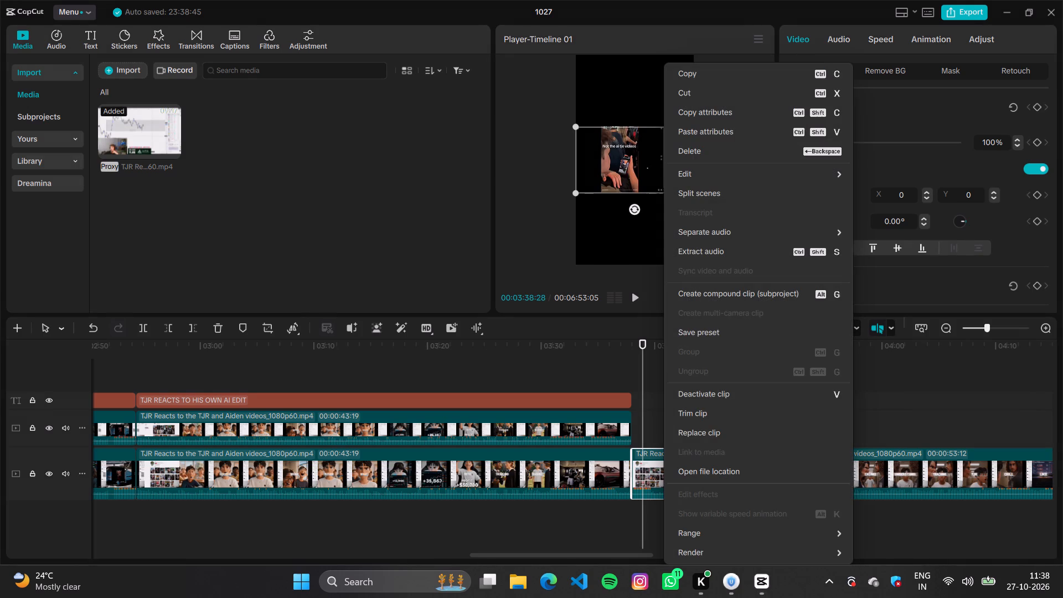
click(723, 69)
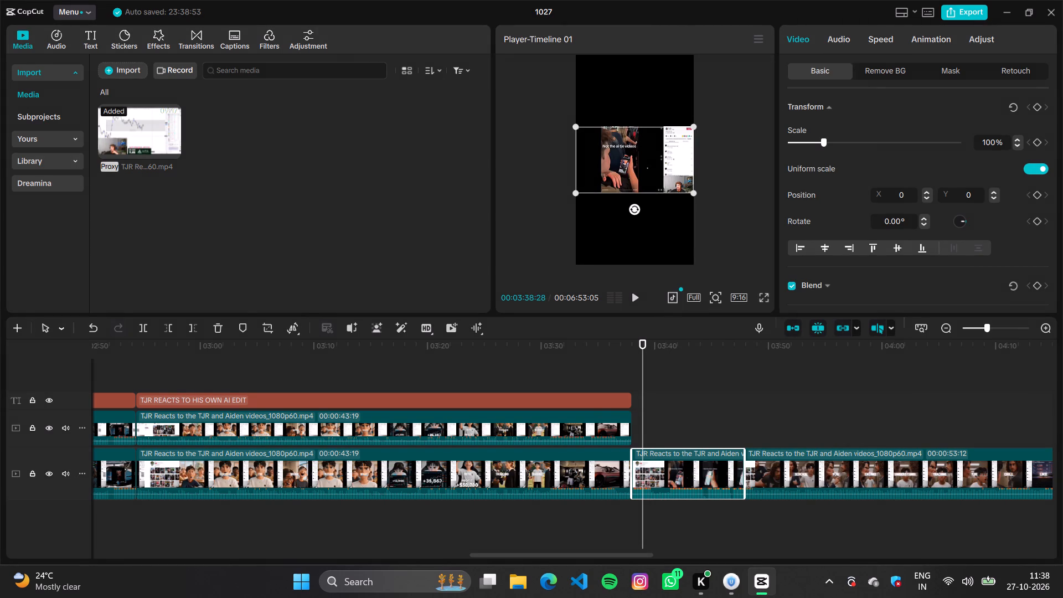
right_click(660, 411)
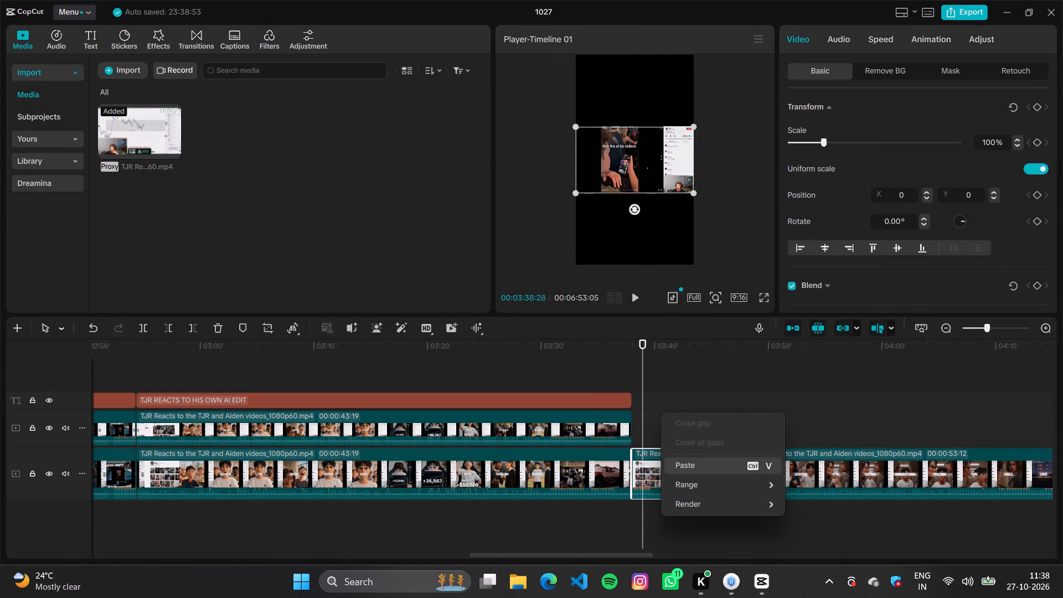
click(716, 462)
drag(678, 434, 668, 434)
Crop the new overlay copy to the webcam area in the lower corner of the source frame.
right_click(662, 428)
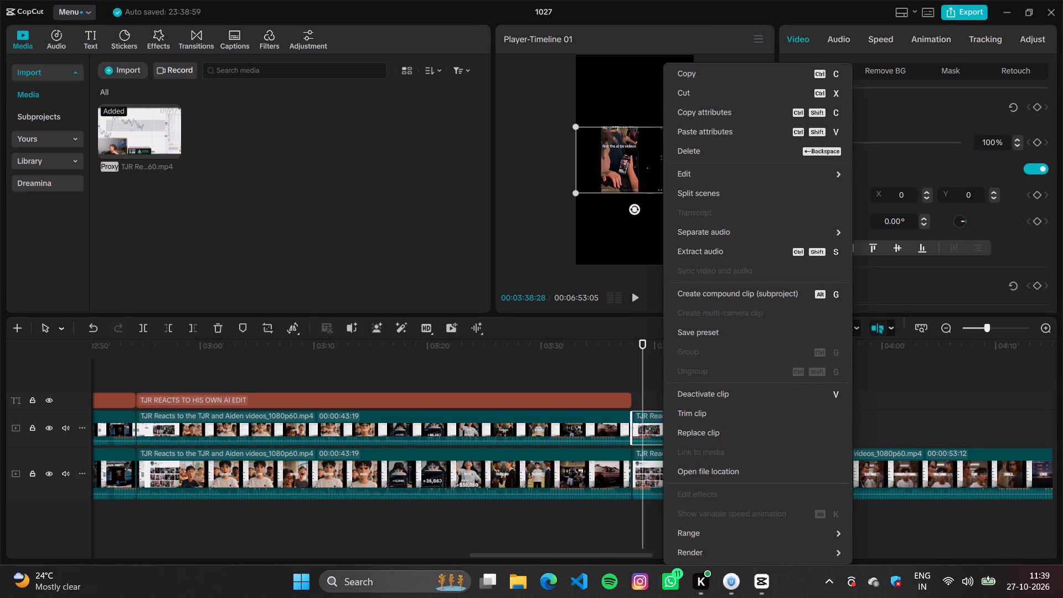
click(288, 366)
click(266, 329)
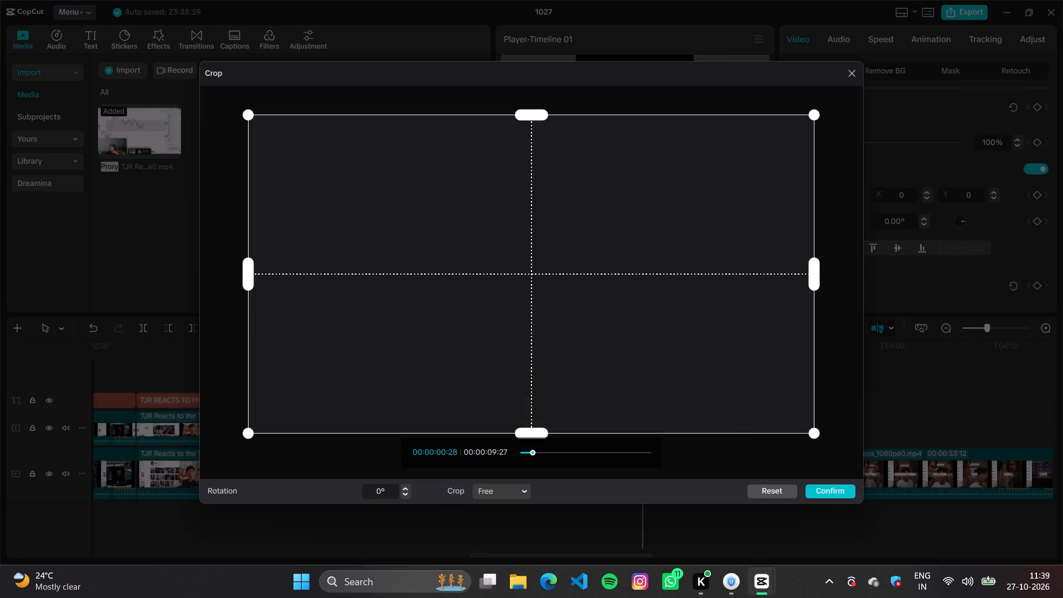
drag(251, 121, 687, 243)
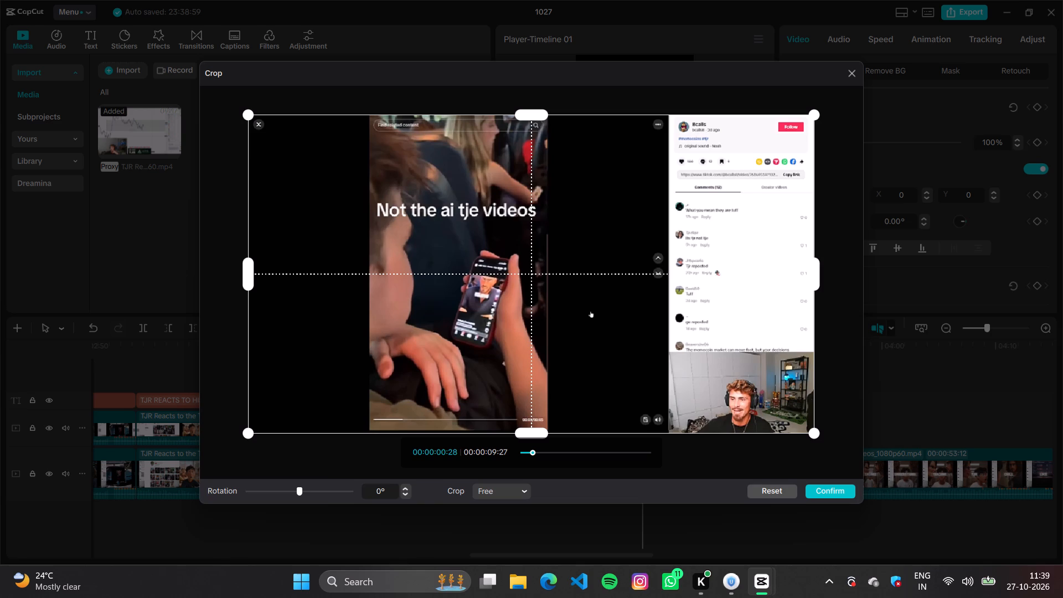
drag(687, 243, 696, 254)
drag(246, 115, 619, 247)
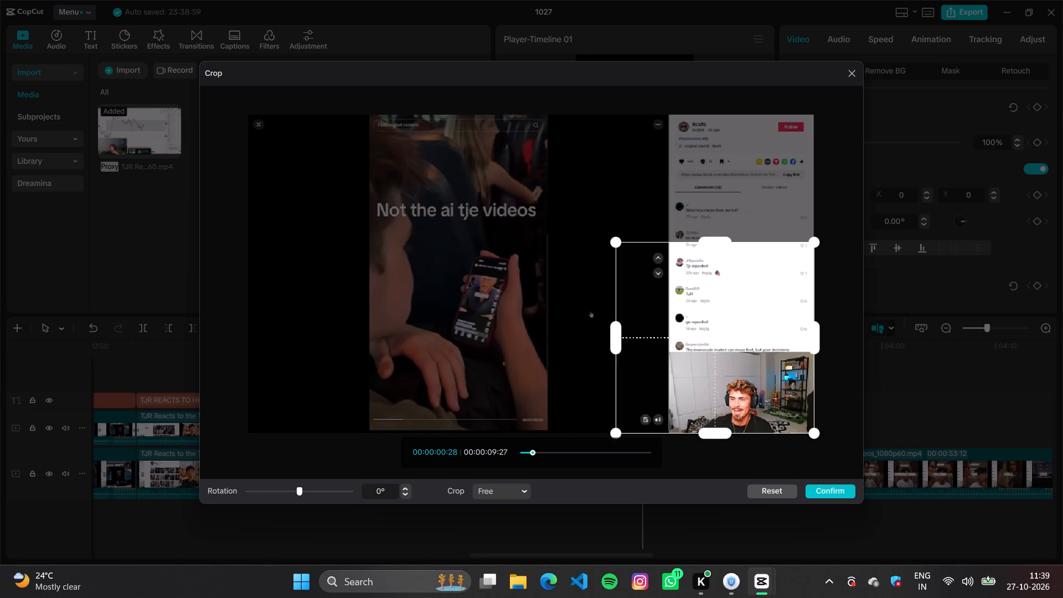
drag(619, 247, 672, 366)
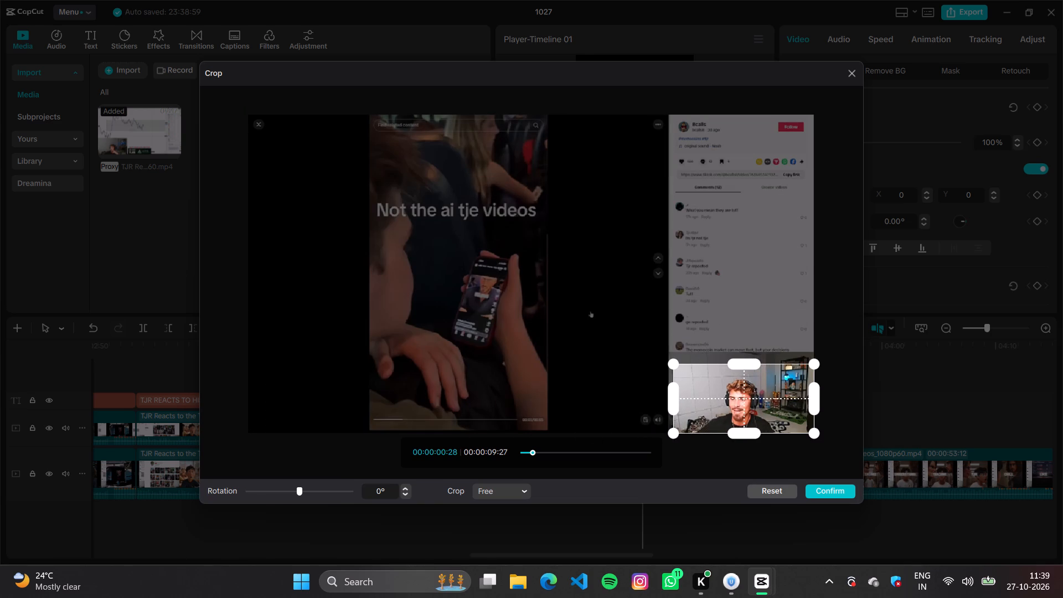
drag(812, 386, 804, 388)
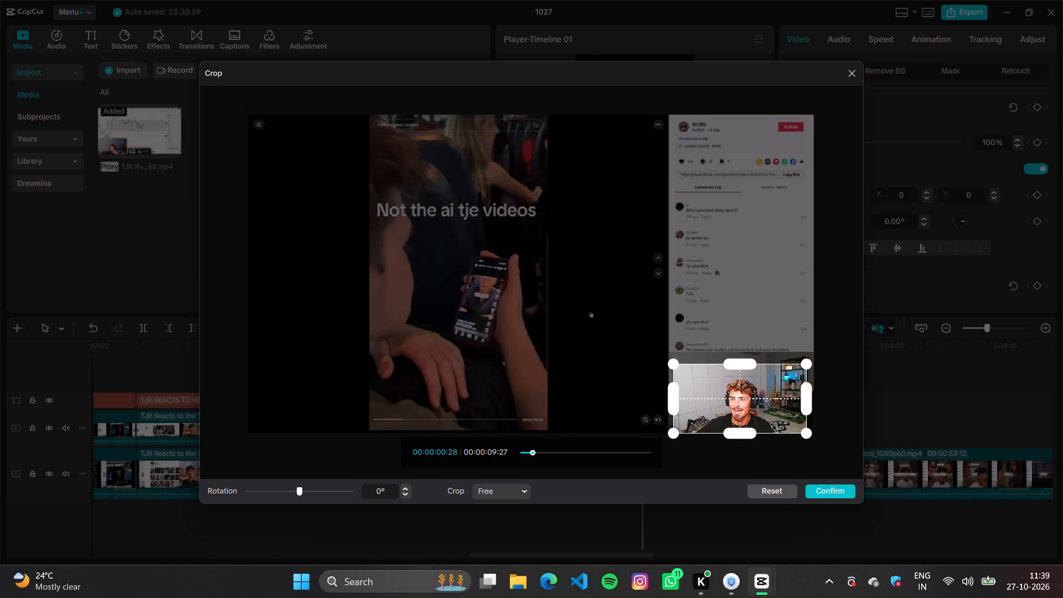
drag(741, 362, 742, 376)
drag(737, 363, 739, 377)
click(822, 483)
click(824, 494)
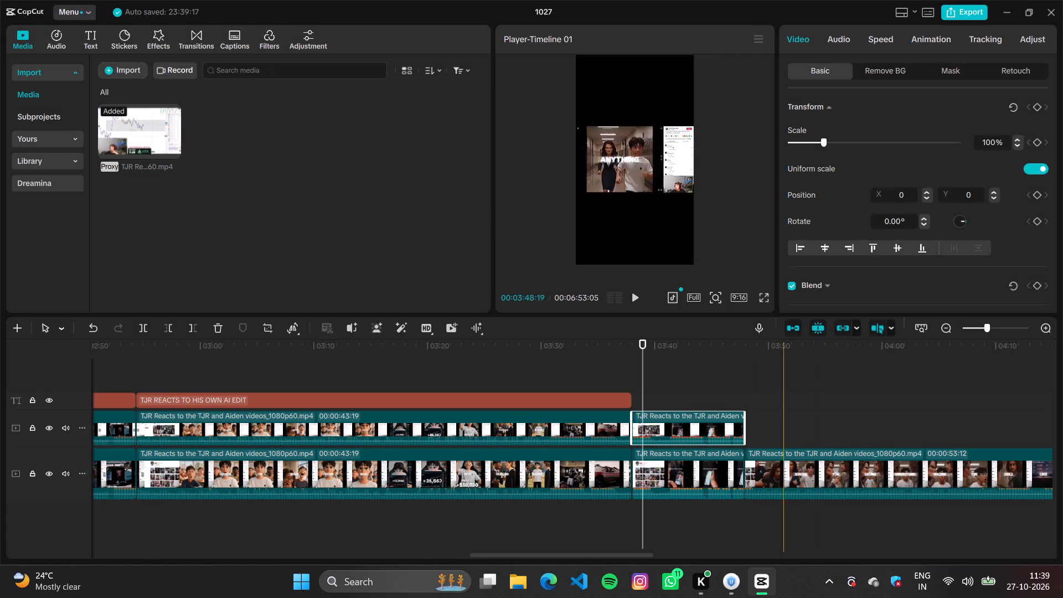
Crop the main-track clip beneath it to the "Not the ai tje videos" phone video, trimming off its upper and lower edges.
click(672, 474)
right_click(672, 474)
click(672, 474)
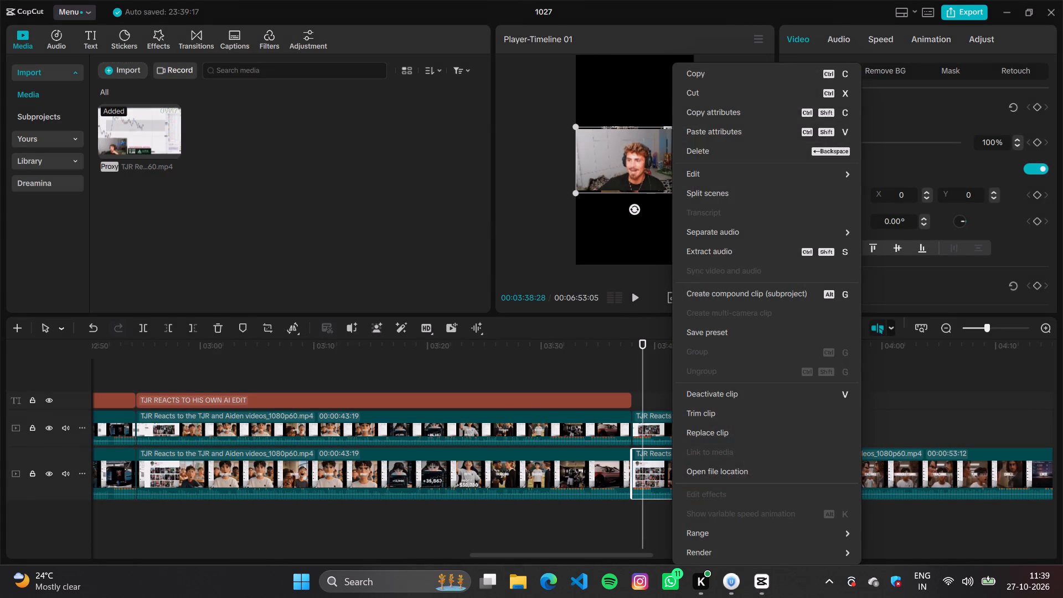
click(656, 478)
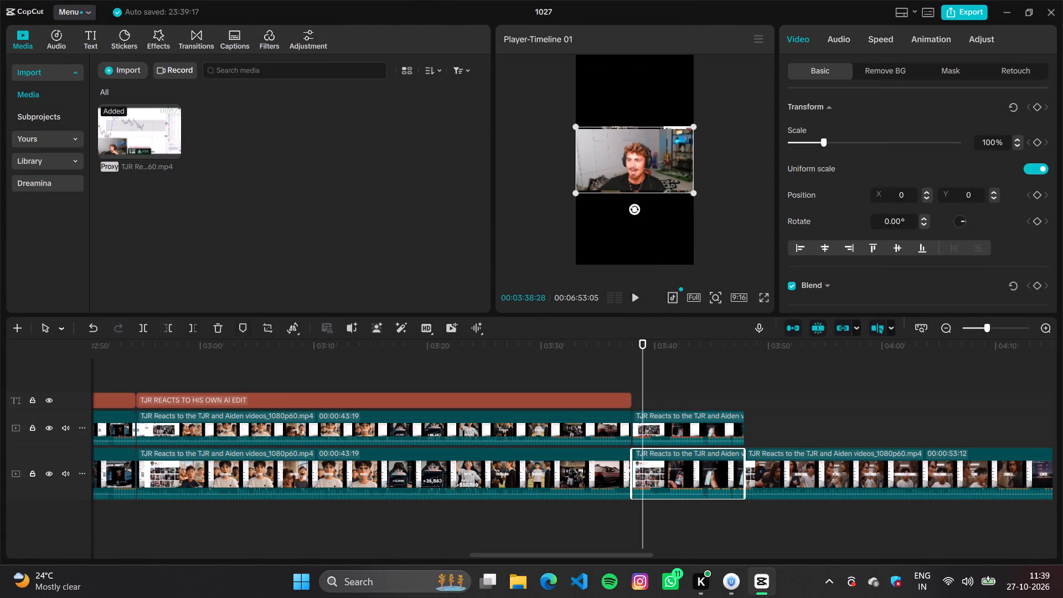
click(272, 328)
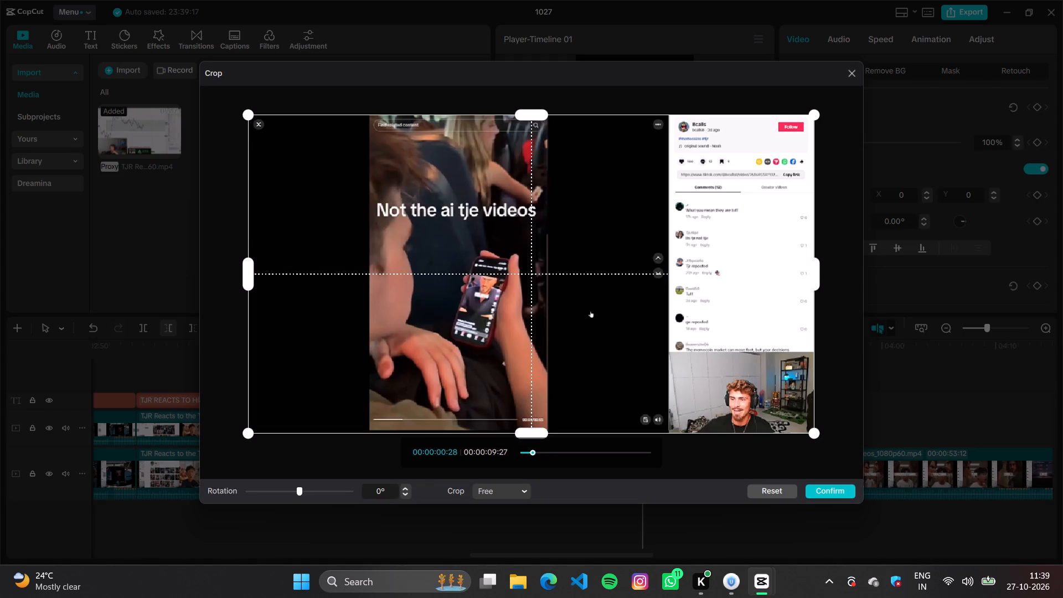
drag(249, 111, 302, 148)
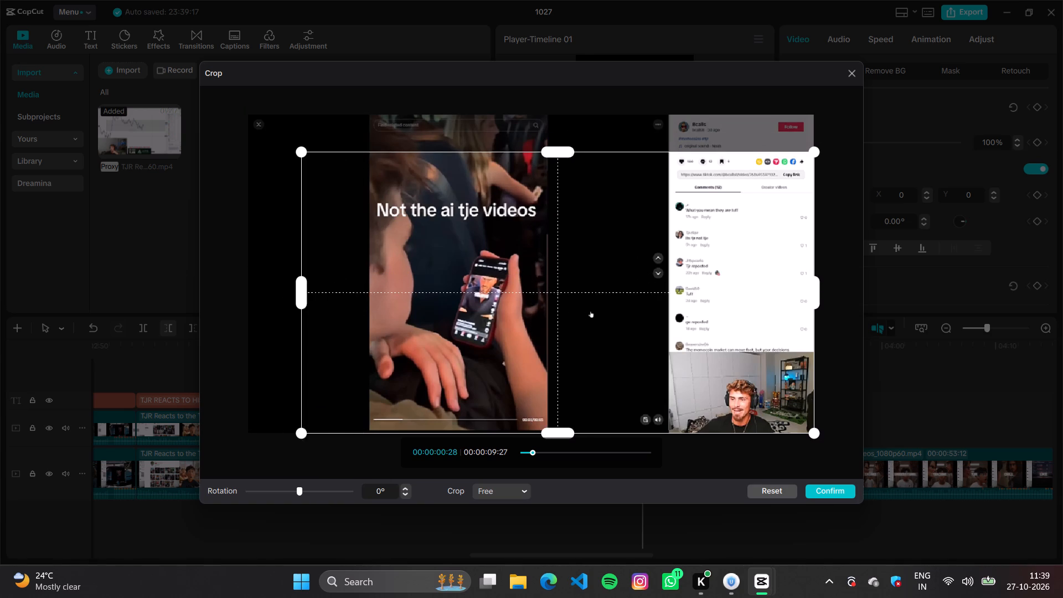
drag(302, 148, 370, 151)
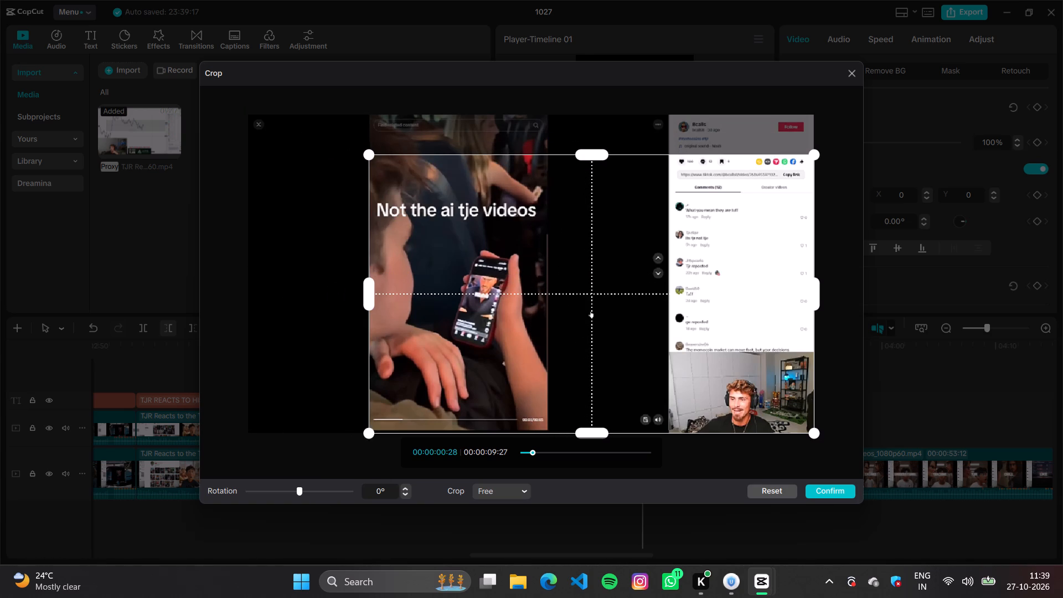
drag(370, 151, 368, 149)
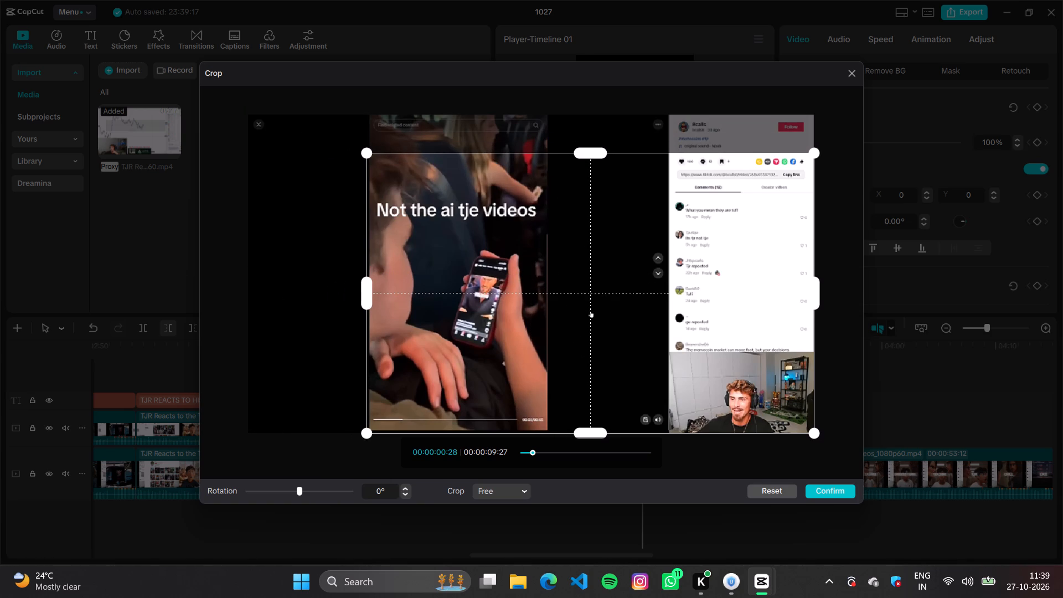
drag(813, 296, 544, 299)
drag(459, 437, 452, 395)
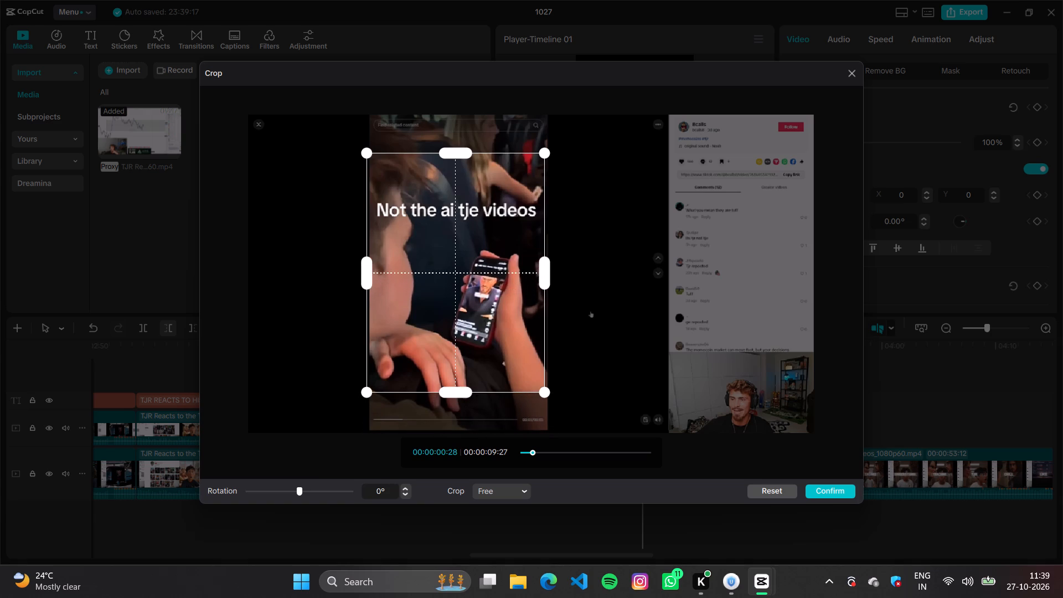
drag(452, 395, 454, 386)
drag(462, 151, 462, 160)
click(842, 493)
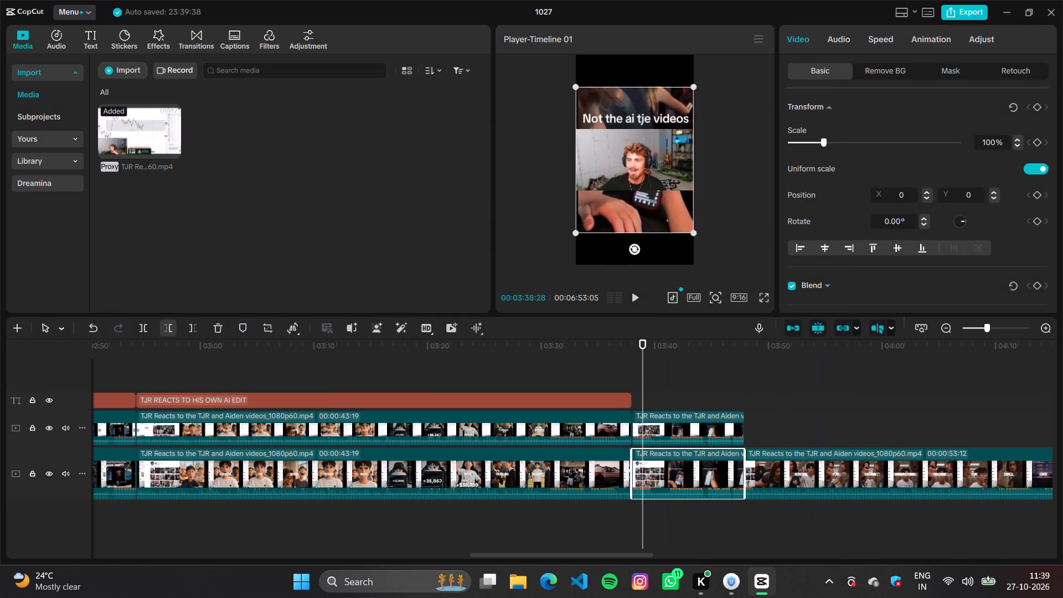
Stack the two cropped layers in the vertical frame, with the webcam at X 0, Y 1165 and the phone video directly beneath it.
drag(625, 218, 626, 257)
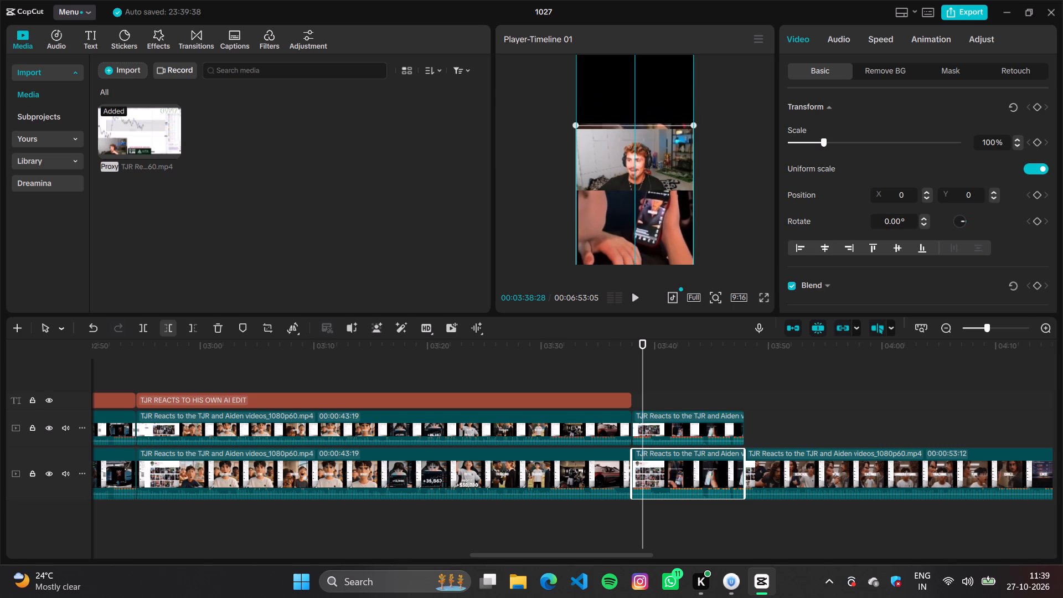
drag(626, 257, 625, 255)
click(625, 168)
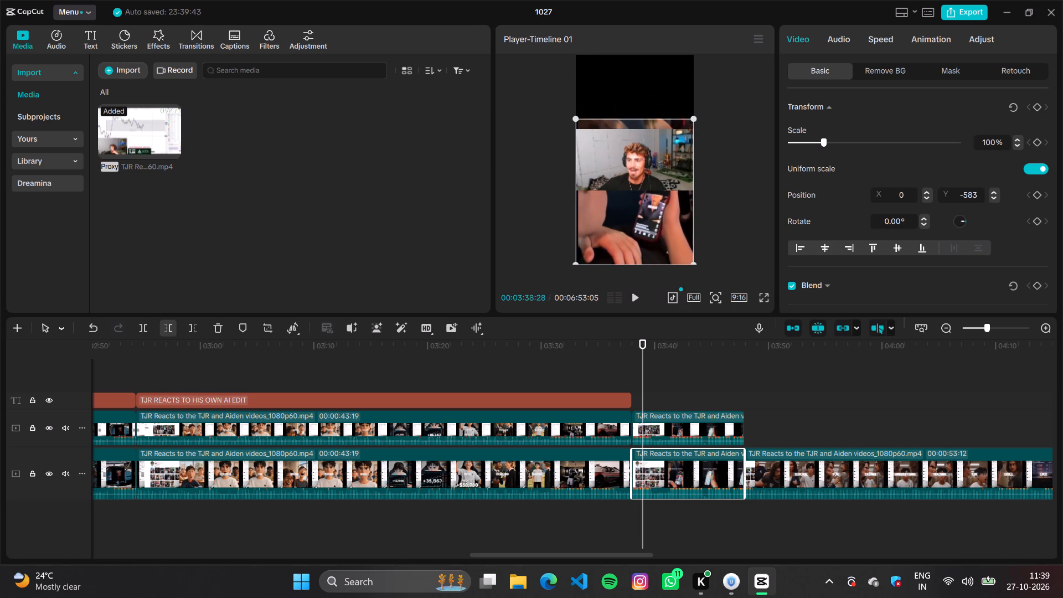
click(621, 144)
click(622, 150)
drag(623, 152, 619, 90)
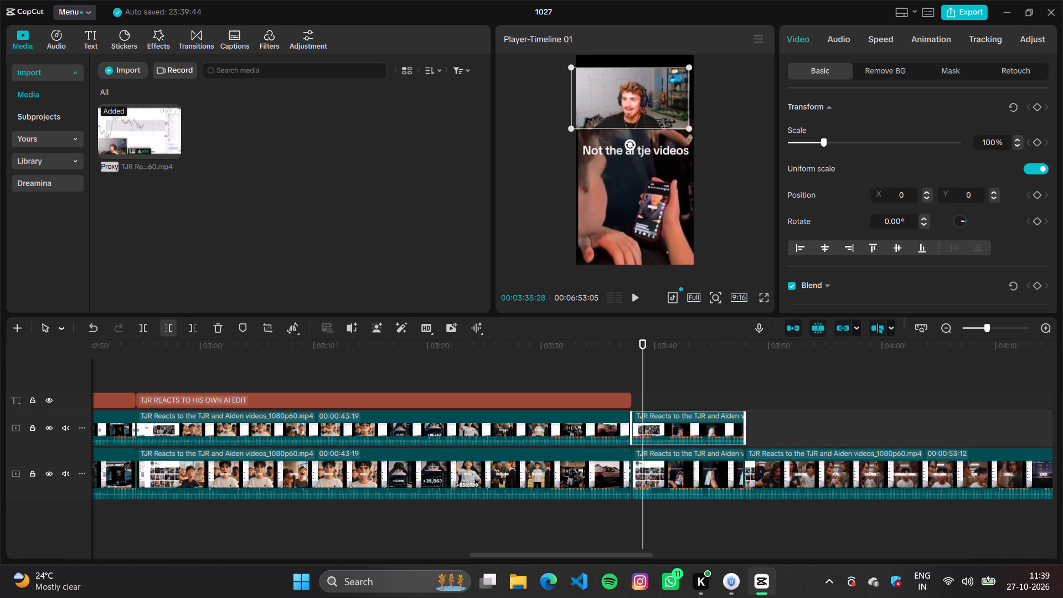
drag(619, 90, 622, 99)
click(632, 182)
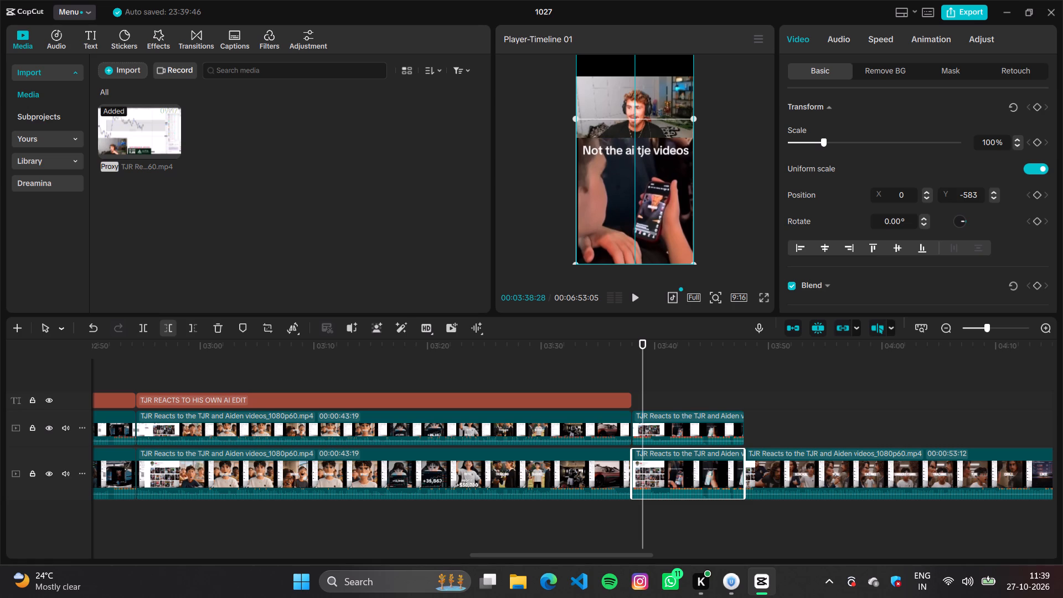
click(757, 238)
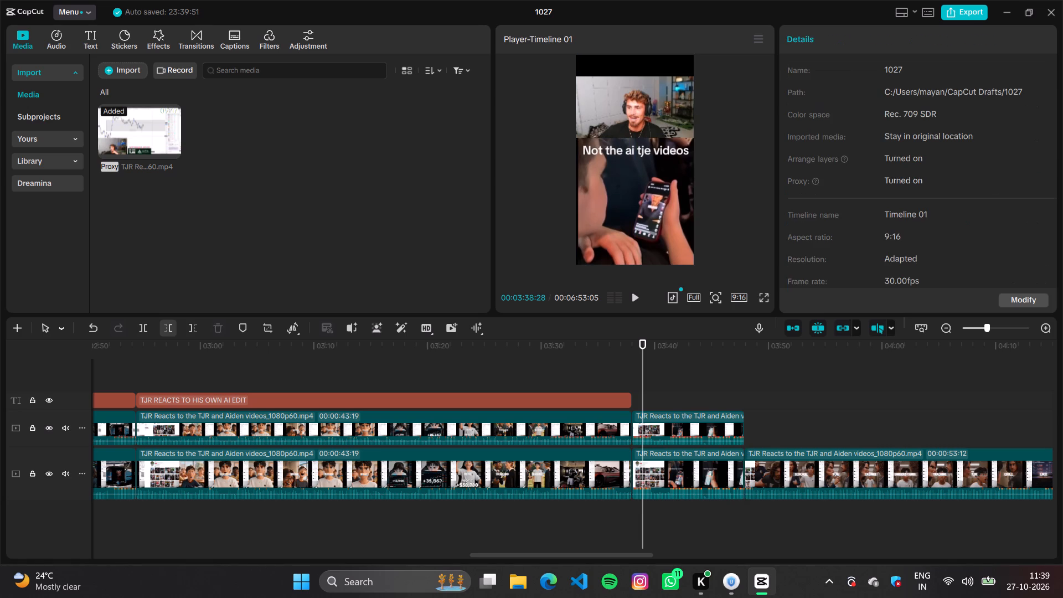
drag(647, 100, 646, 88)
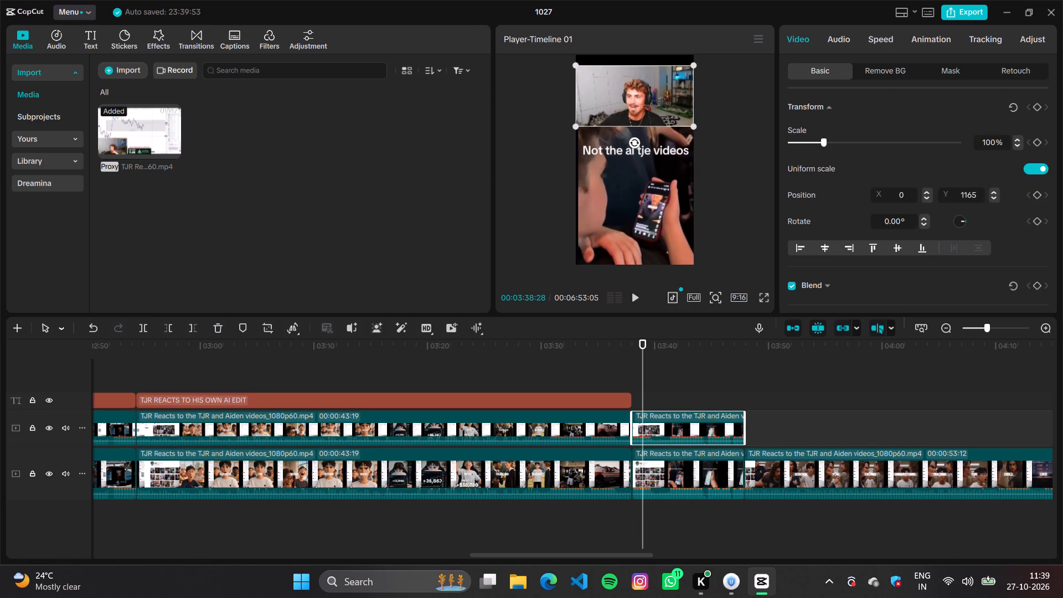
drag(627, 197, 628, 187)
click(737, 198)
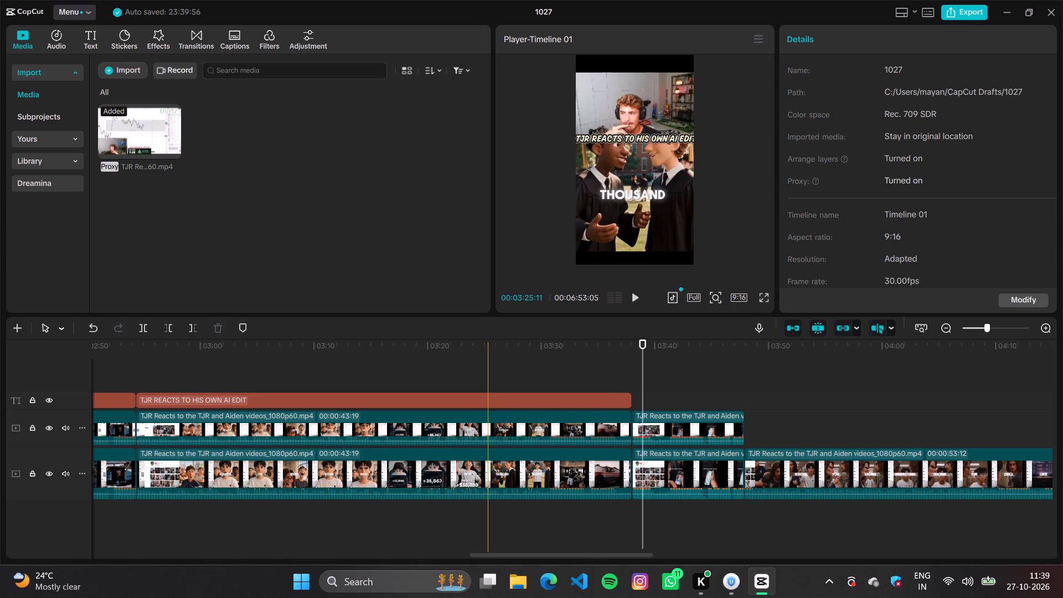
Copy the "TJR REACTS TO HIS OWN AI EDIT" title and place the copy directly after the original, starting with the new split-screen clip.
click(489, 404)
right_click(490, 396)
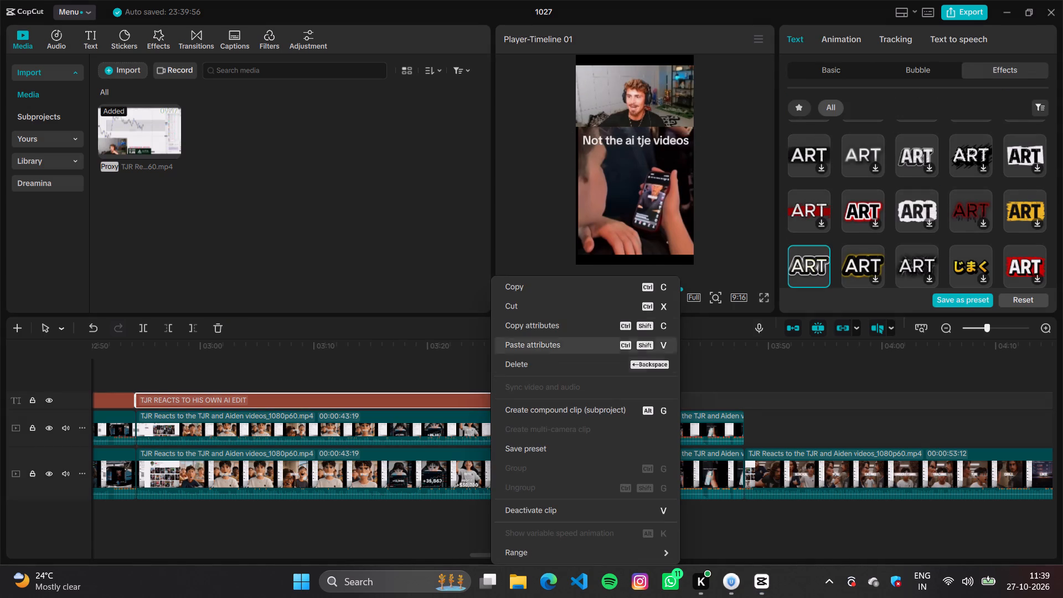
click(559, 284)
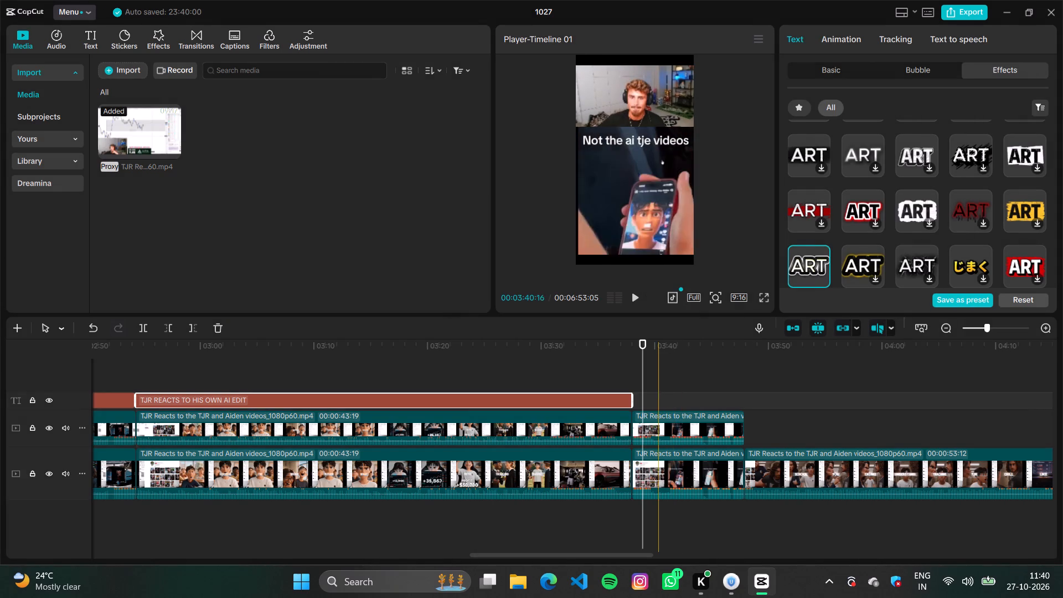
click(656, 400)
right_click(656, 400)
click(674, 451)
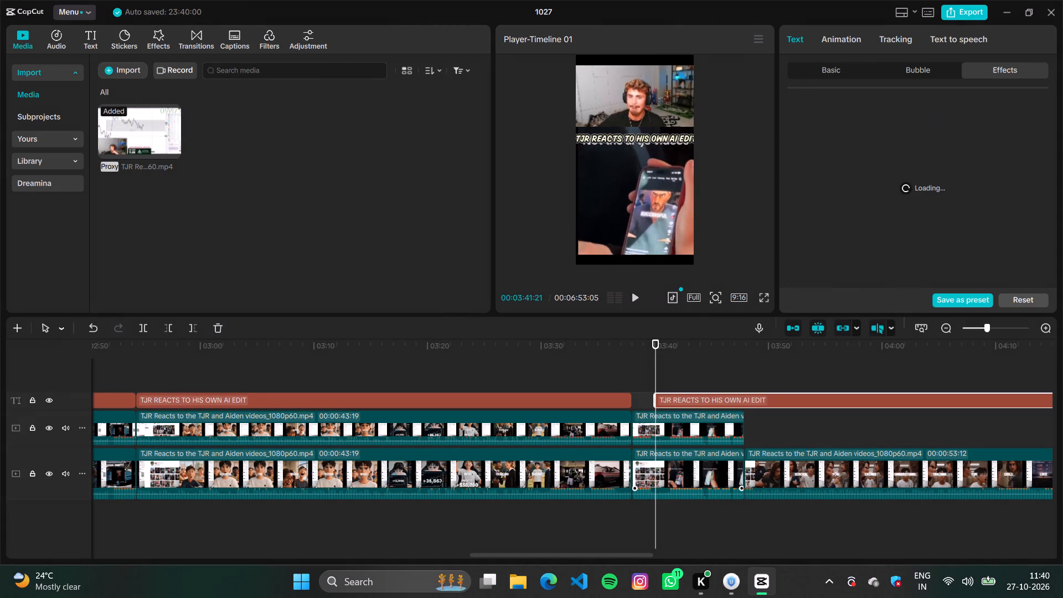
drag(668, 400, 646, 400)
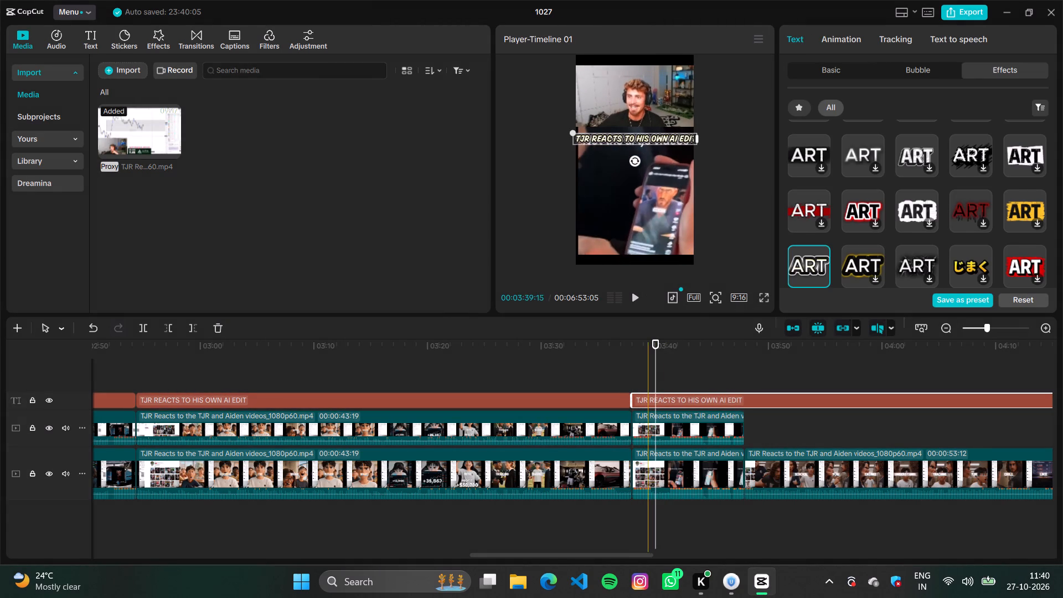
Shorten the copied "TJR REACTS TO HIS OWN AI EDIT" title so it ends together with the phone-video split-screen clip.
click(653, 366)
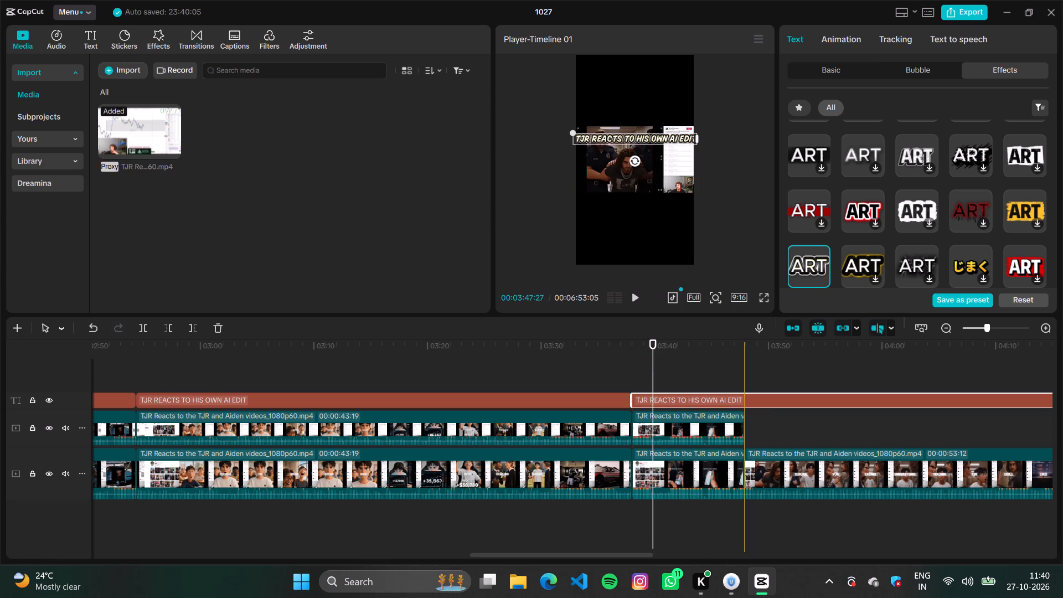
click(745, 374)
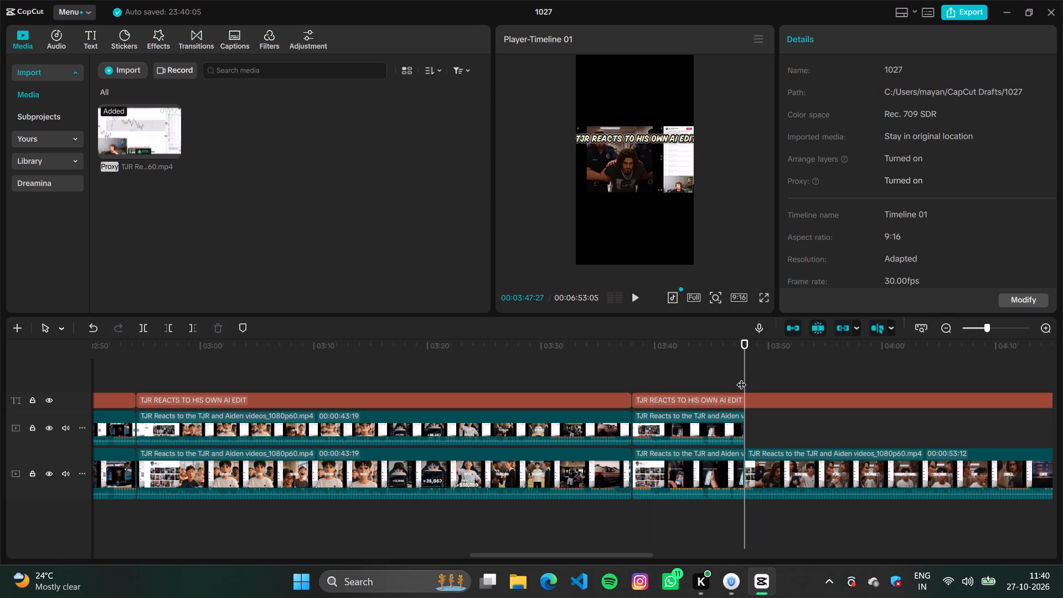
key(ctrl+b)
click(736, 395)
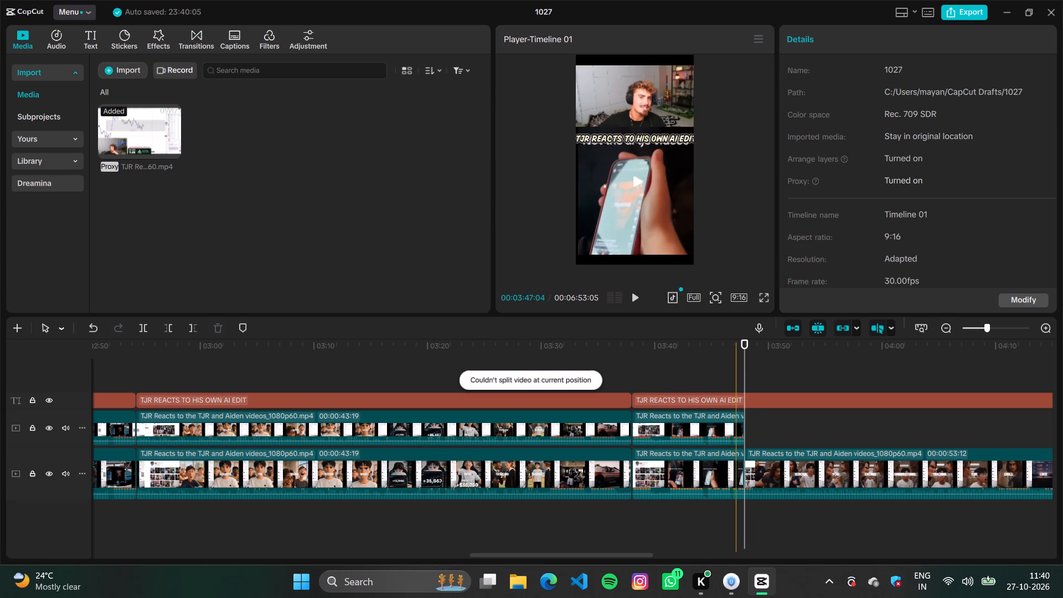
key(ctrl+b)
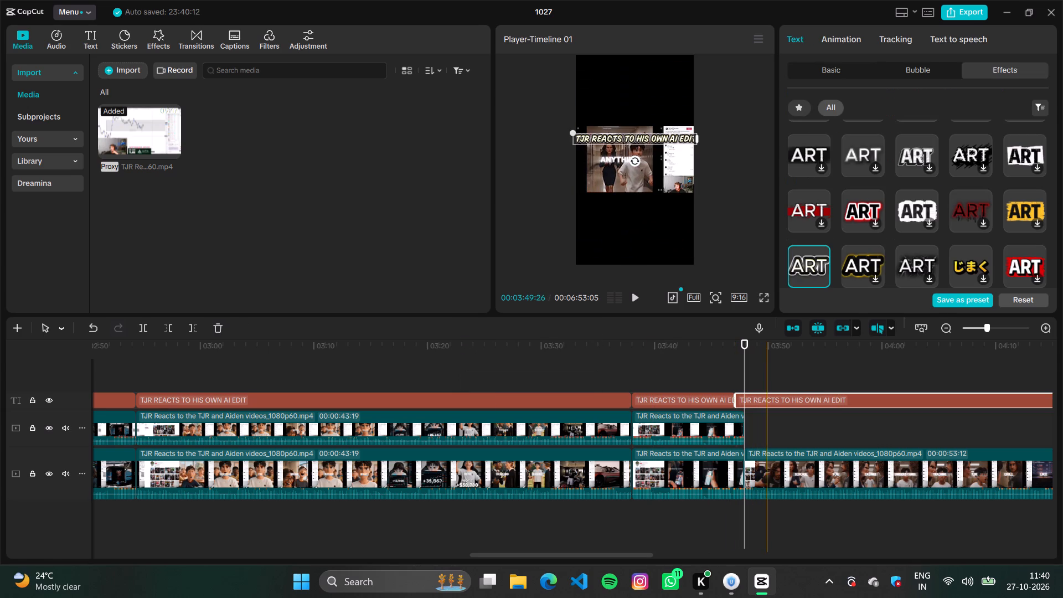
key(BackSpace)
click(735, 398)
drag(735, 398, 742, 398)
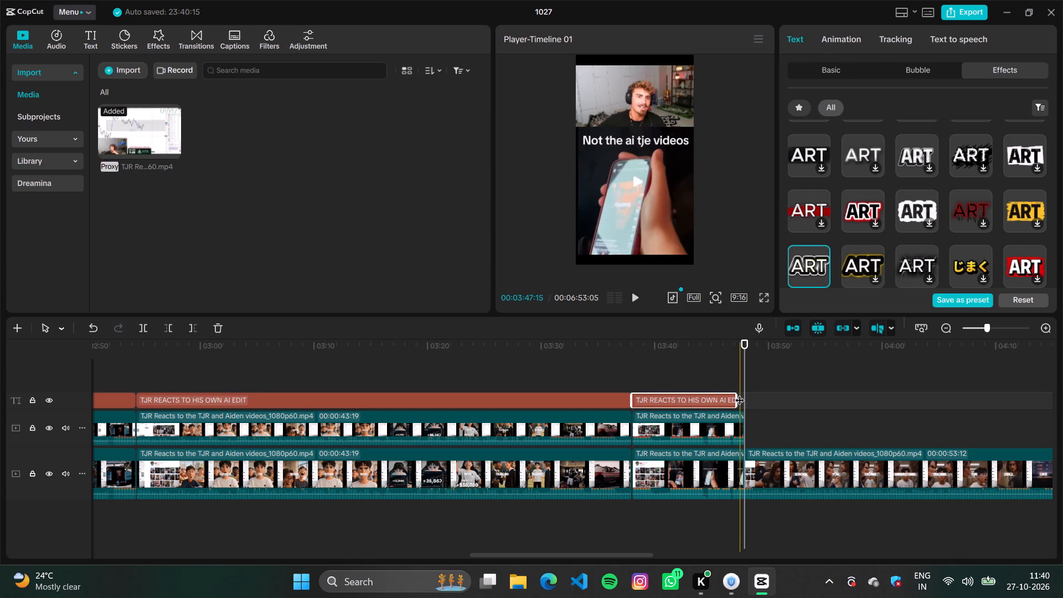
click(740, 393)
click(738, 393)
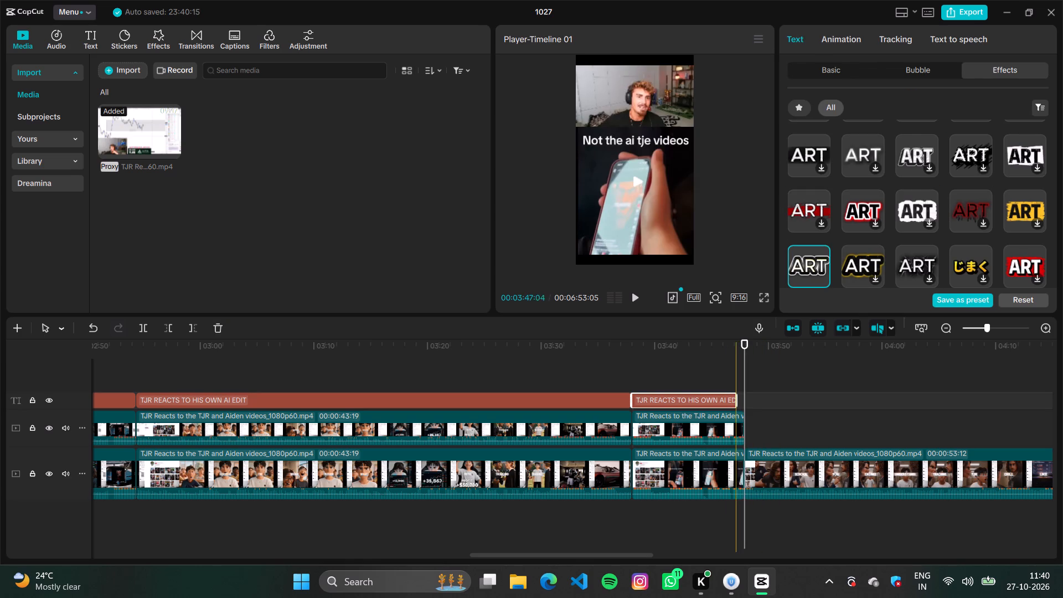
click(717, 391)
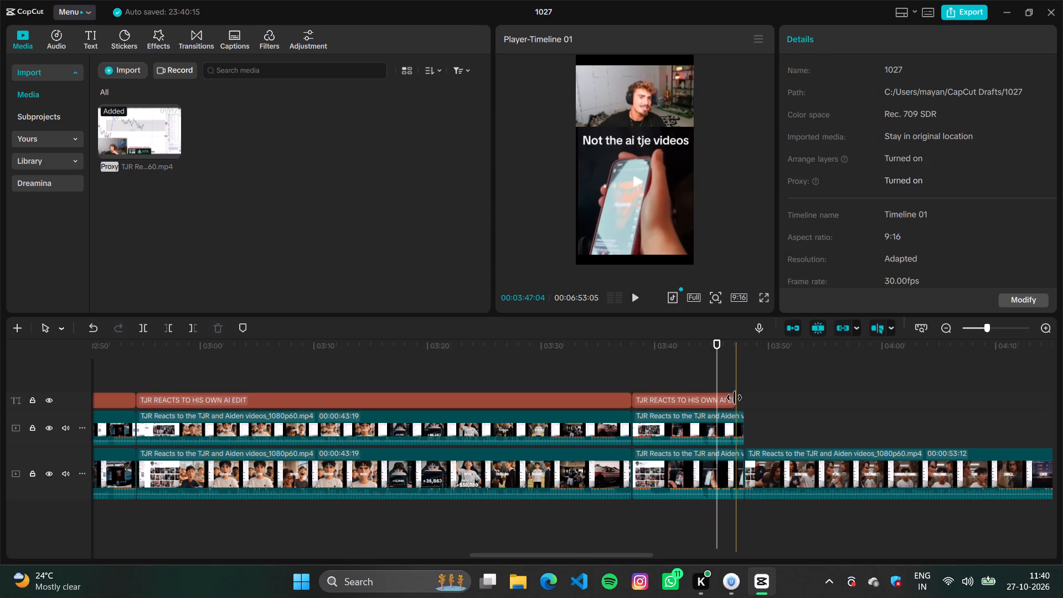
drag(734, 398, 744, 400)
click(742, 386)
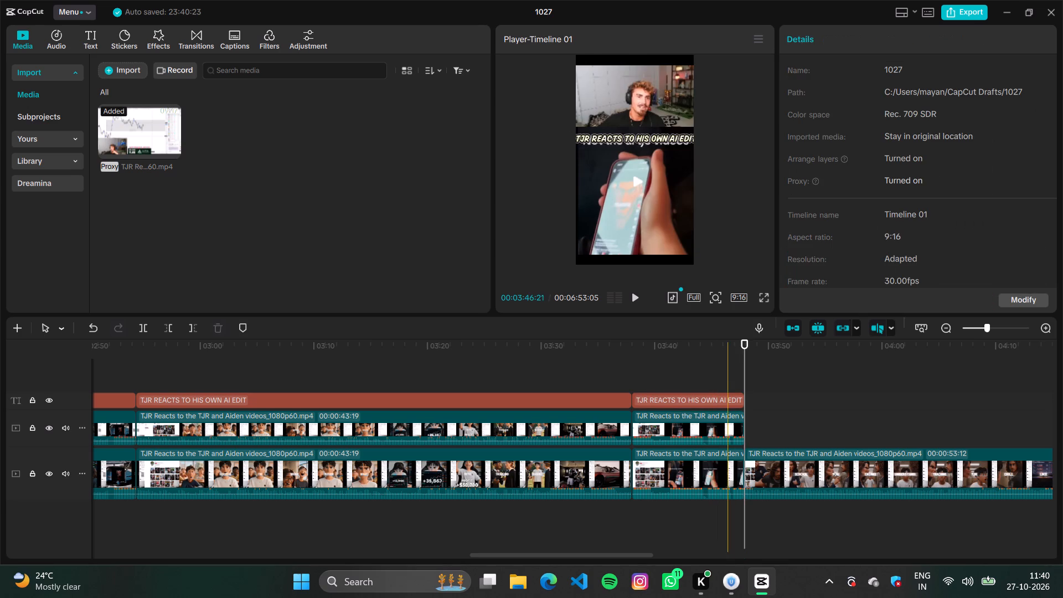
Reposition the copied title over the webcam's lower edge, just above the "Not the ai tje videos" caption, and play the section back.
click(727, 382)
key(space)
key(space)
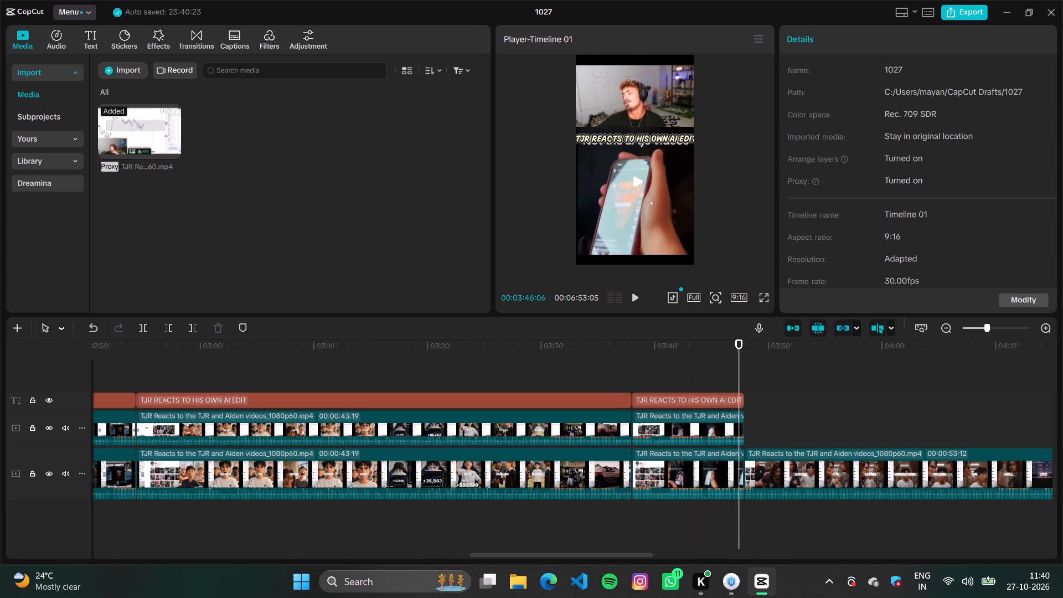
drag(738, 373, 666, 384)
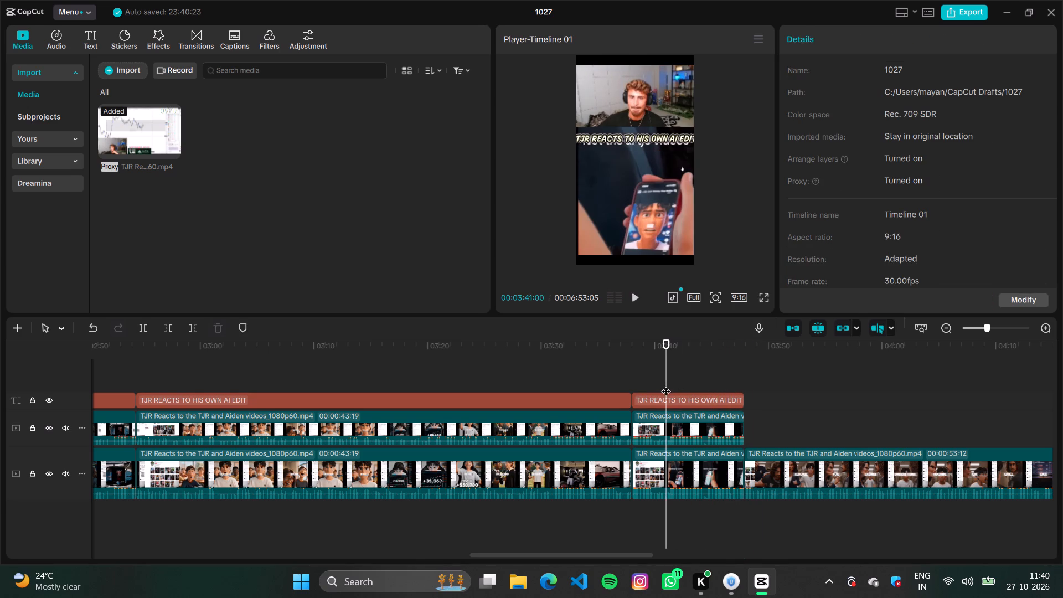
drag(620, 134, 625, 141)
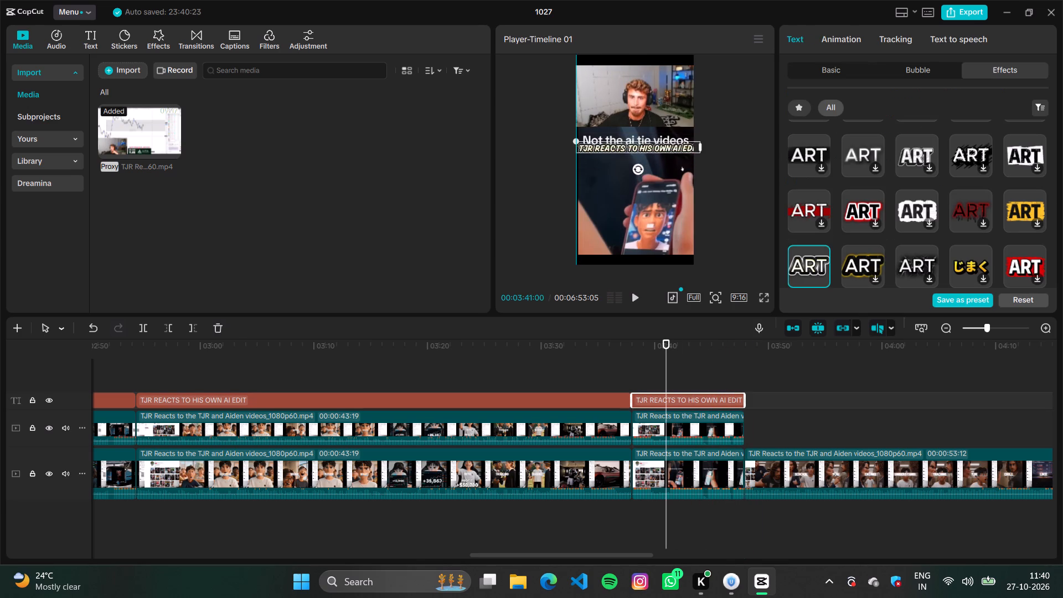
drag(625, 141, 627, 162)
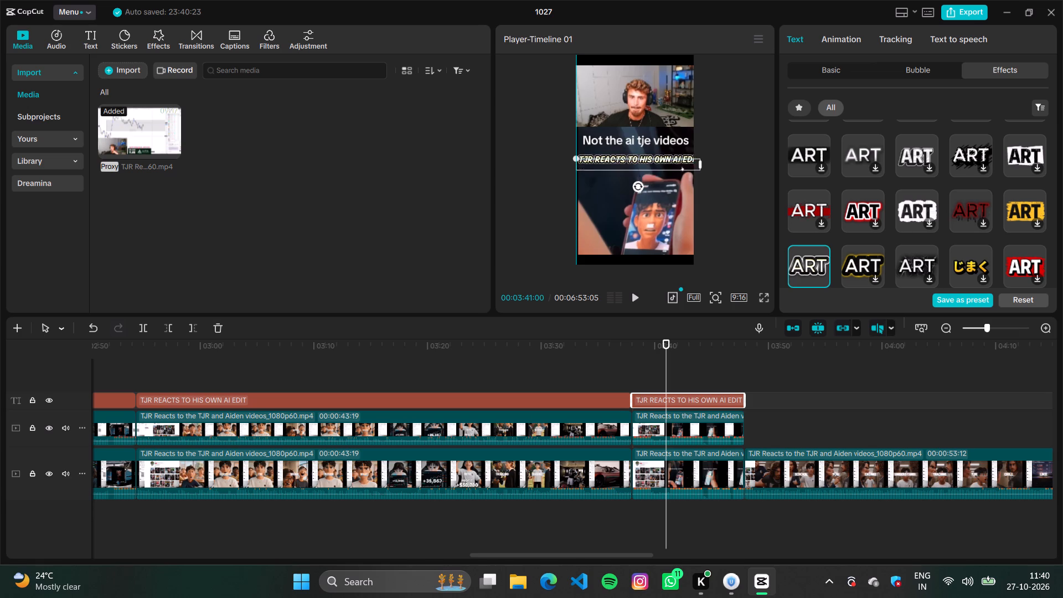
drag(627, 162, 627, 121)
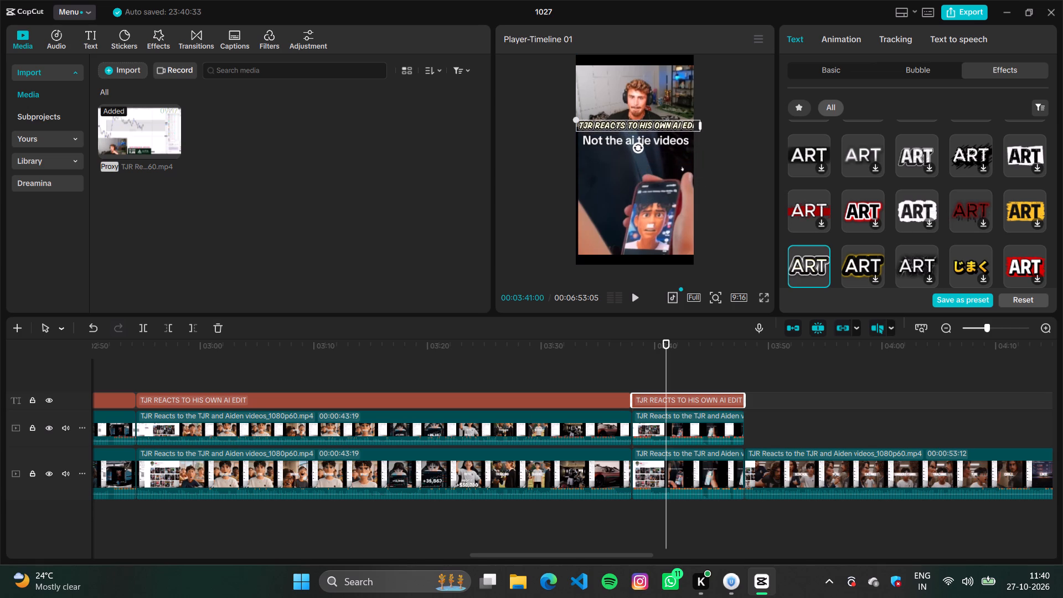
click(750, 221)
key(space)
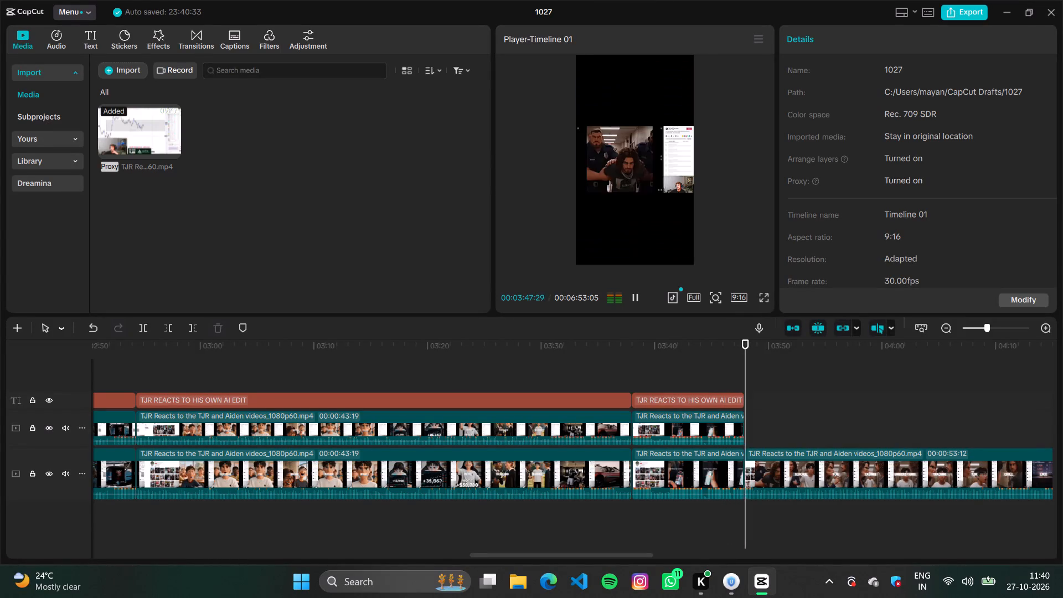
key(space)
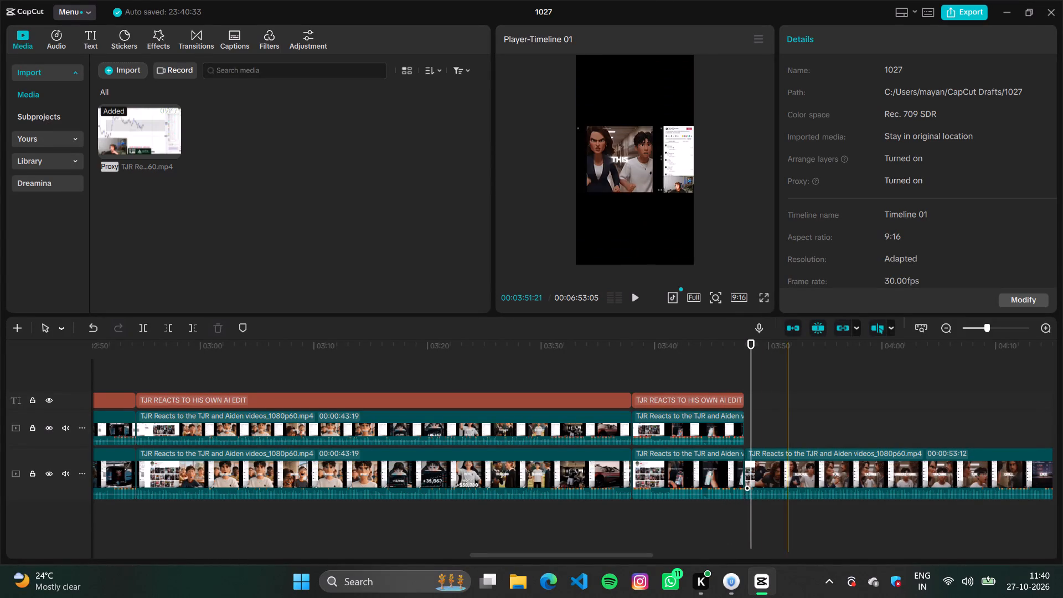
Copy the 00:00:53:12 main-track clip and place the copy on the overlay track directly above it, aligned to its start.
click(788, 484)
right_click(836, 476)
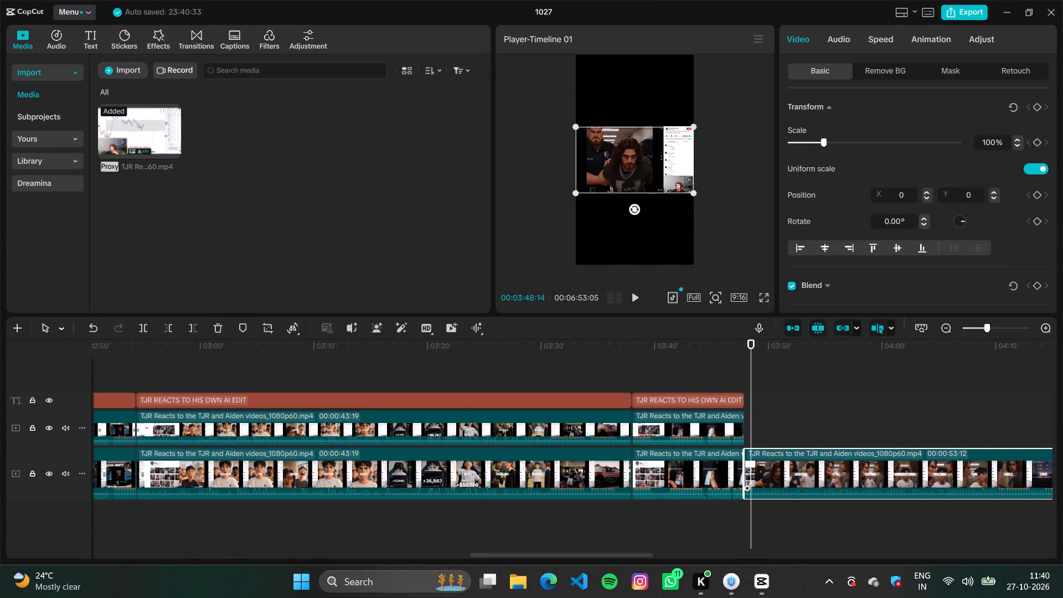
click(883, 71)
right_click(770, 422)
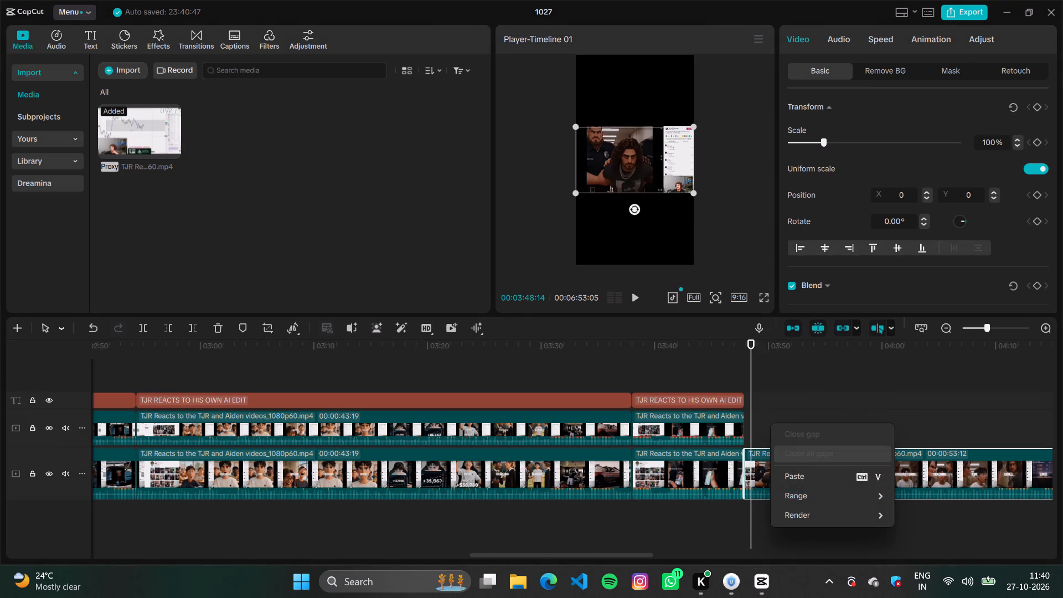
click(806, 470)
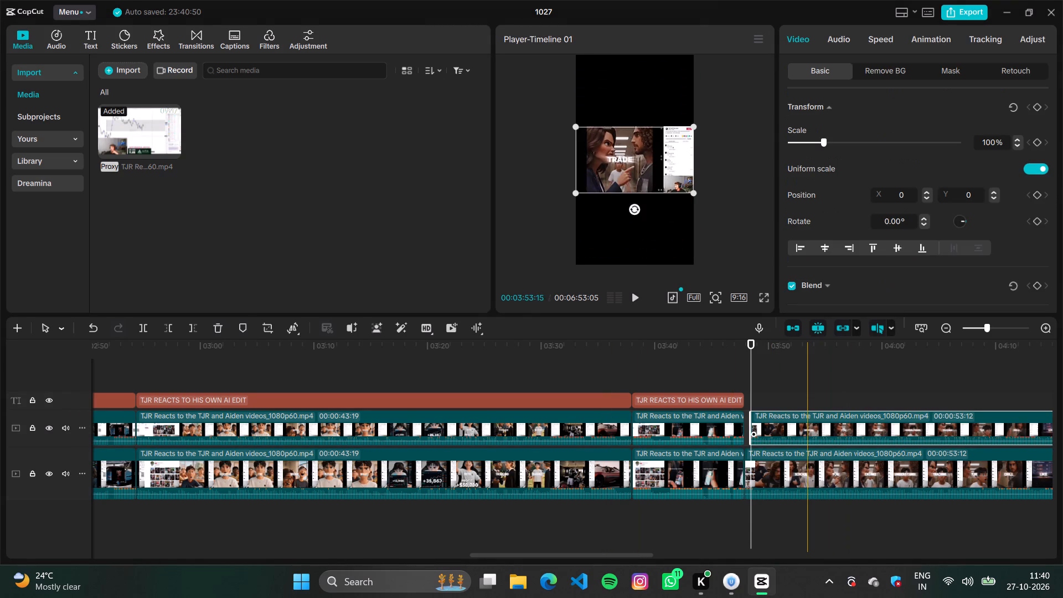
drag(807, 428, 801, 432)
Crop the new overlay copy to the webcam area in the lower corner of the source frame, trimming the webcam's edges slightly.
right_click(800, 429)
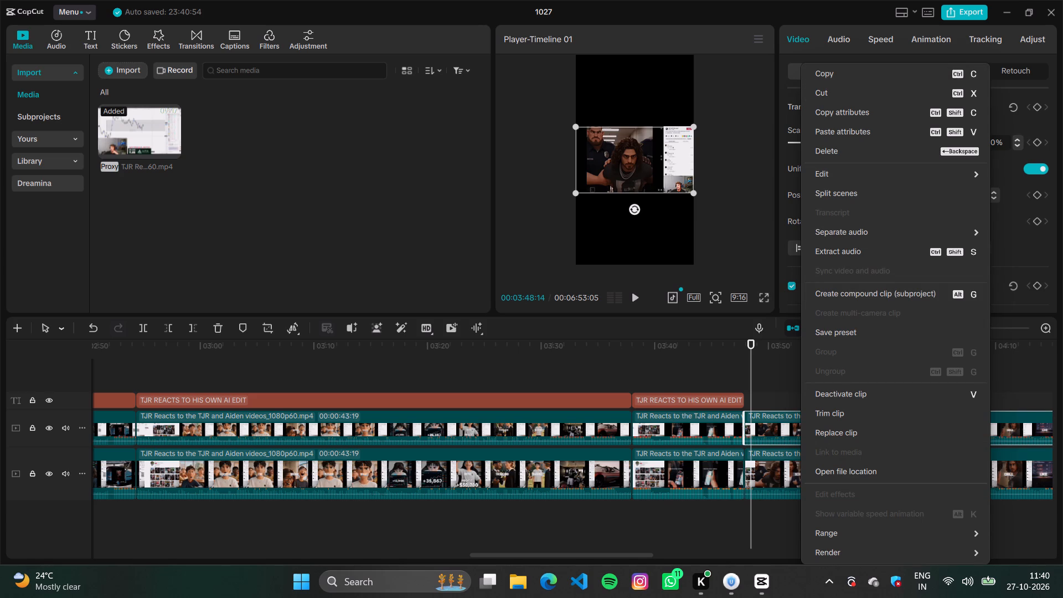
click(245, 371)
click(264, 322)
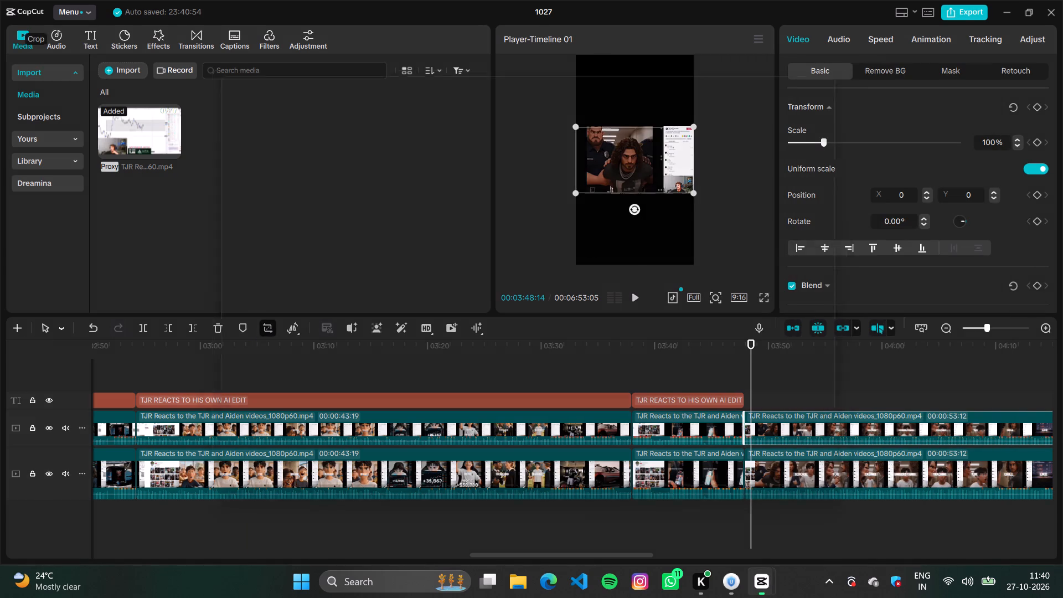
drag(246, 117, 677, 379)
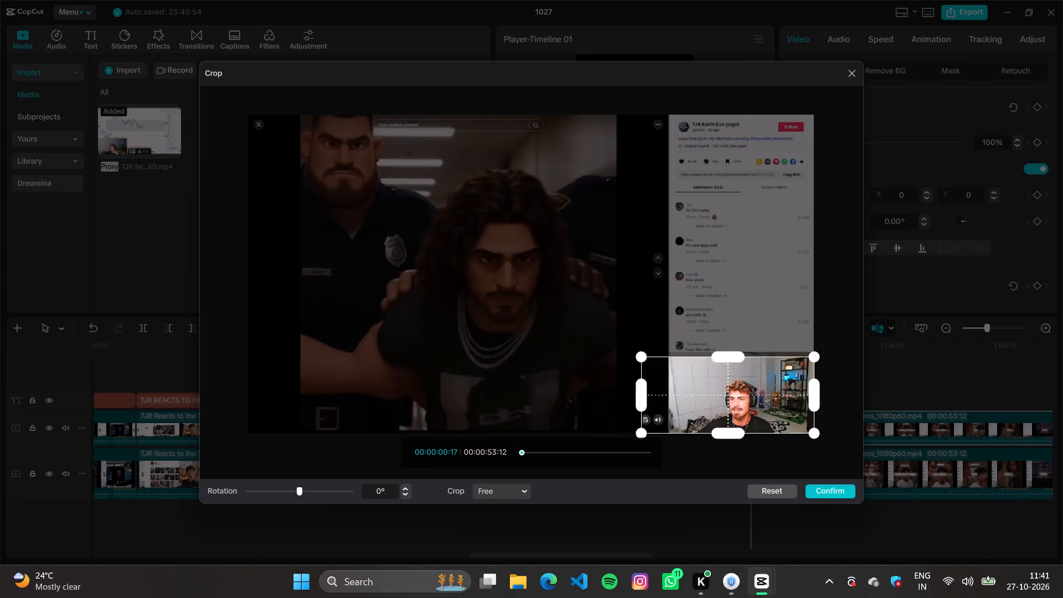
drag(677, 379, 673, 375)
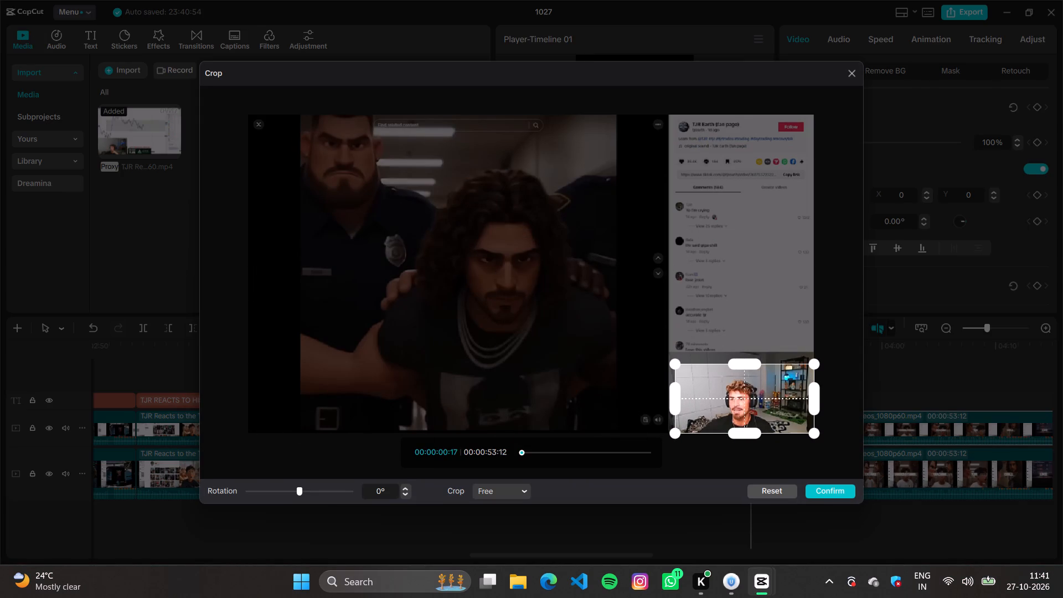
drag(813, 401, 802, 401)
drag(748, 359, 748, 366)
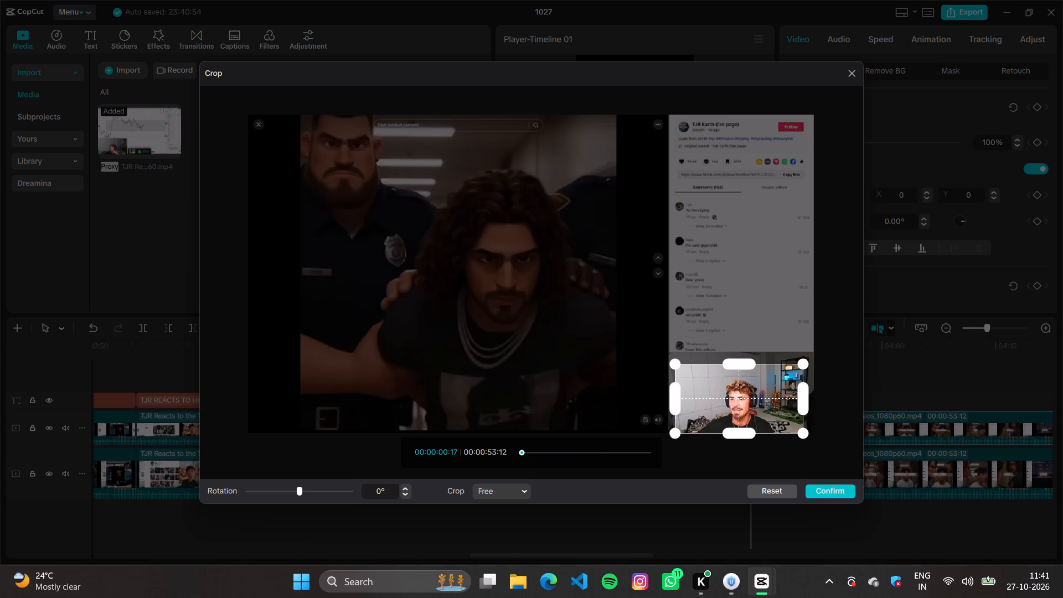
click(839, 491)
Crop the main-track clip beneath it to the AI video, cutting off the comments column, the black side areas and a lower strip.
click(821, 467)
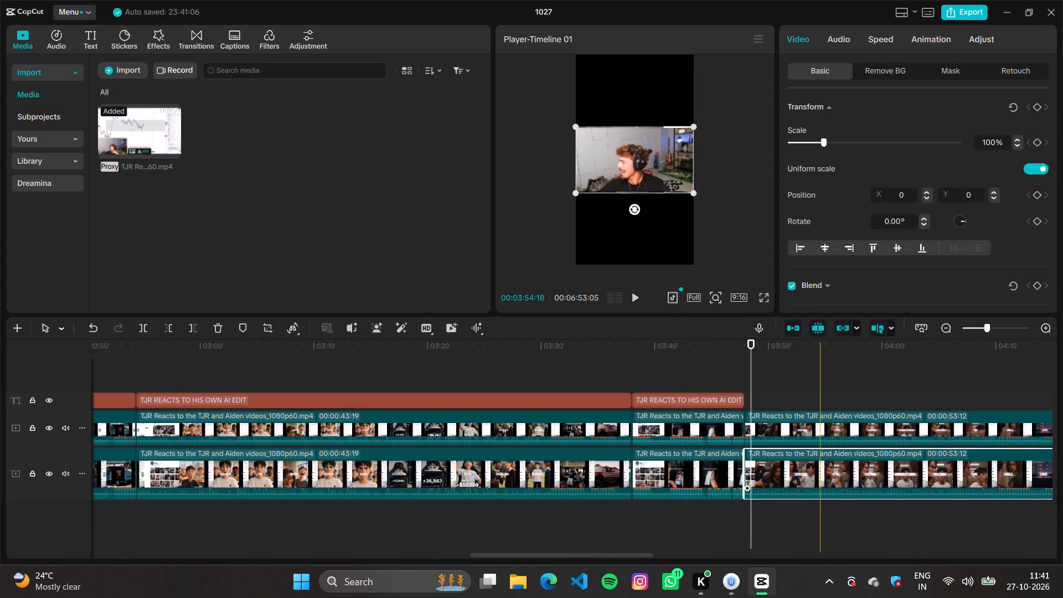
click(265, 323)
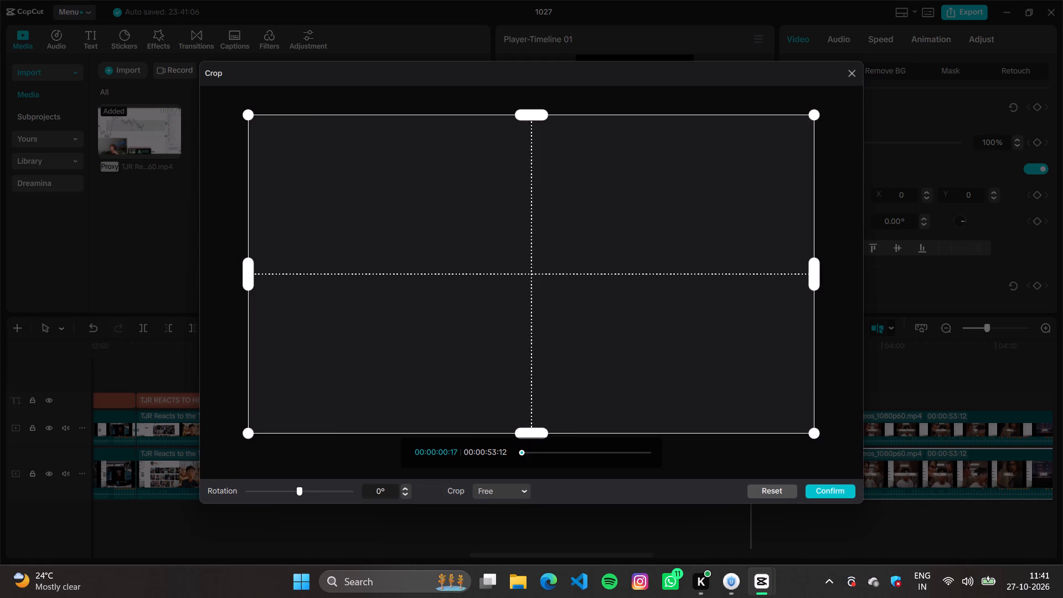
drag(249, 115, 303, 151)
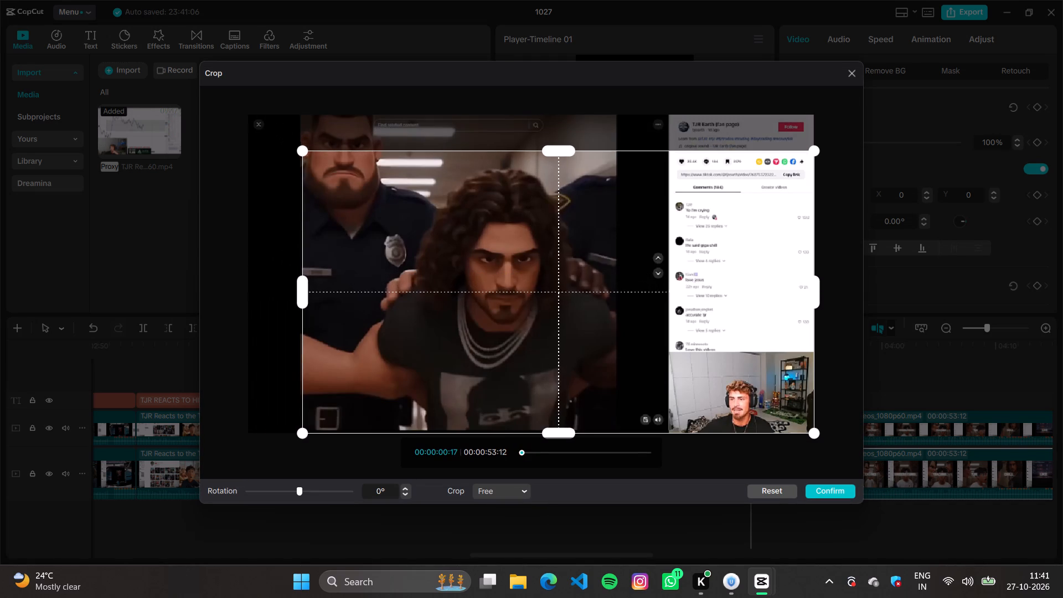
drag(303, 151, 307, 174)
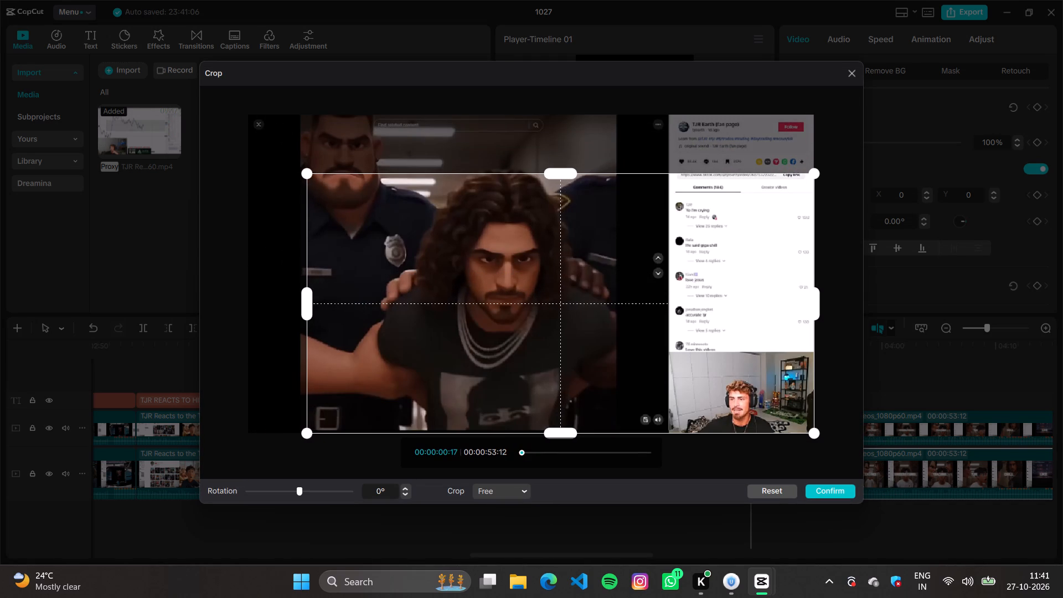
drag(813, 304, 601, 286)
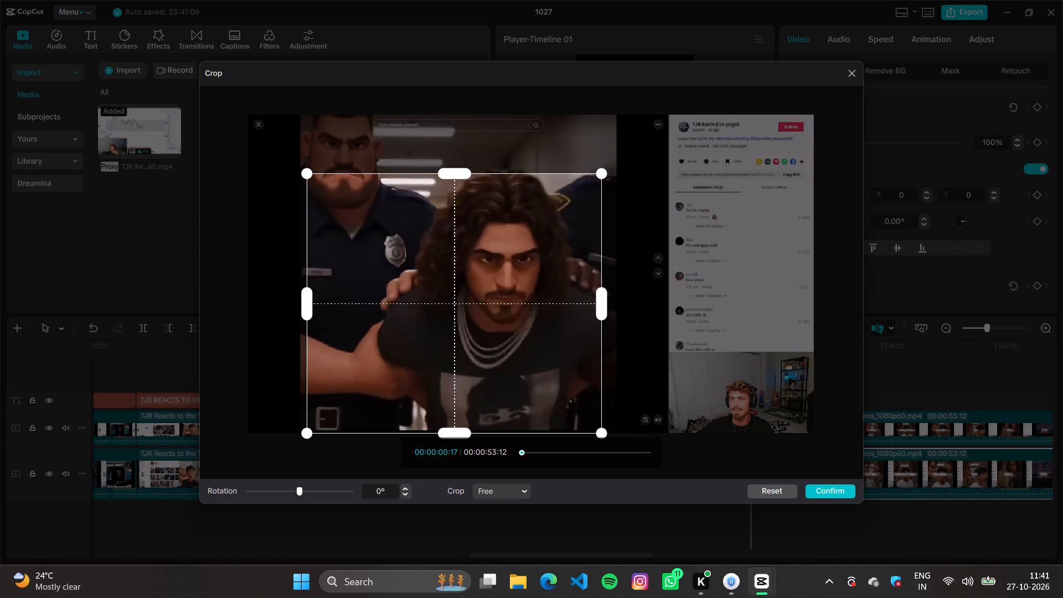
drag(601, 286, 615, 285)
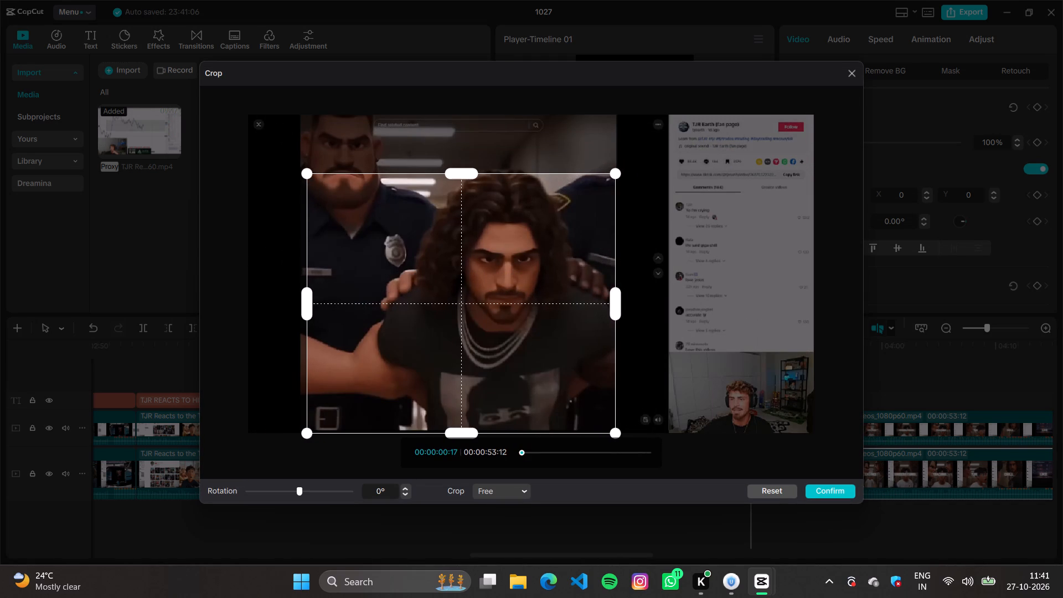
drag(460, 177, 463, 132)
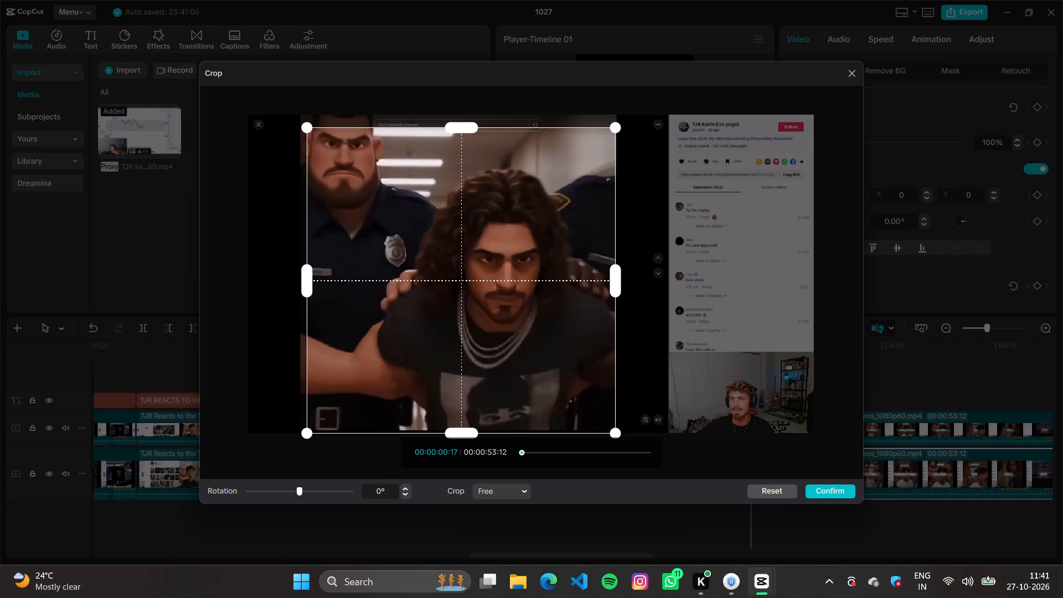
drag(463, 132, 464, 125)
drag(462, 427, 462, 426)
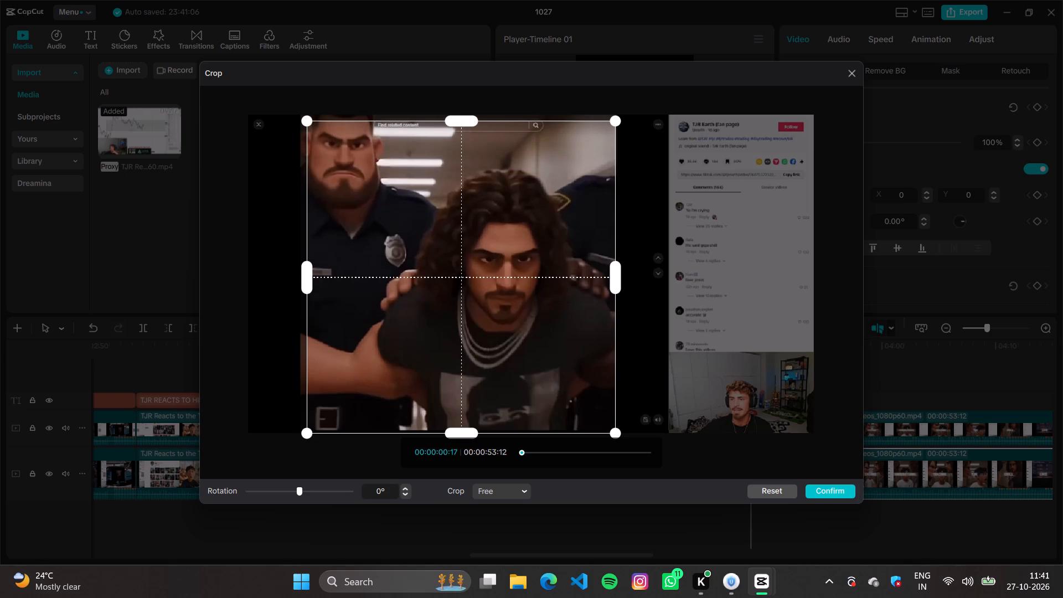
drag(462, 426, 462, 393)
click(461, 414)
click(461, 418)
drag(461, 431, 461, 389)
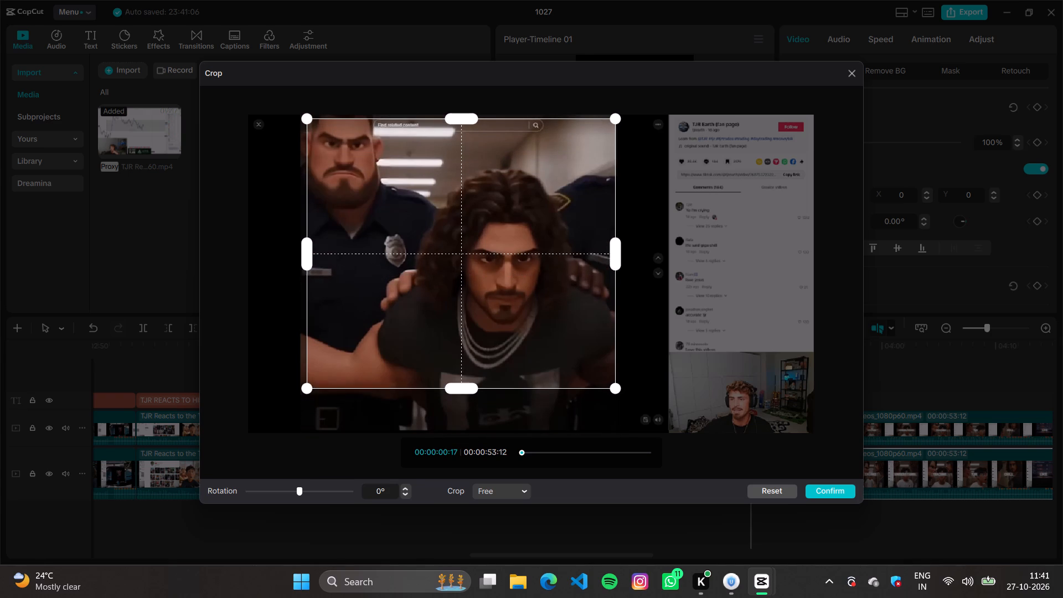
drag(461, 389, 461, 408)
click(857, 484)
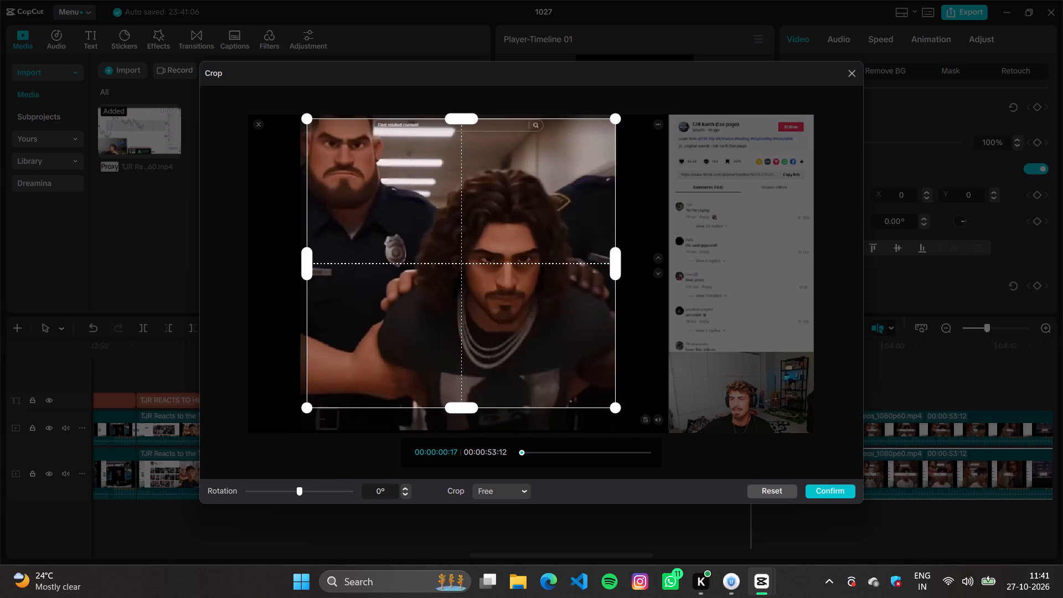
click(845, 488)
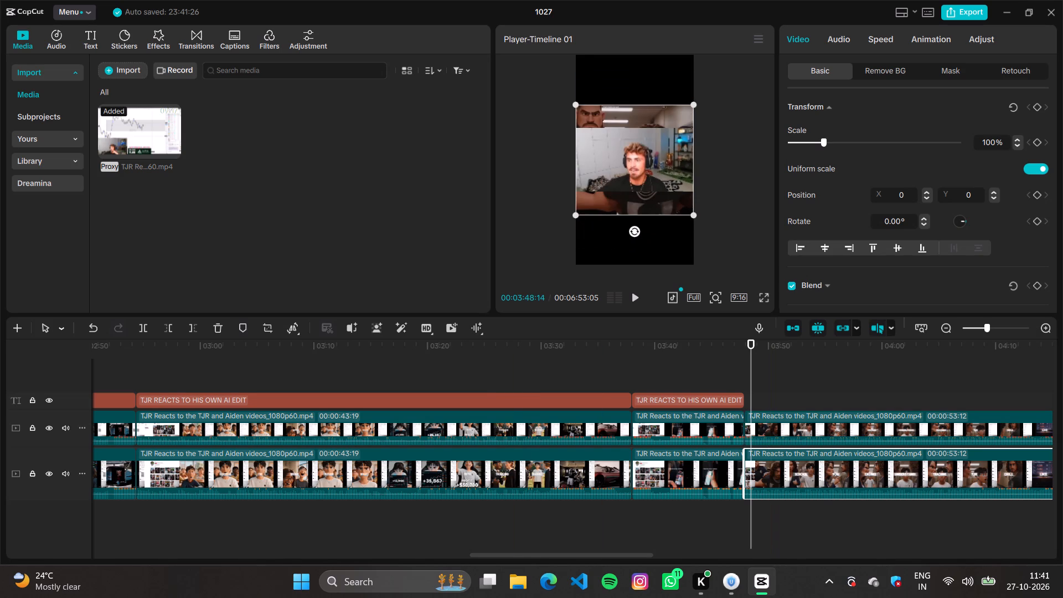
Stack the 00:00:53:12 section vertically, moving the webcam to the upper part of the frame and the AI video just below it at Y -671.
drag(633, 197, 633, 230)
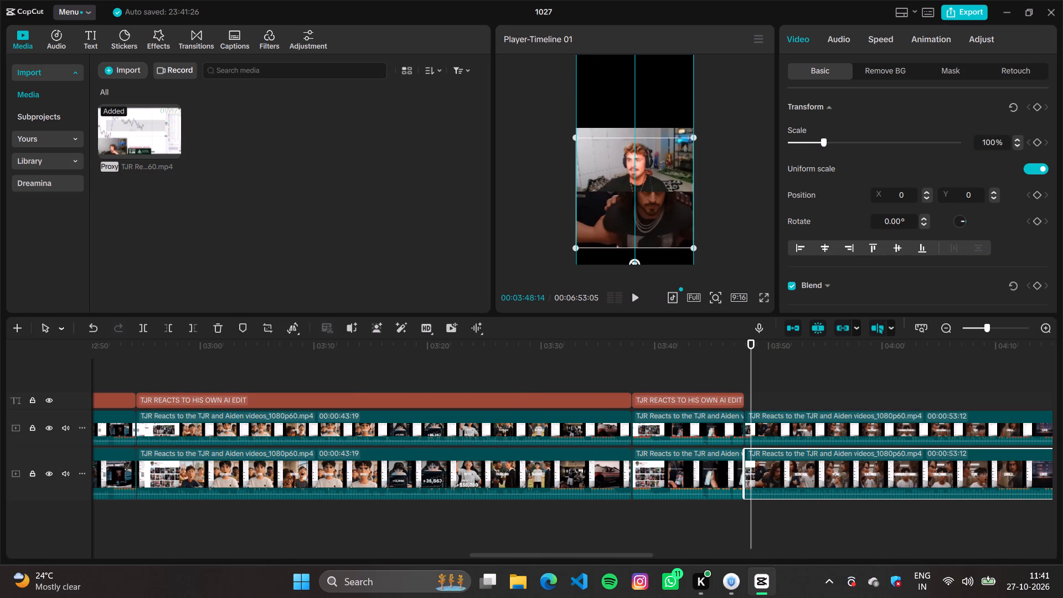
drag(633, 230, 636, 241)
click(631, 167)
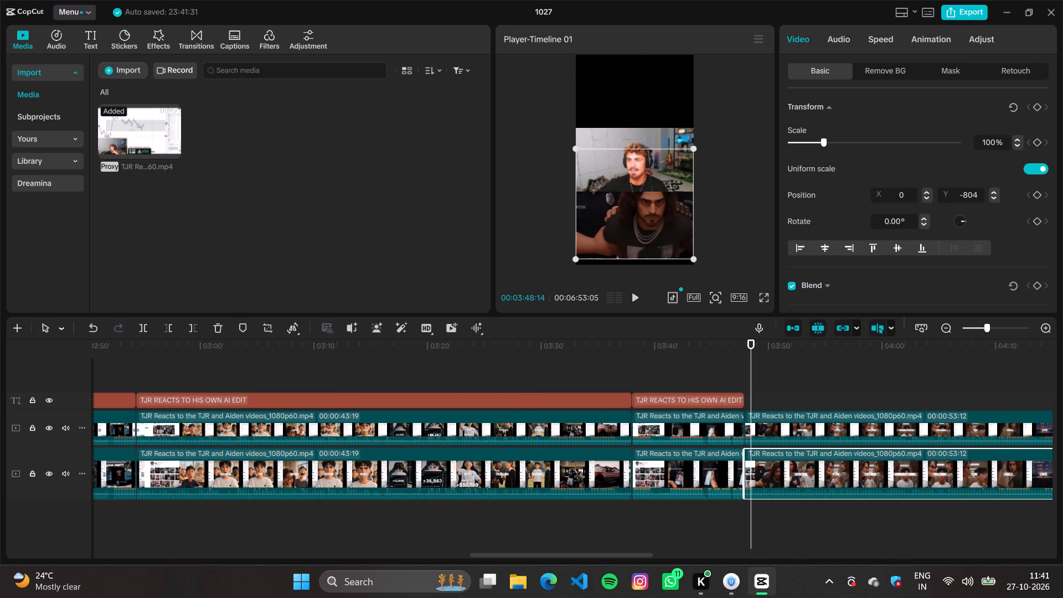
click(628, 138)
drag(628, 138, 628, 83)
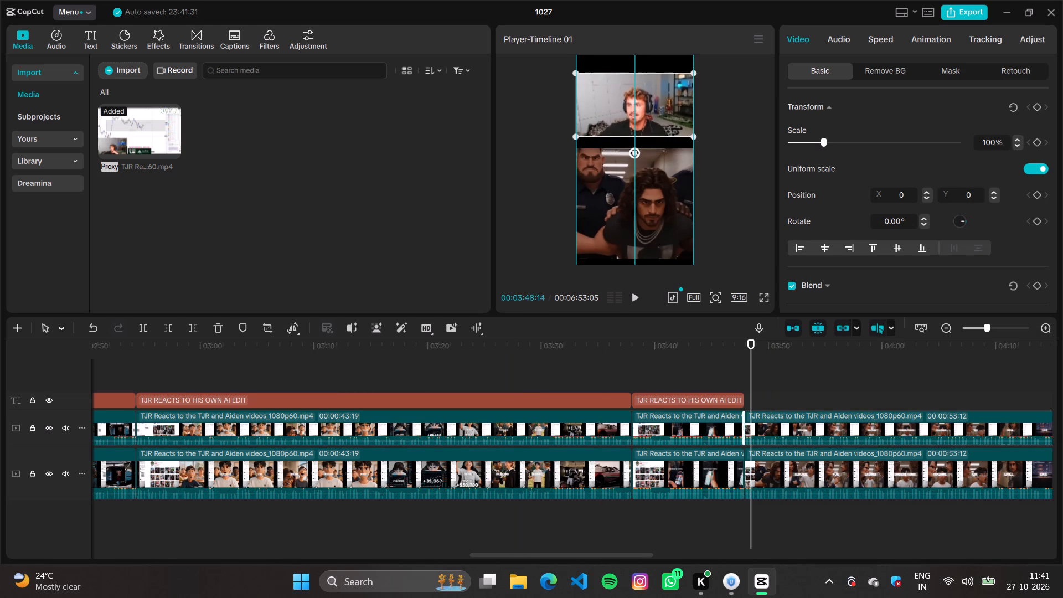
drag(628, 83, 628, 82)
drag(633, 199, 633, 178)
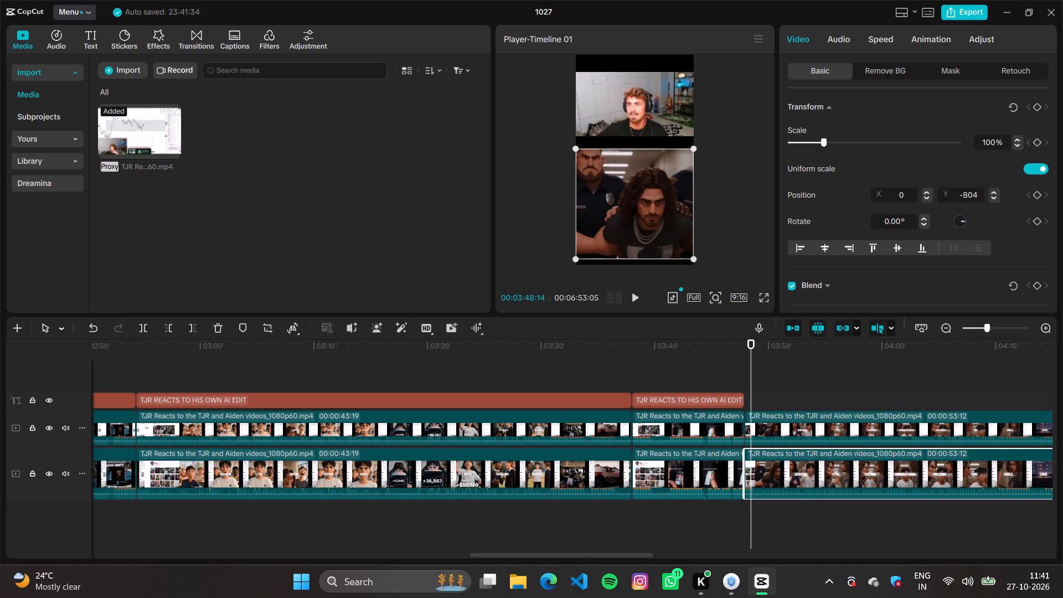
drag(633, 178, 633, 169)
drag(634, 184, 636, 152)
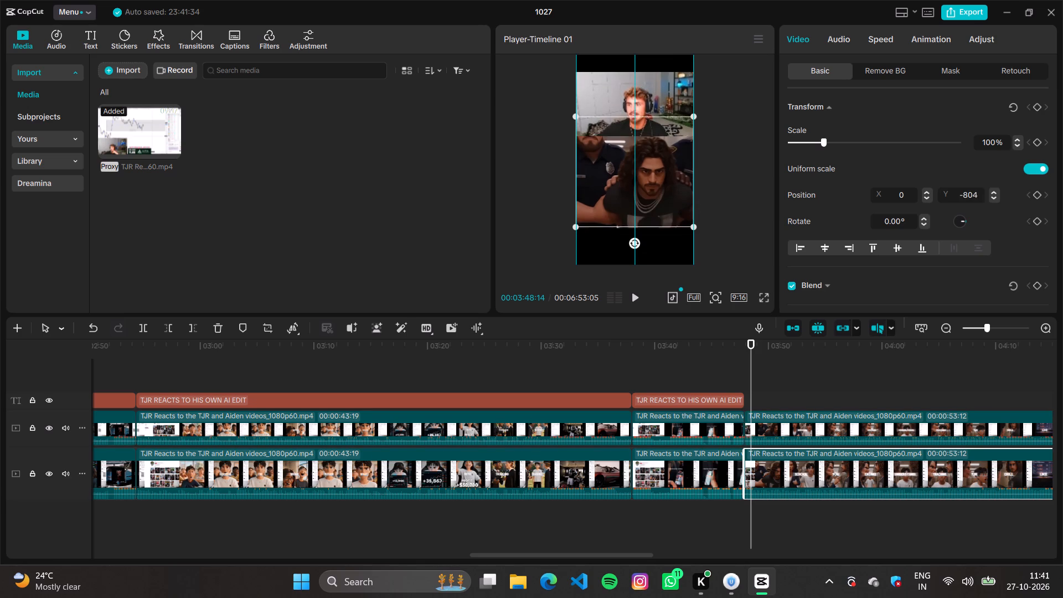
drag(636, 152, 638, 174)
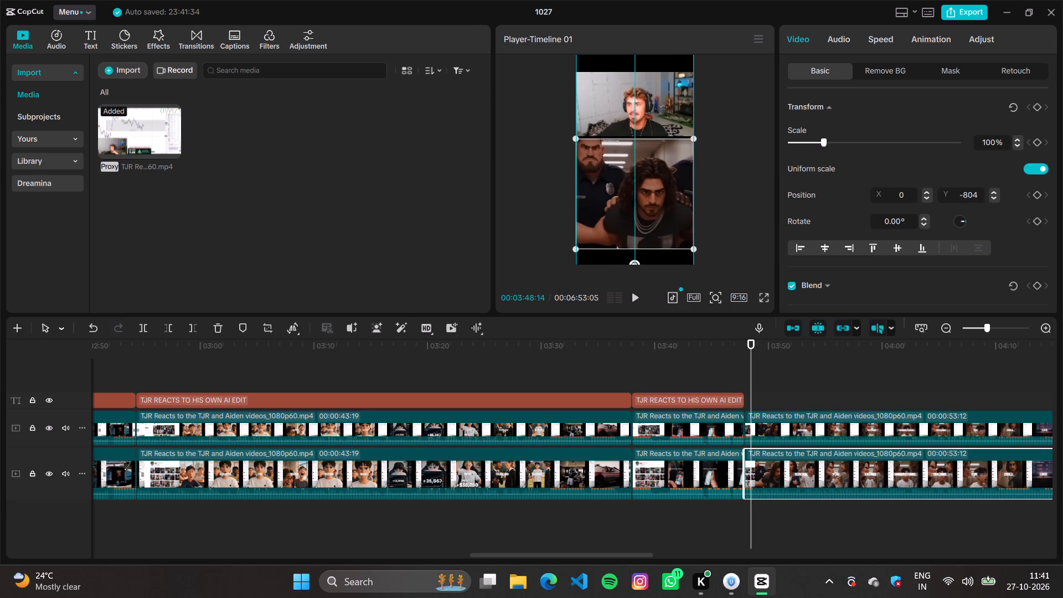
drag(638, 174, 638, 177)
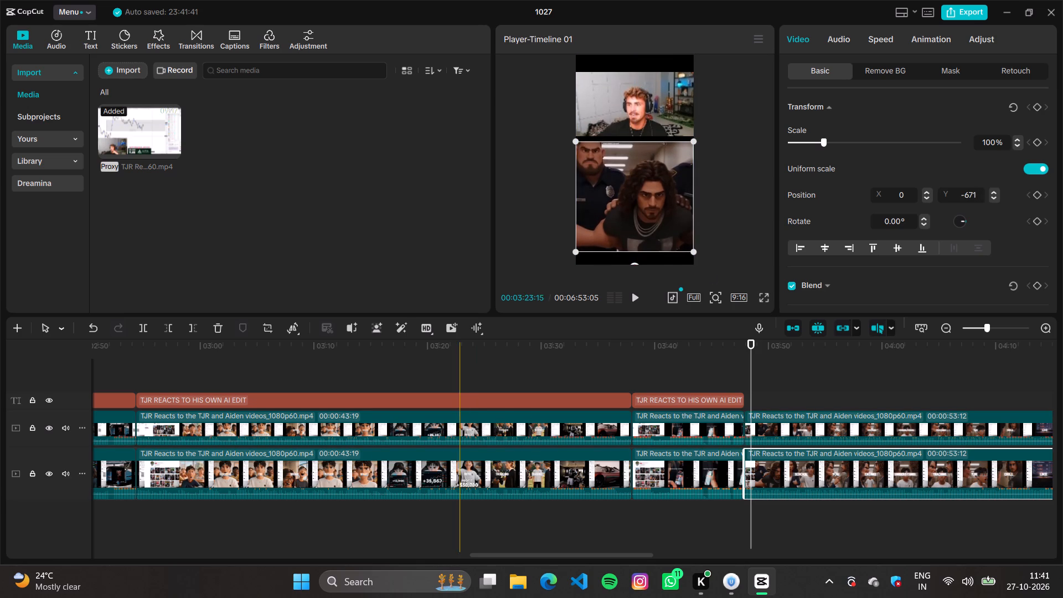
Copy the "TJR REACTS TO HIS OWN AI EDIT" title from the 00:00:43:19 section and paste it at the start of the 00:00:53:12 clip.
click(718, 405)
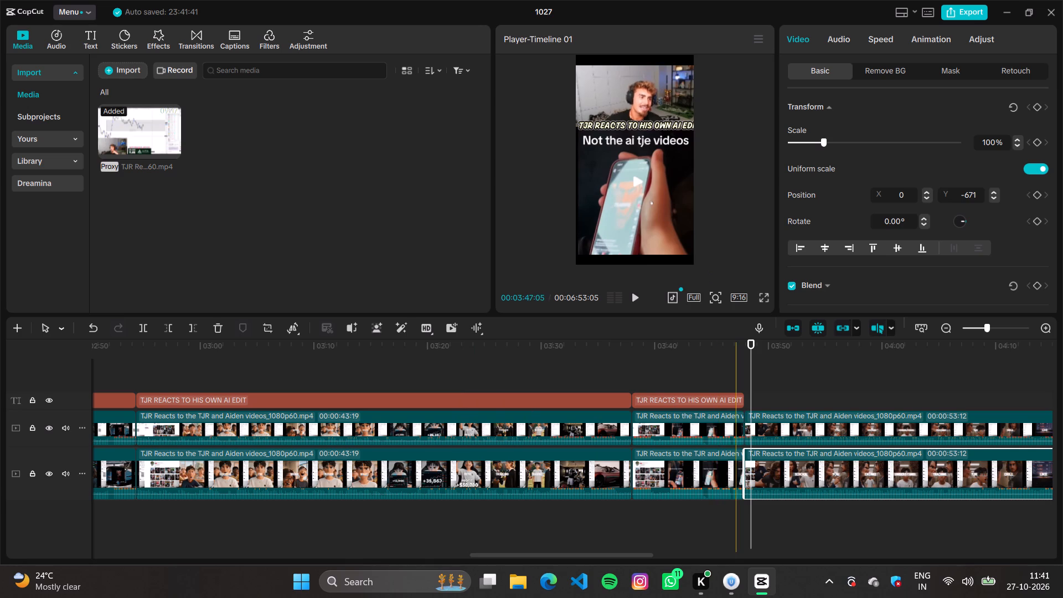
click(510, 399)
right_click(510, 399)
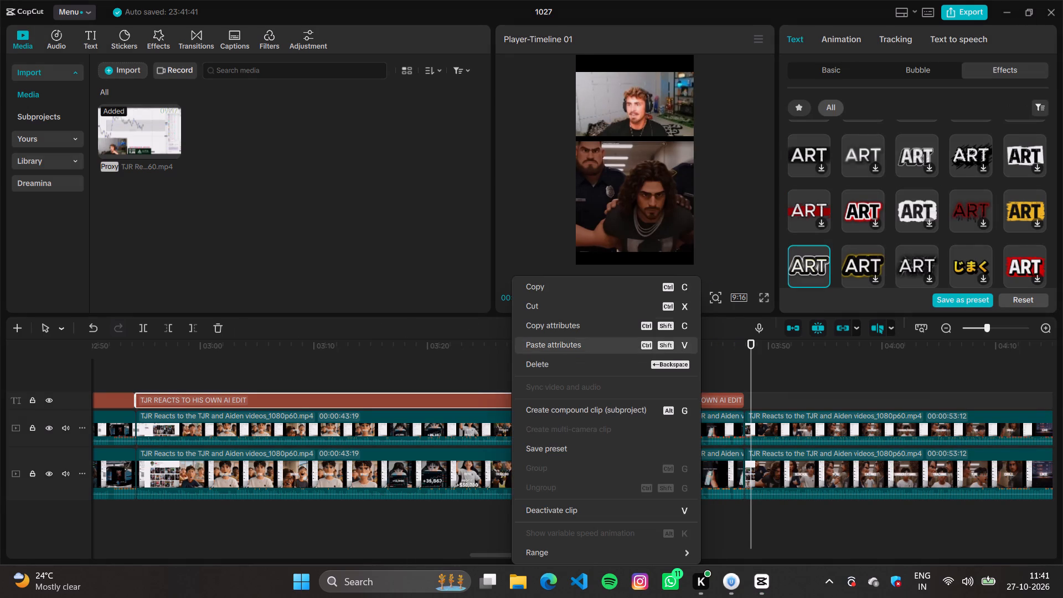
click(568, 287)
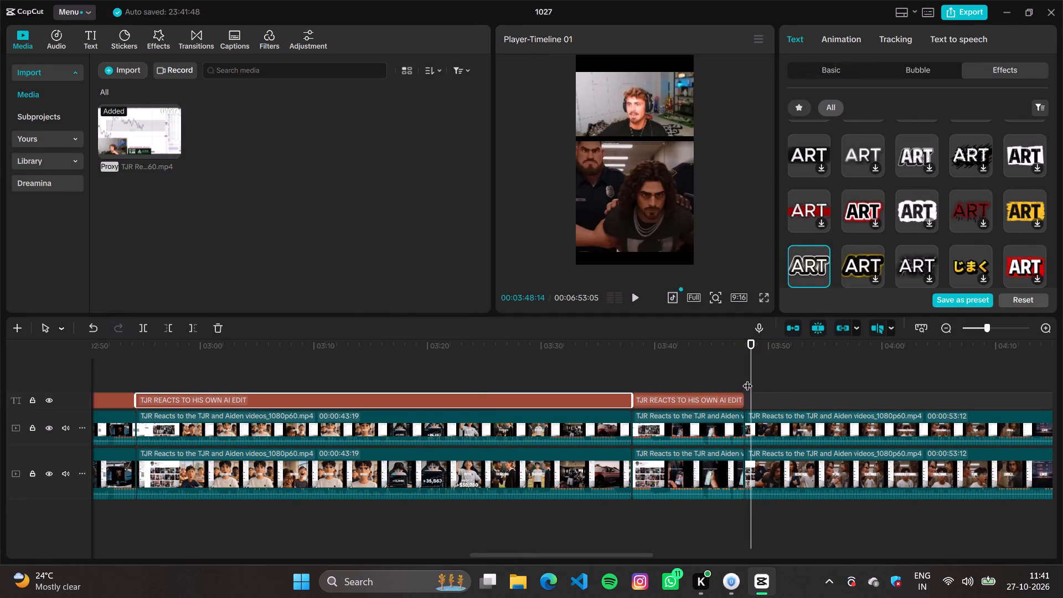
click(748, 378)
right_click(756, 405)
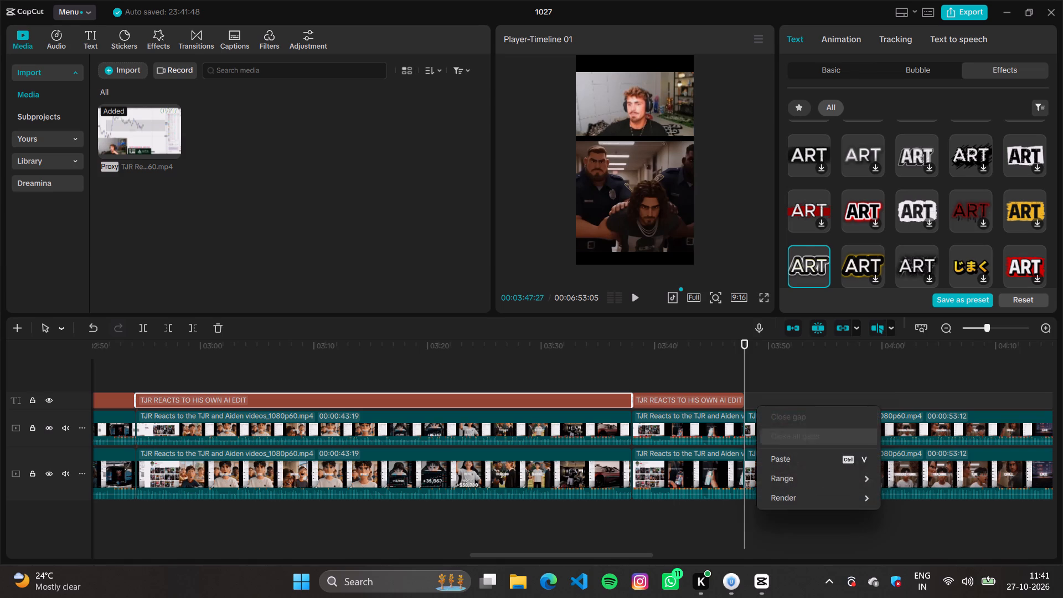
click(787, 457)
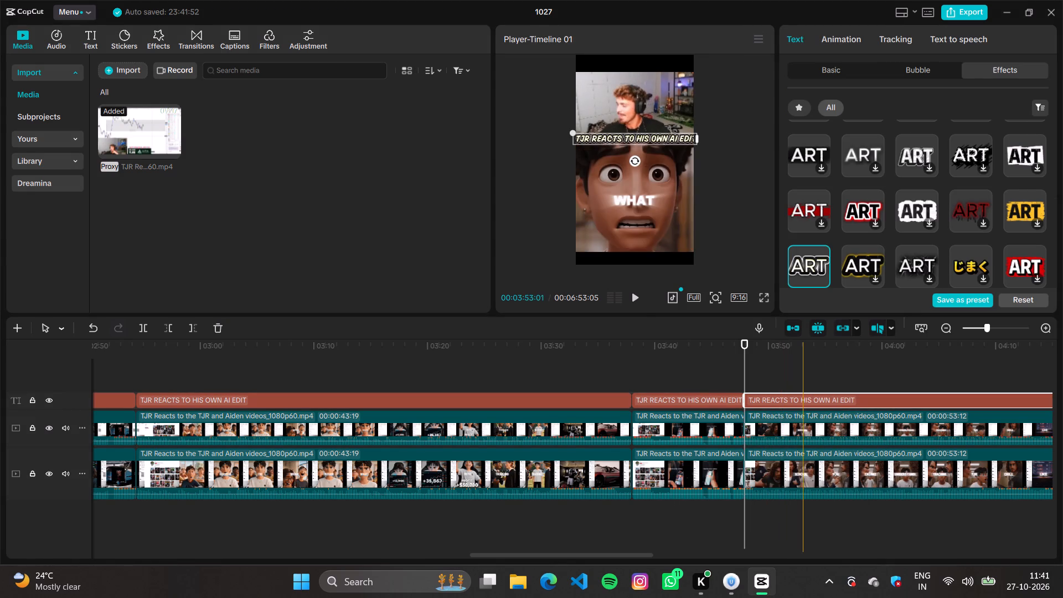
Try other text effects on the pasted title and apply the one with black lettering on a solid white box.
click(920, 199)
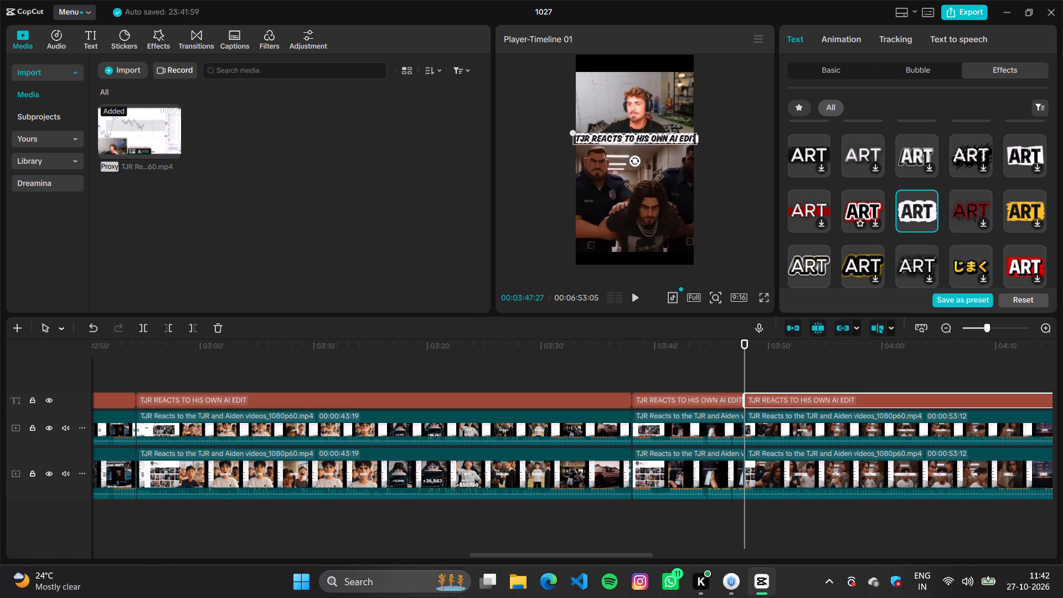
click(1038, 161)
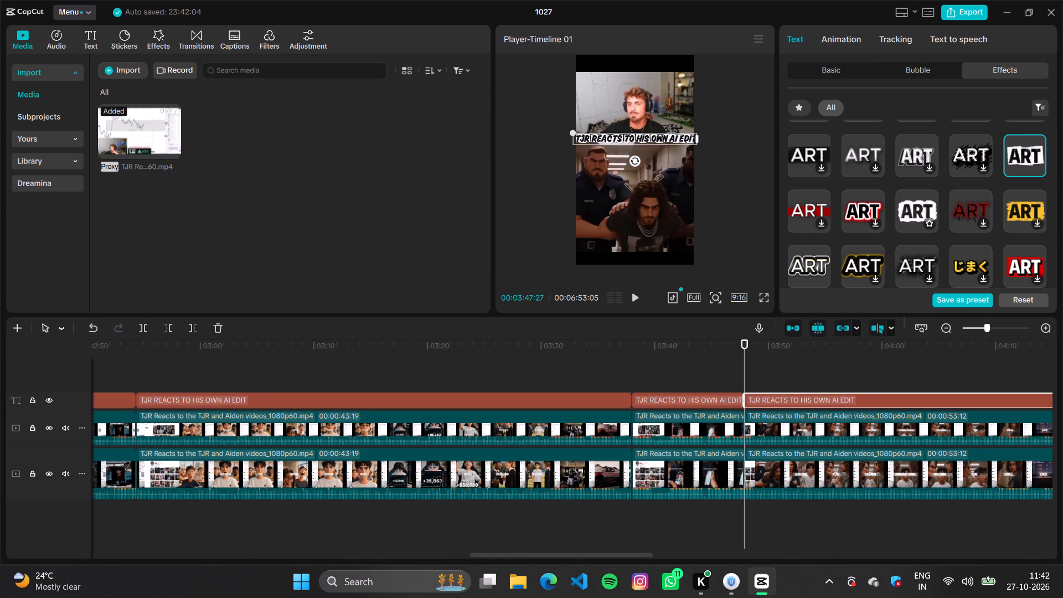
scroll(923, 246, down, 3)
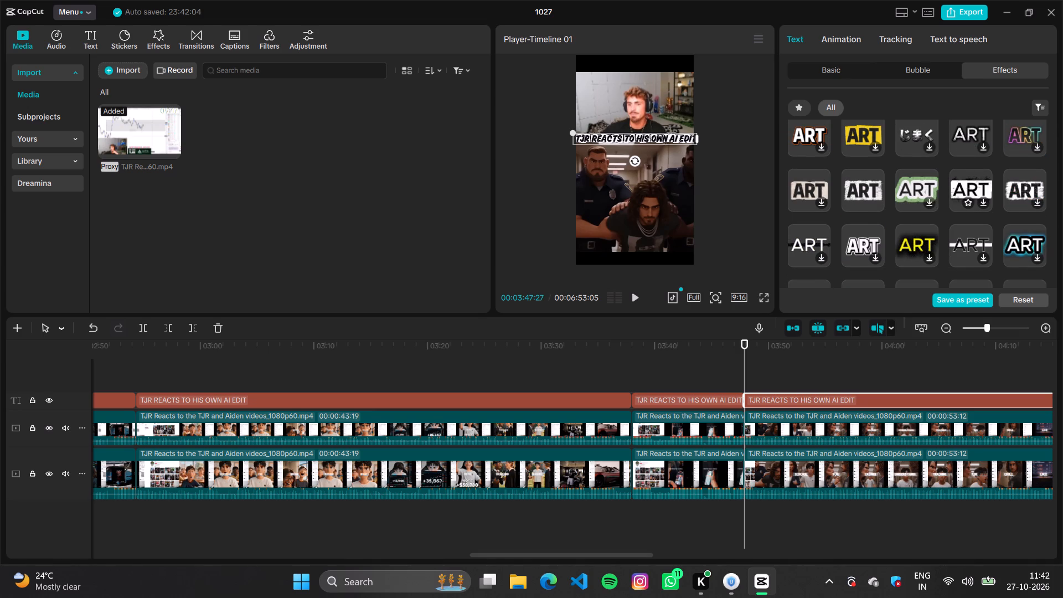
click(984, 205)
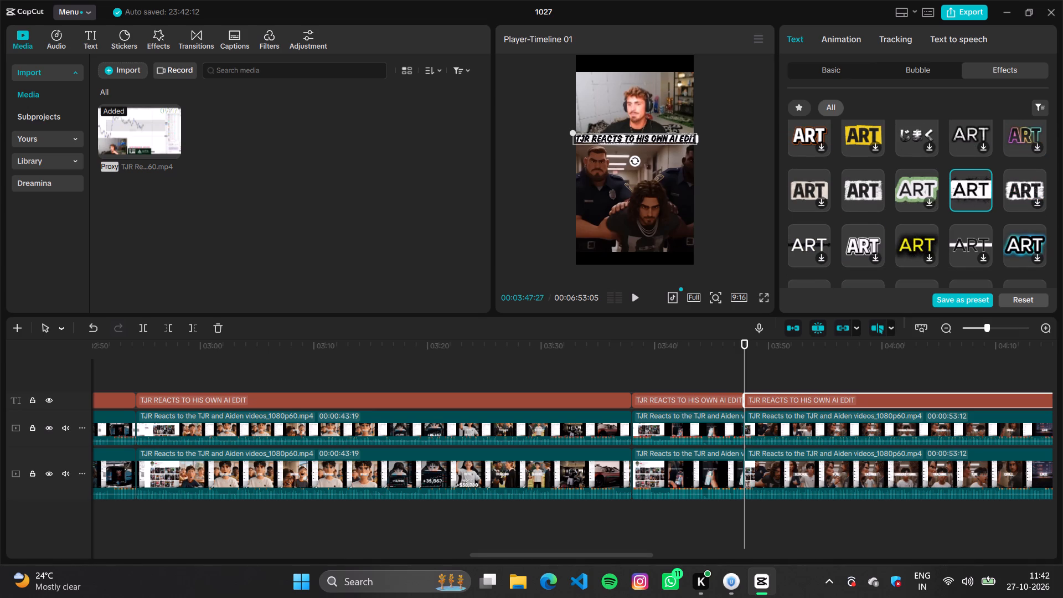
Narrow the title's text box so the title wraps onto two centred lines over the seam between webcam and AI video.
click(690, 140)
click(696, 137)
click(664, 133)
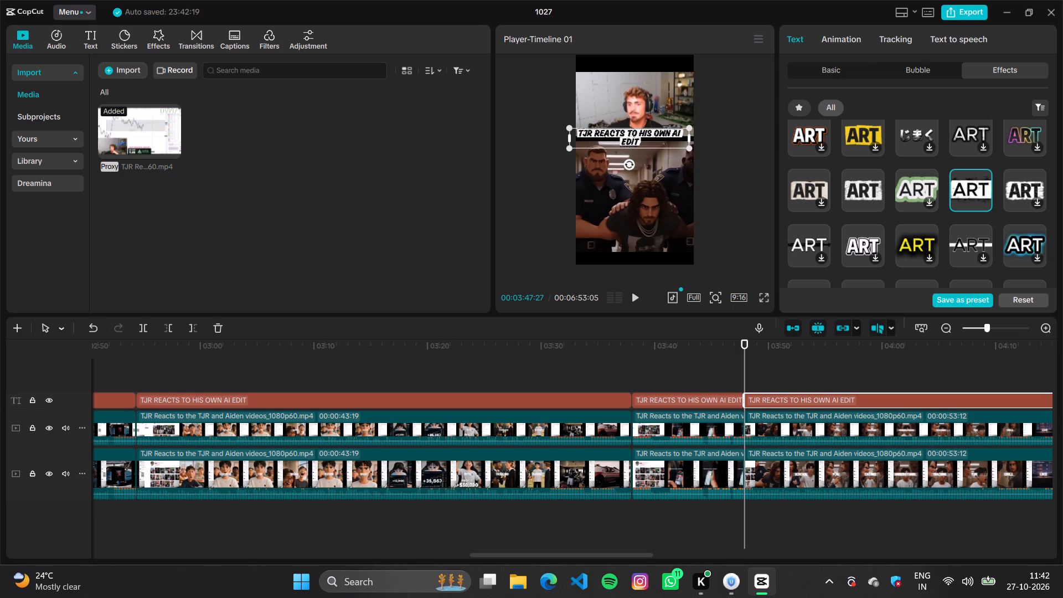
click(724, 178)
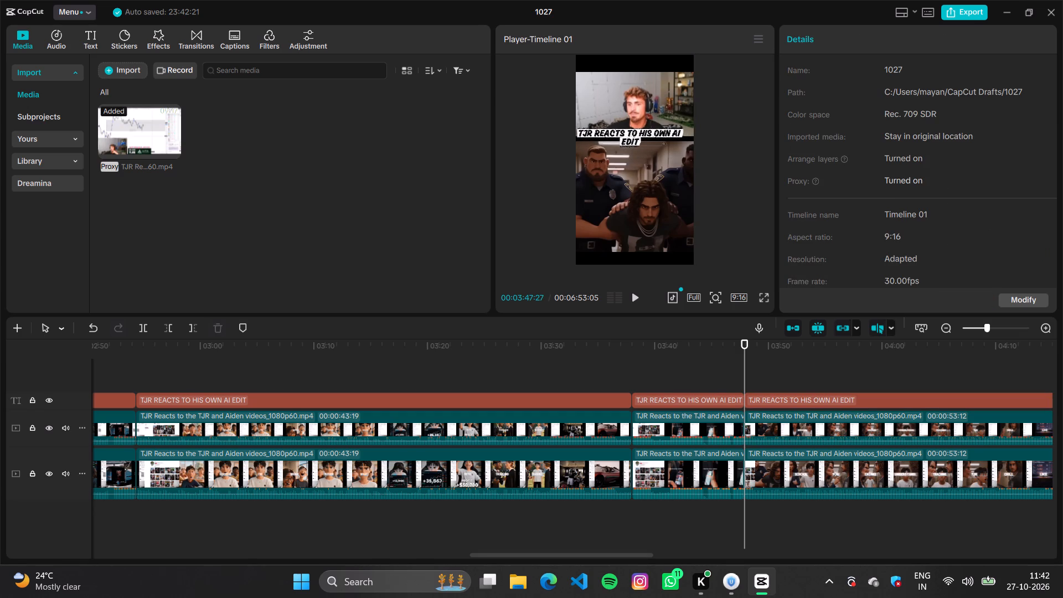
Scrub through the section and extend the title to the end of the 00:00:53:12 clips.
drag(745, 365, 903, 376)
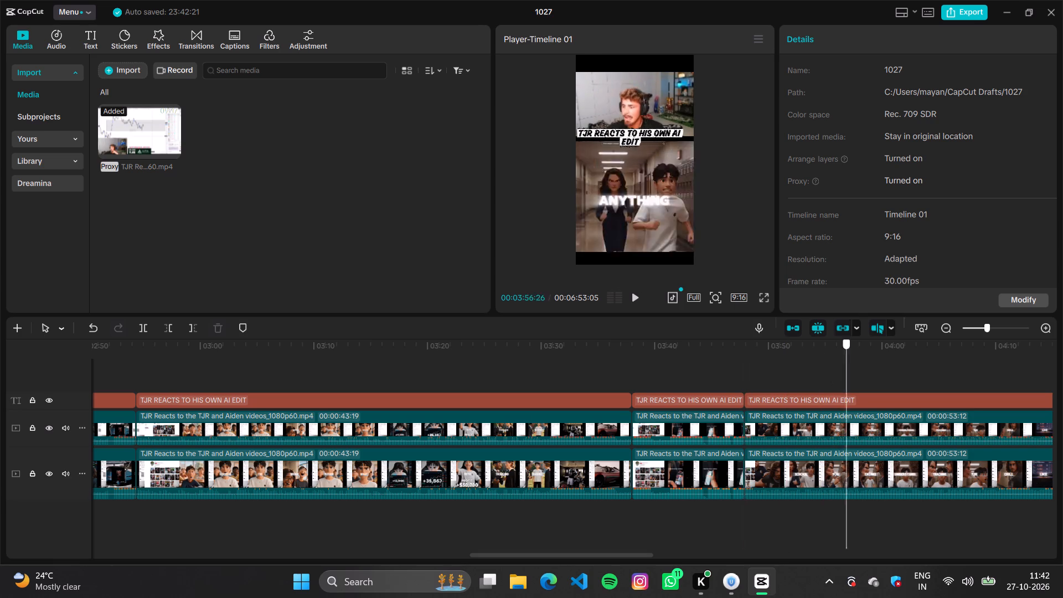
drag(903, 376, 785, 382)
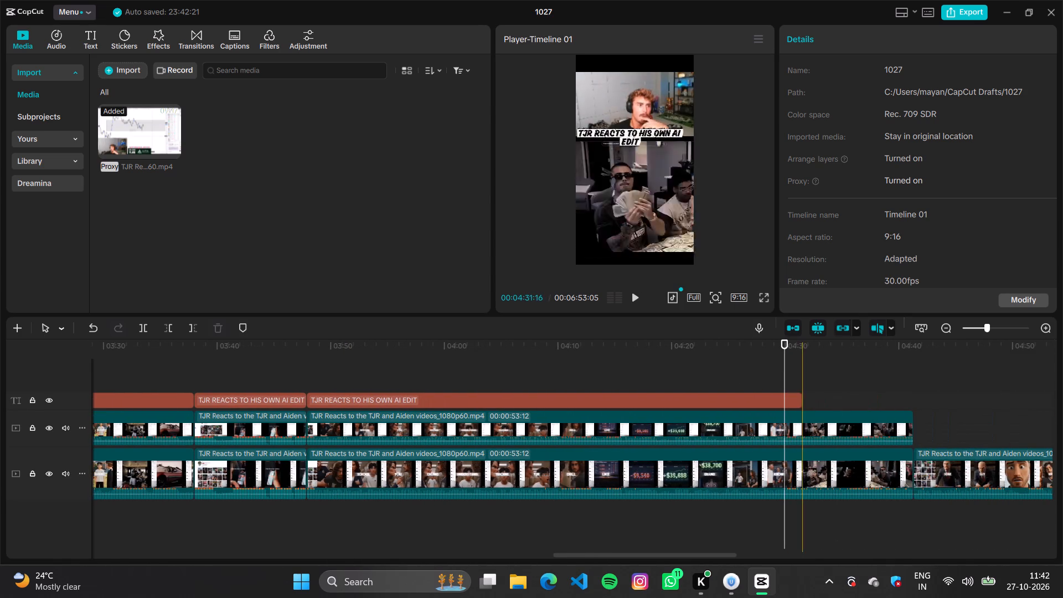
click(794, 399)
click(802, 399)
drag(802, 399, 830, 401)
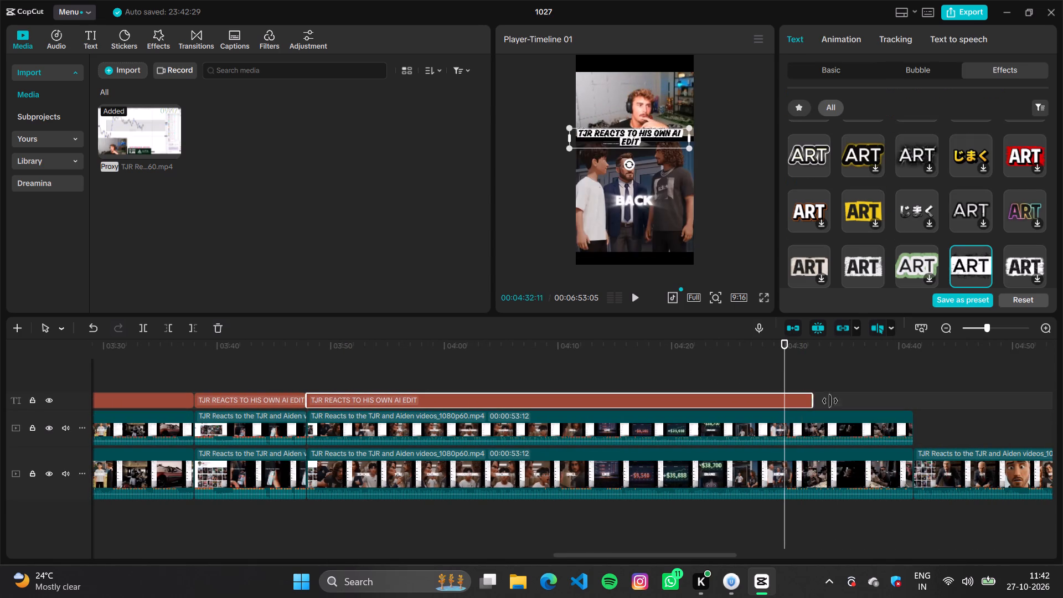
drag(830, 401, 909, 401)
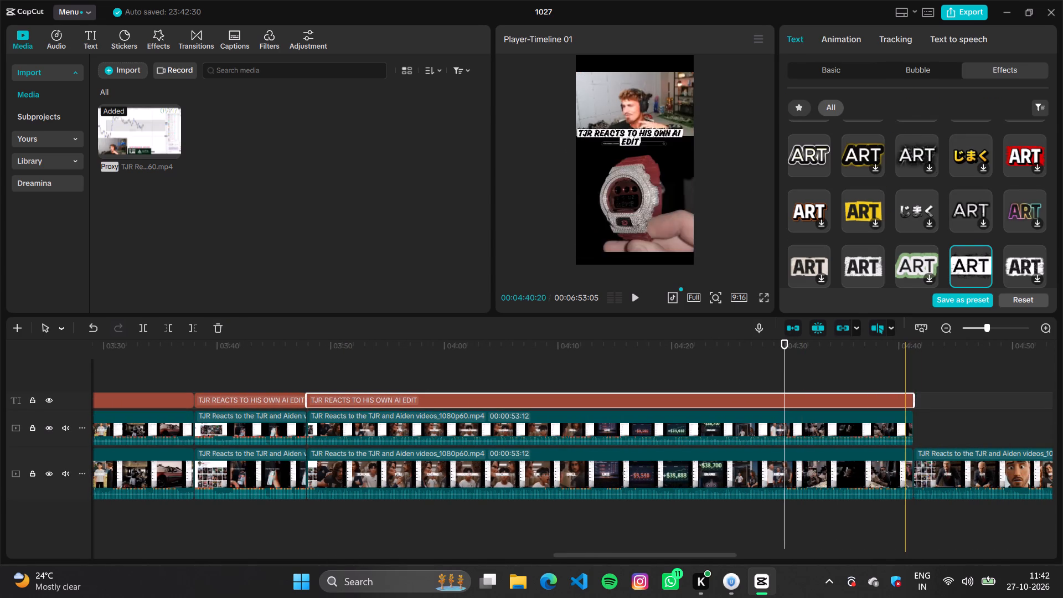
Copy the 00:00:47:08 main-track clip and place the copy on the overlay track directly above it, aligned to its start.
click(905, 366)
drag(905, 366, 1056, 370)
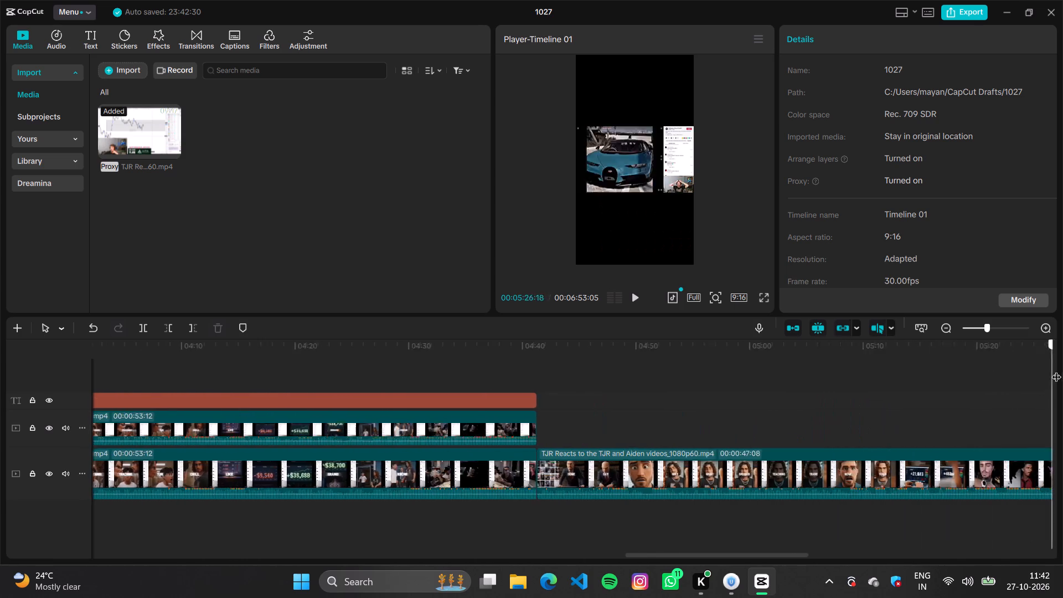
drag(1056, 370, 811, 398)
click(623, 462)
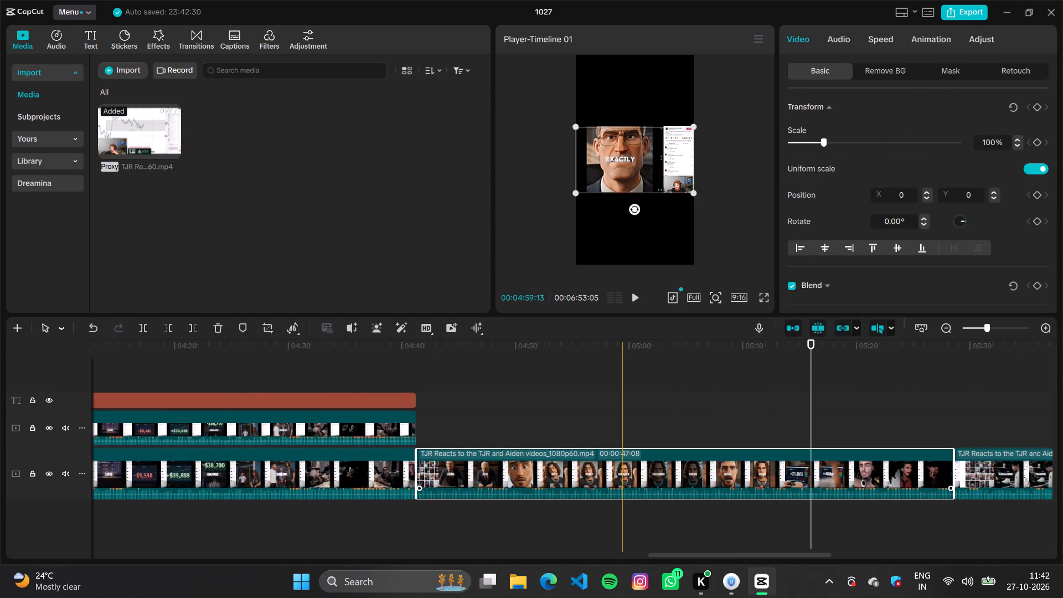
right_click(622, 462)
click(710, 71)
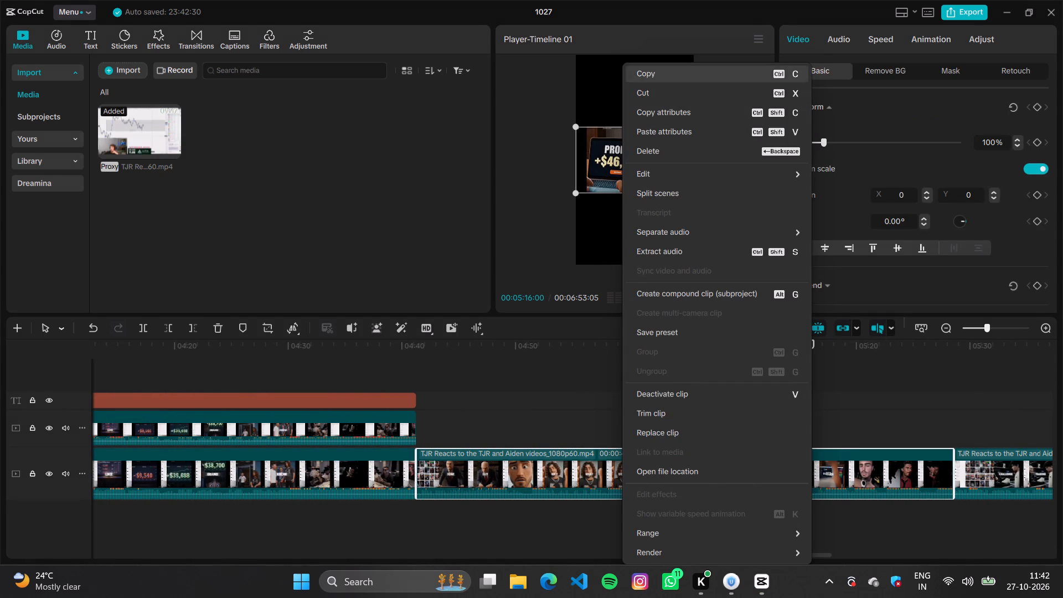
click(460, 419)
right_click(460, 419)
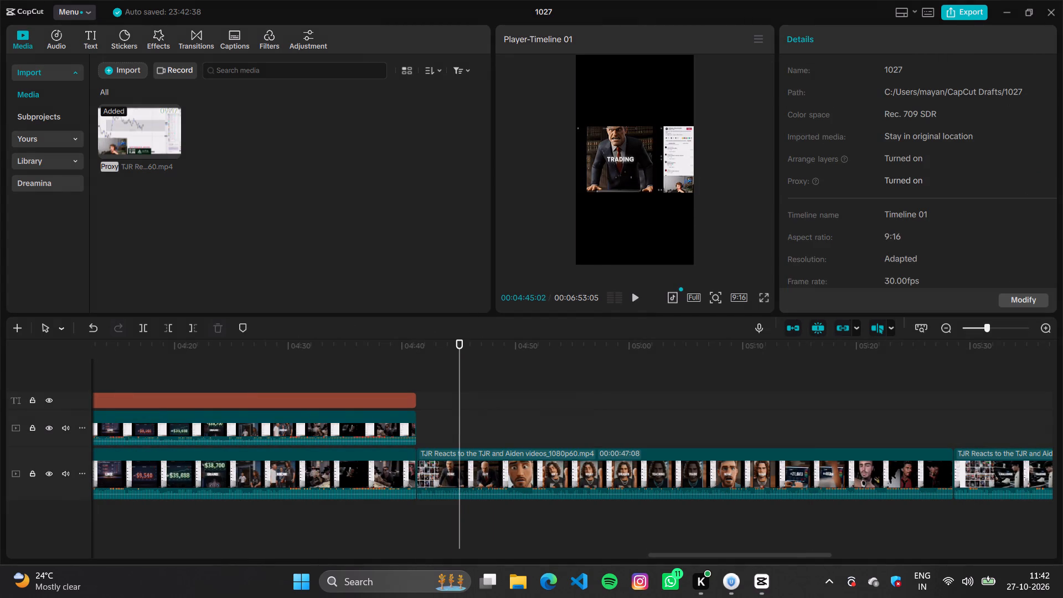
click(504, 471)
drag(478, 426, 437, 427)
click(432, 424)
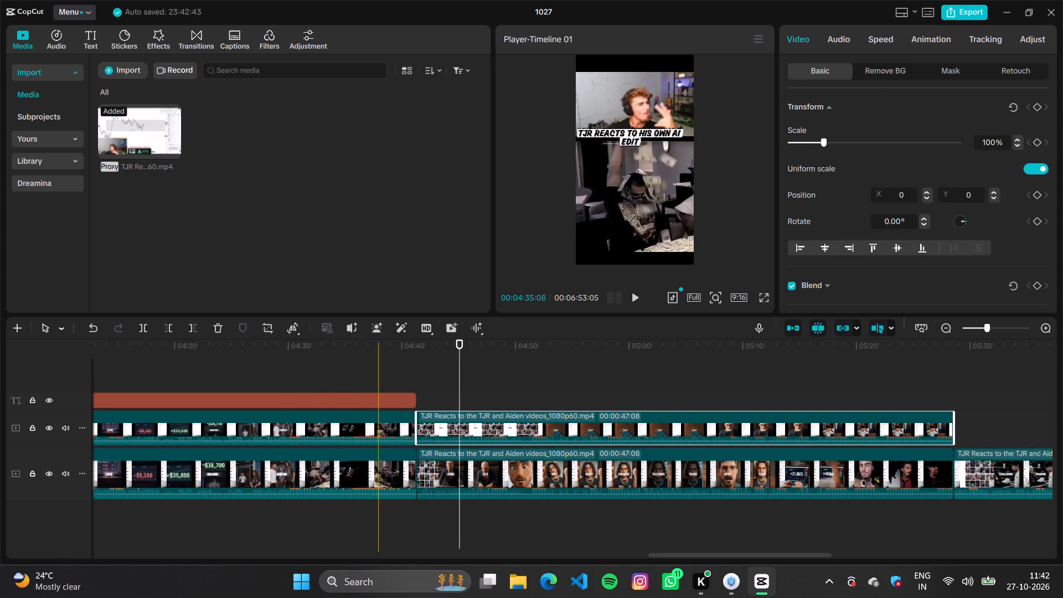
Crop the 00:00:47:08 overlay copy to the webcam in the source frame's lower corner, trimming its upper edge and outer side slightly.
click(272, 327)
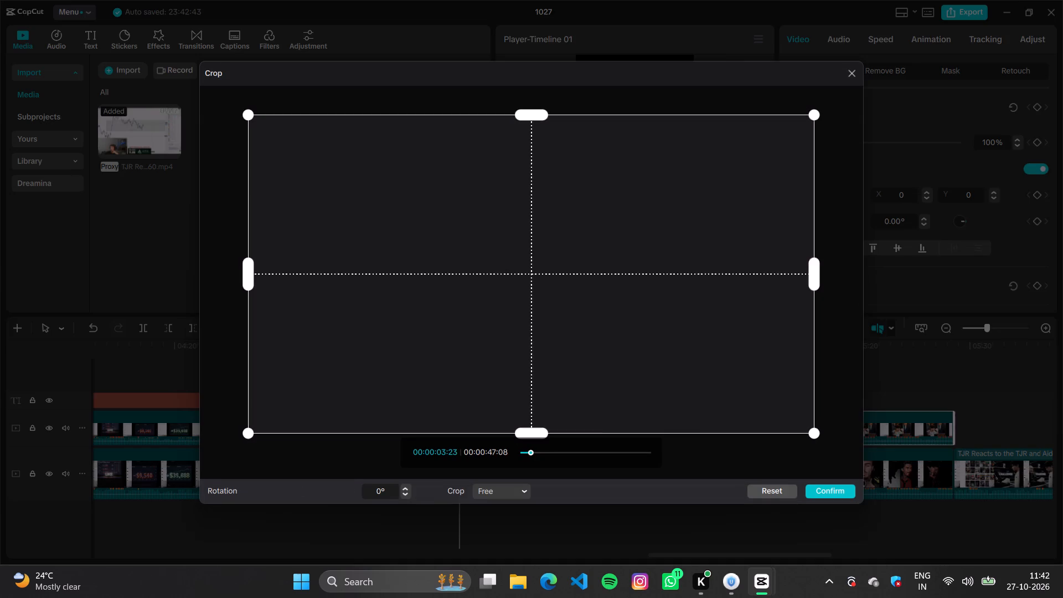
drag(246, 113, 246, 115)
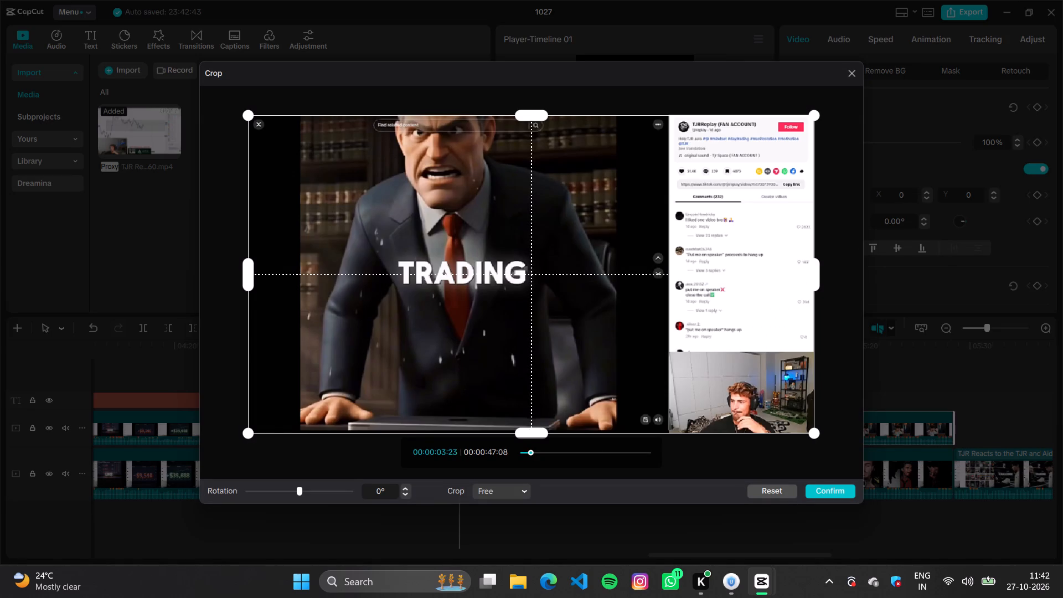
drag(246, 115, 669, 352)
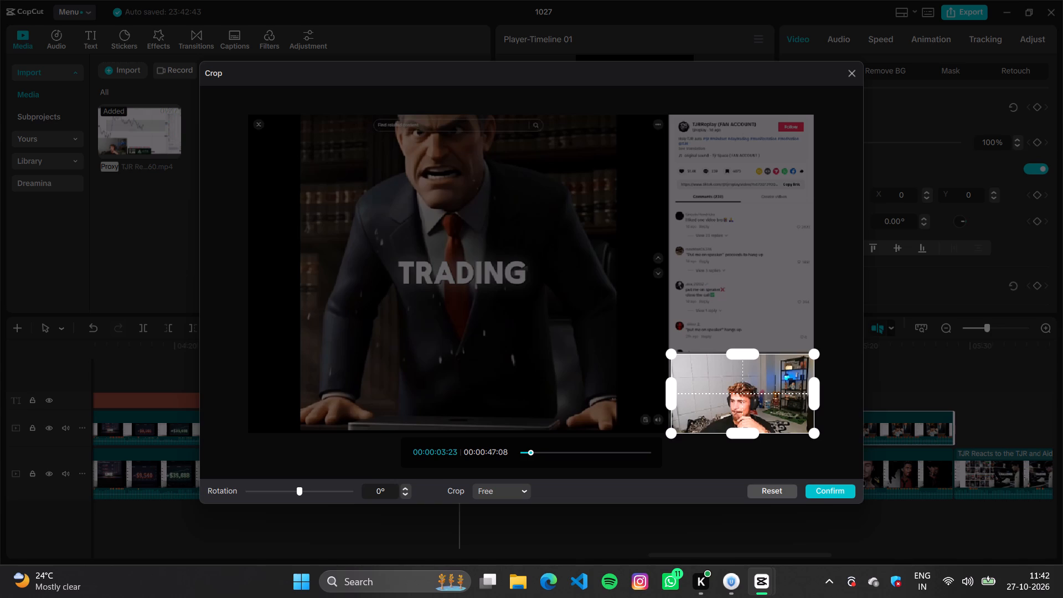
click(804, 385)
drag(817, 390, 806, 390)
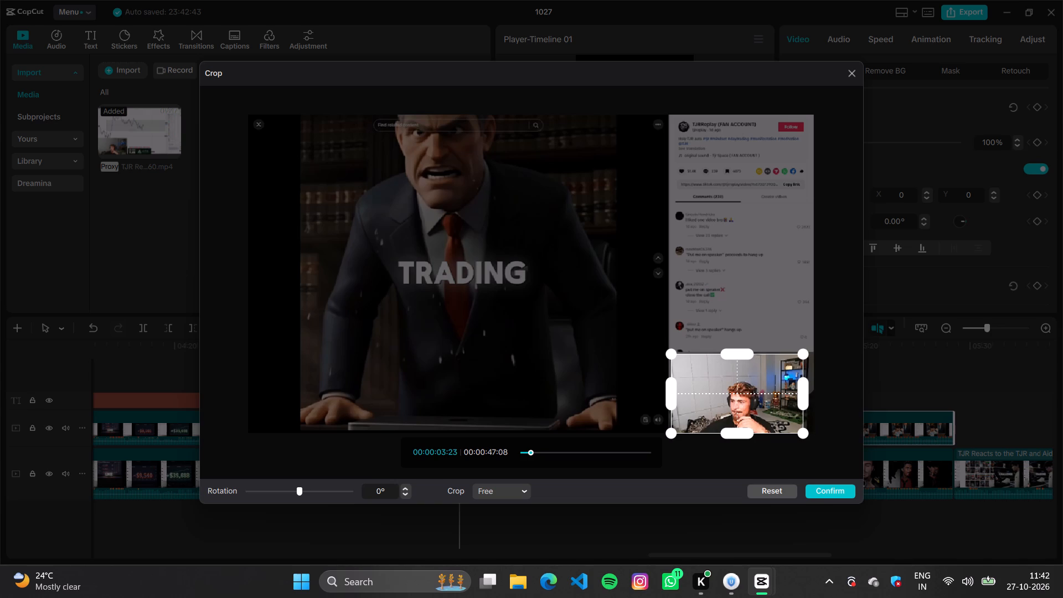
drag(744, 353, 746, 371)
click(835, 491)
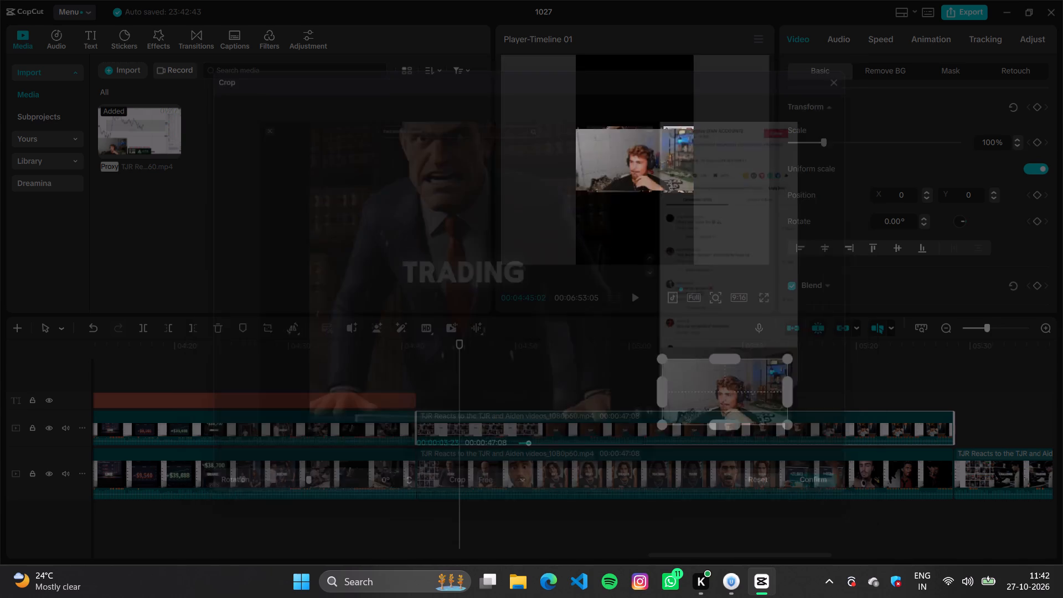
Crop the 00:00:47:08 main-track clip to the AI video, removing the side borders, comments and webcam and trimming its upper and lower edges.
click(499, 428)
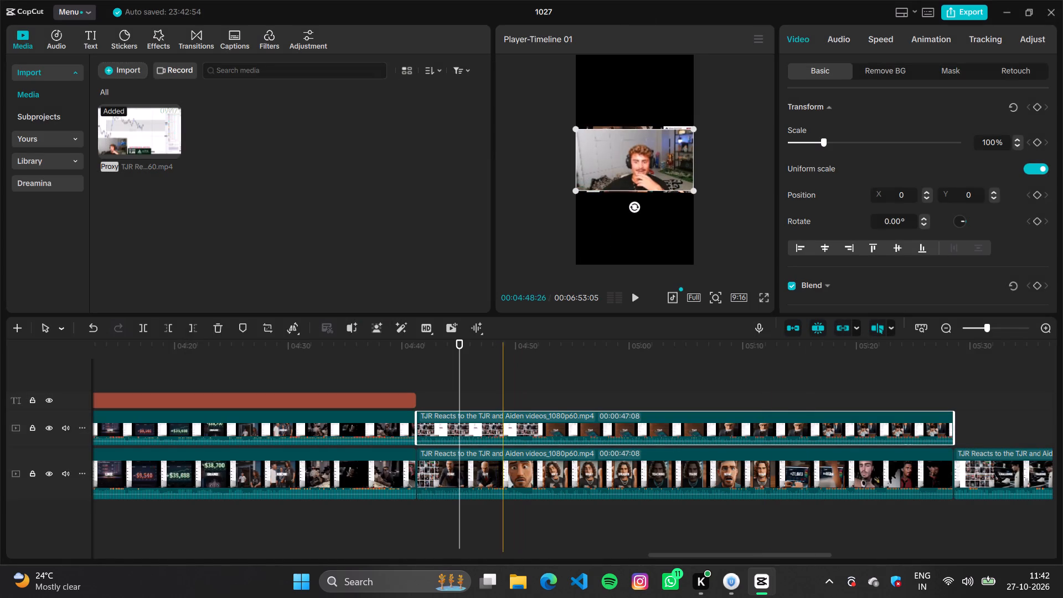
click(508, 473)
click(269, 329)
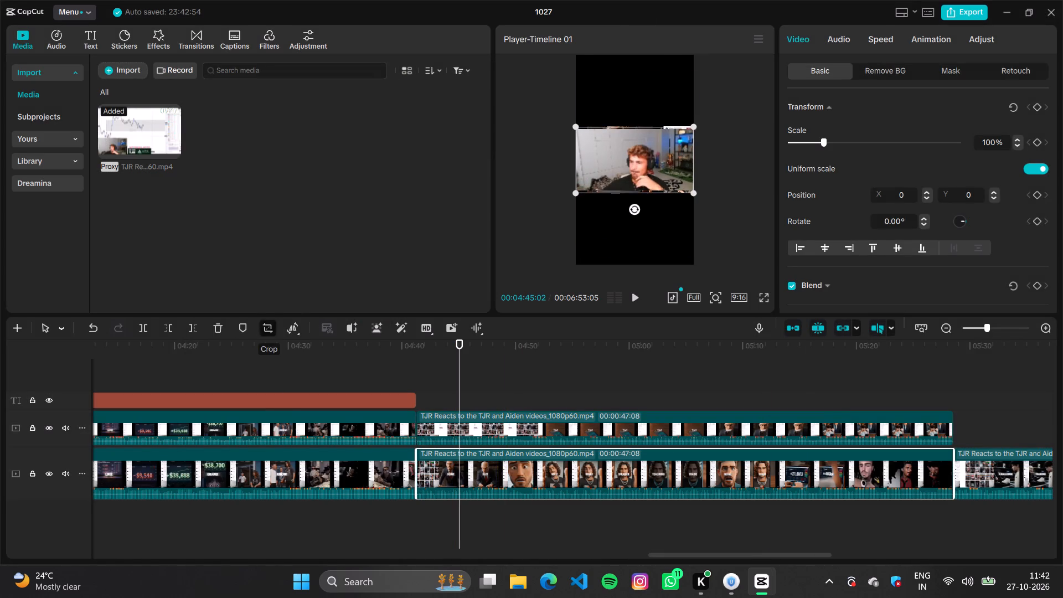
drag(247, 112, 277, 133)
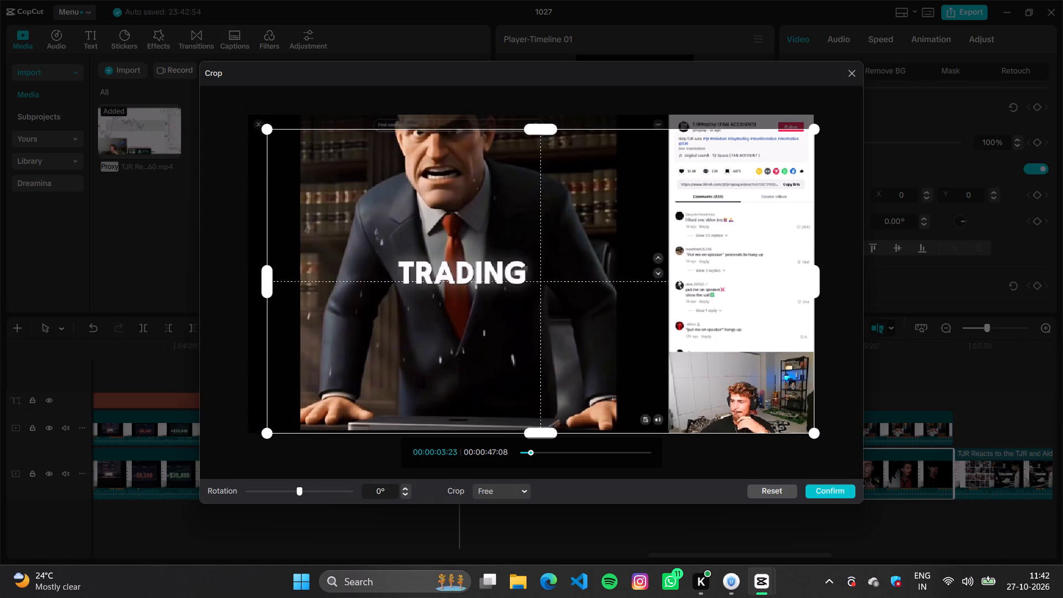
drag(277, 133, 311, 135)
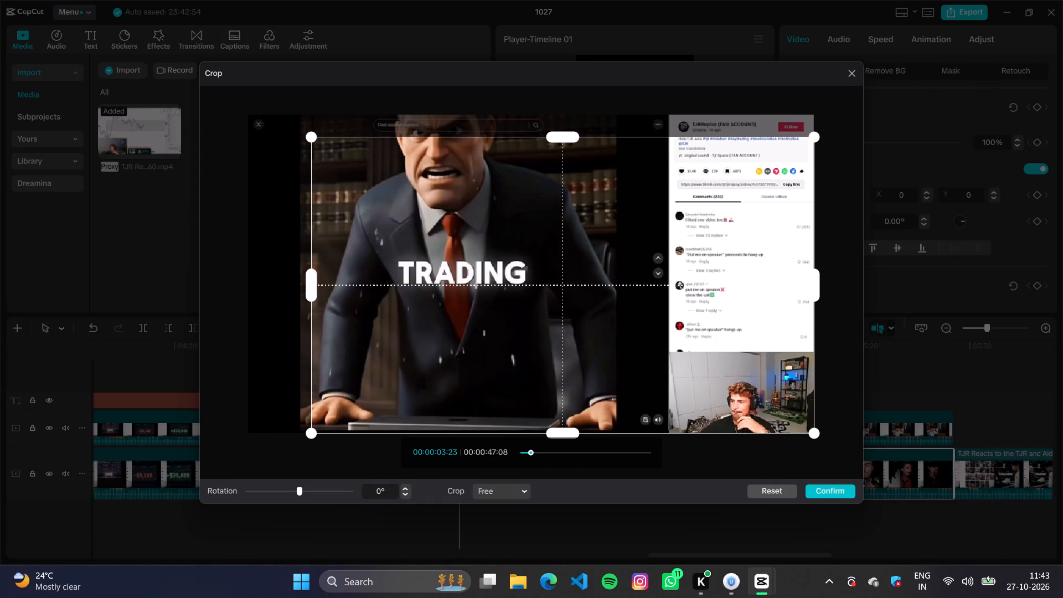
drag(813, 135, 811, 136)
drag(811, 136, 615, 125)
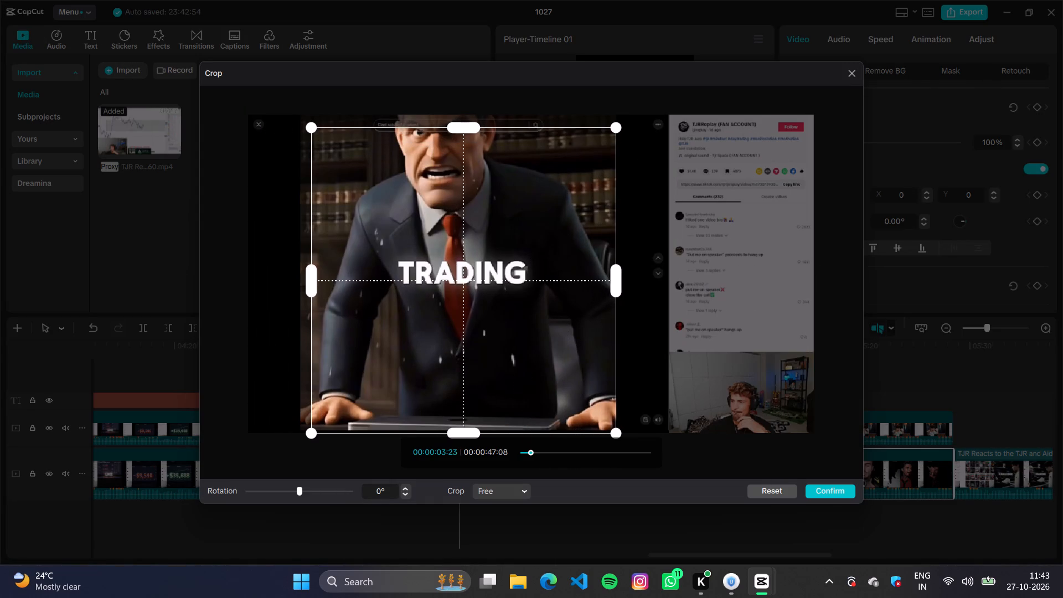
drag(615, 125, 620, 127)
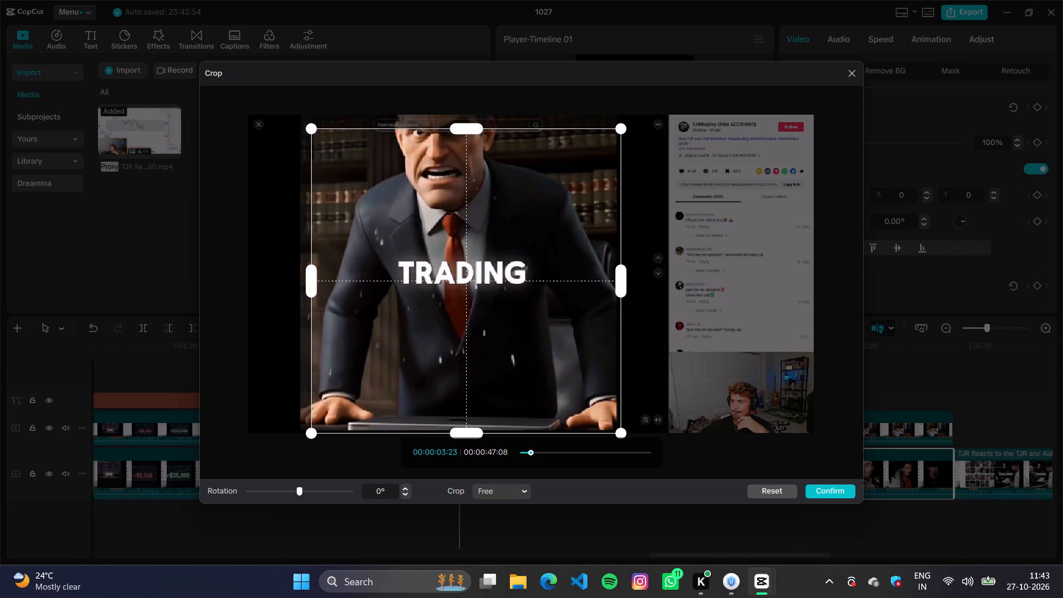
drag(467, 431, 477, 399)
click(839, 492)
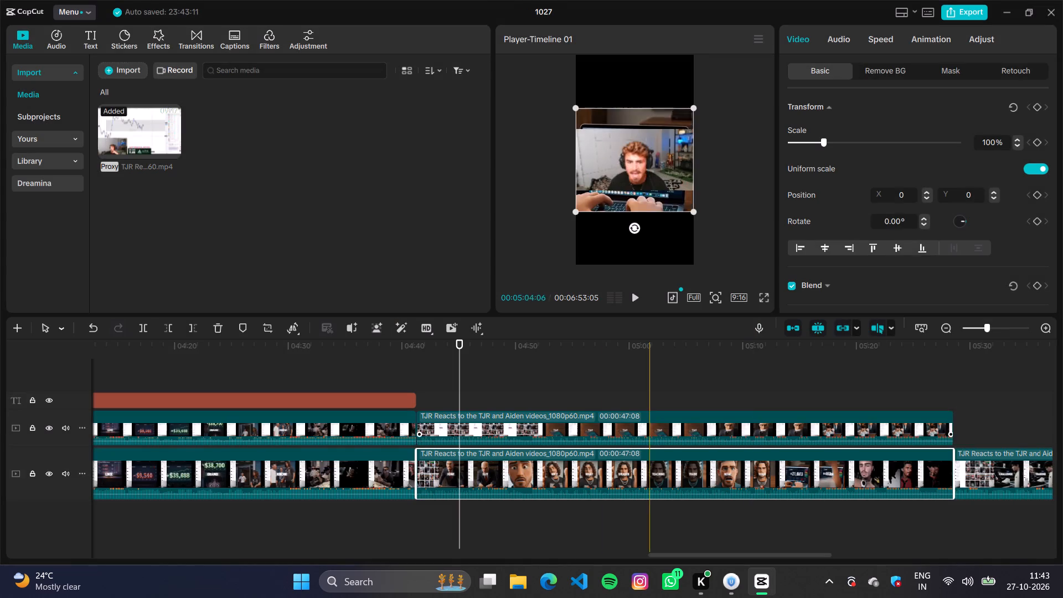
Stack the 00:00:47:08 section by moving the AI video down to about Y -602 and the webcam overlay above it.
drag(619, 121, 621, 157)
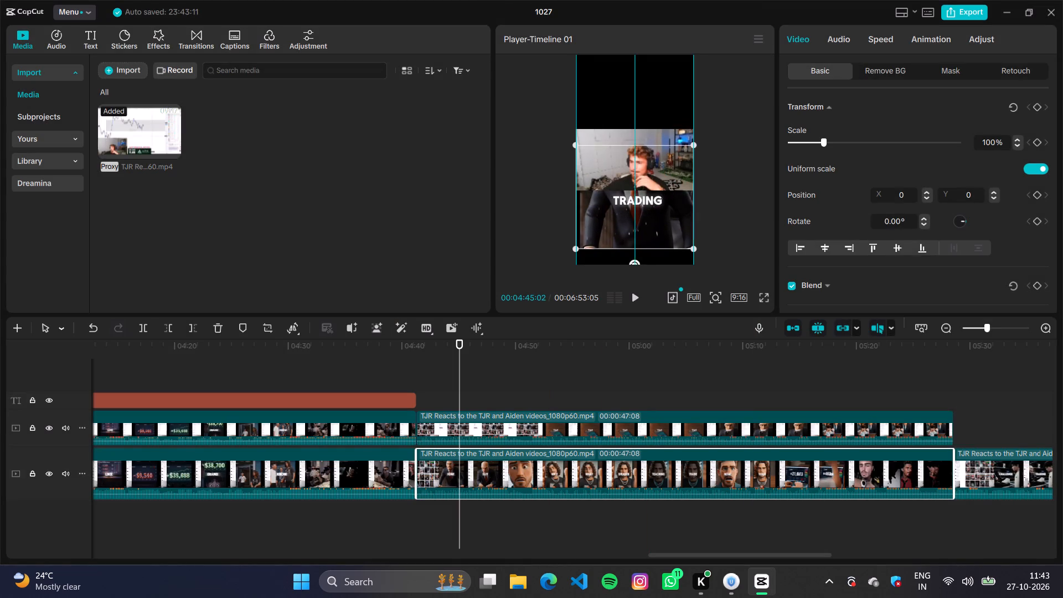
drag(621, 157, 618, 153)
click(627, 157)
drag(624, 142, 624, 134)
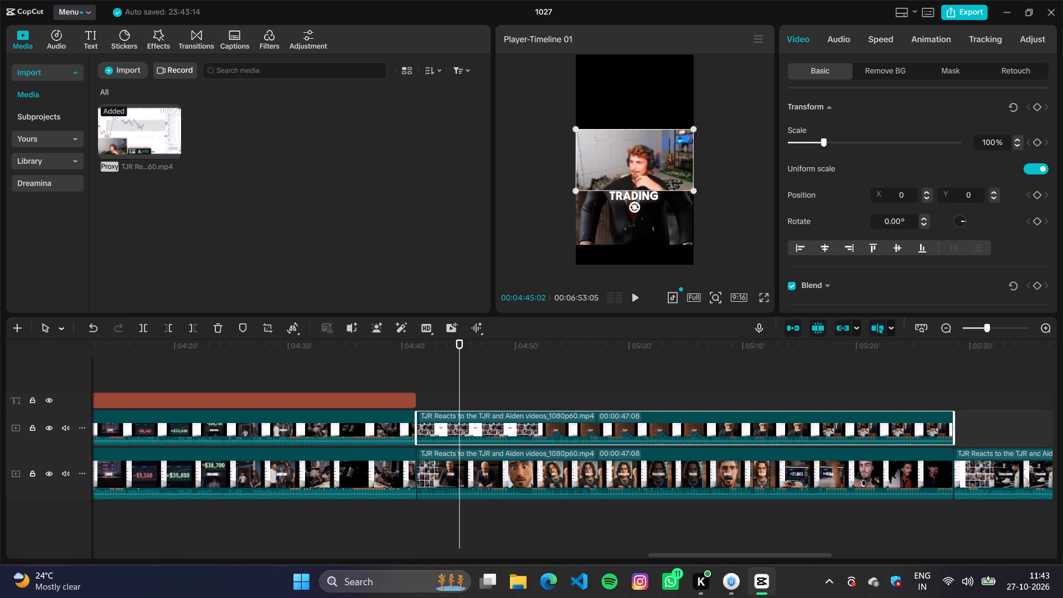
drag(624, 134, 625, 86)
click(629, 172)
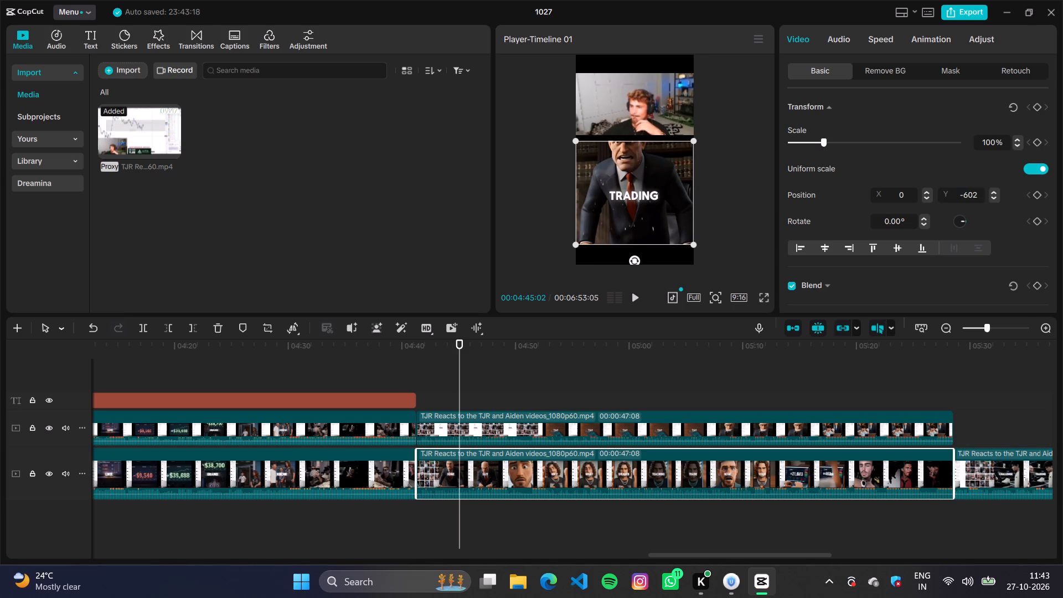
click(739, 218)
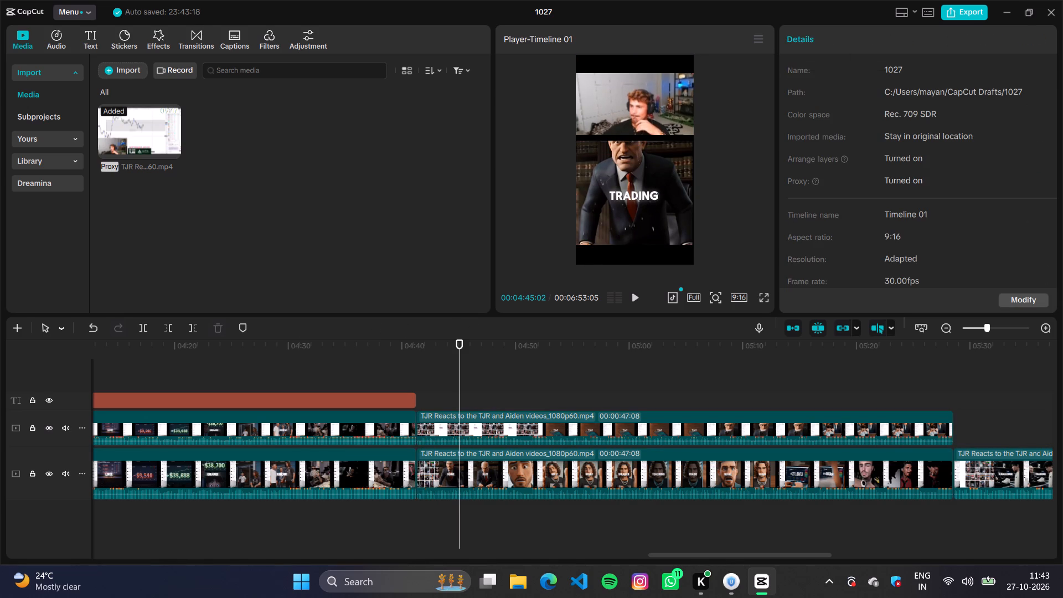
Copy the "TJR REACTS TO HIS OWN AI EDIT" title to the start of the 00:00:47:08 clips and trim it to their end.
click(325, 396)
right_click(325, 397)
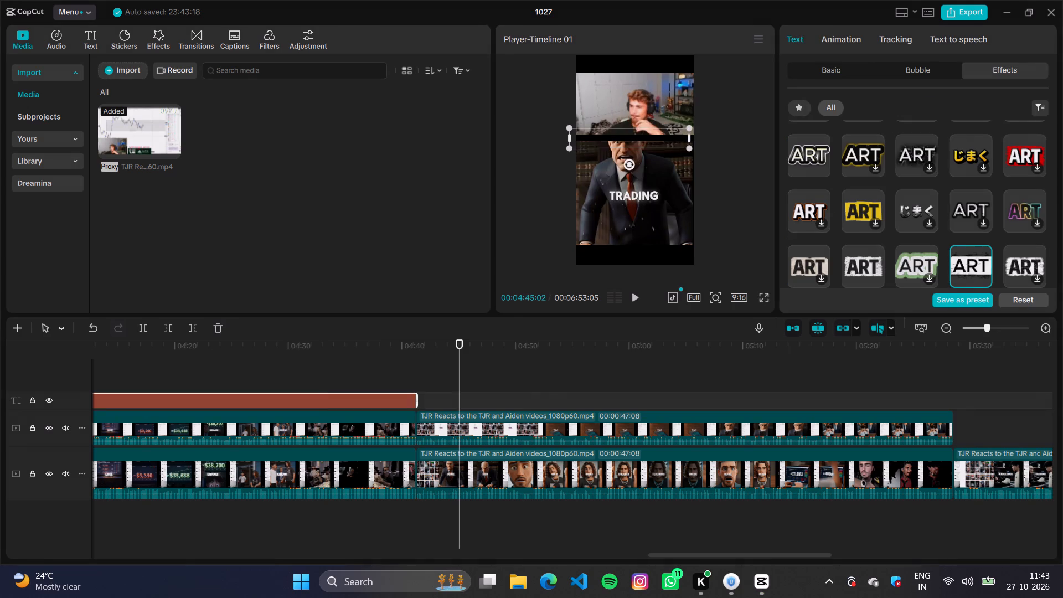
click(423, 275)
click(422, 283)
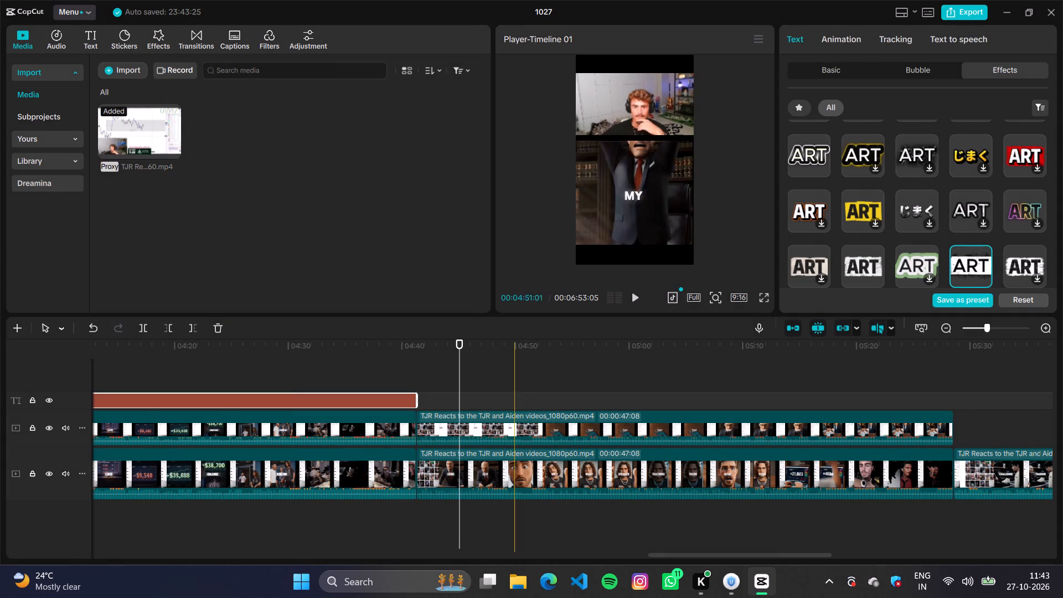
drag(458, 373, 424, 374)
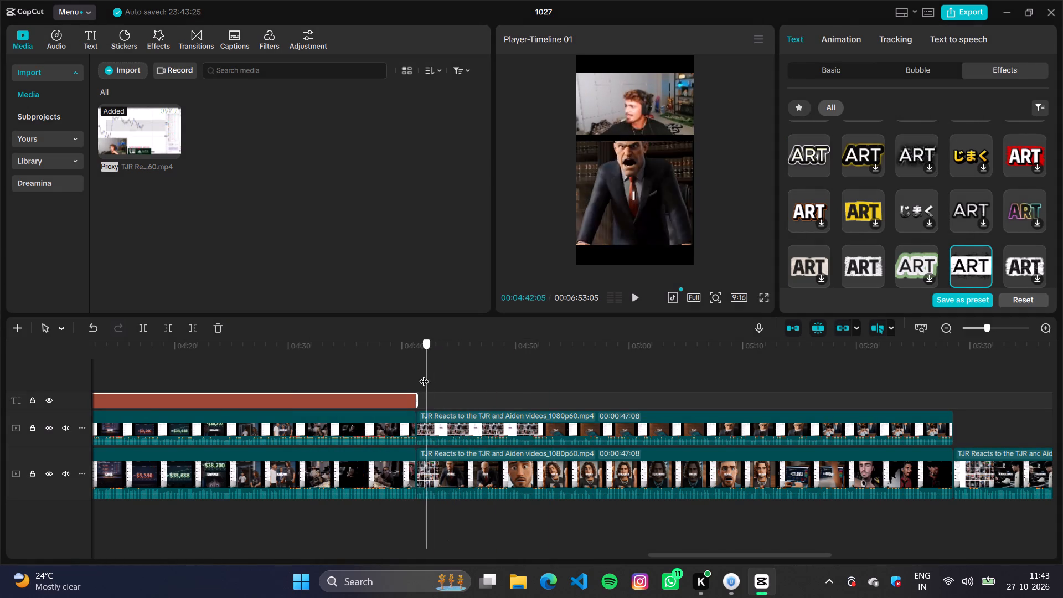
drag(424, 374, 418, 374)
right_click(426, 399)
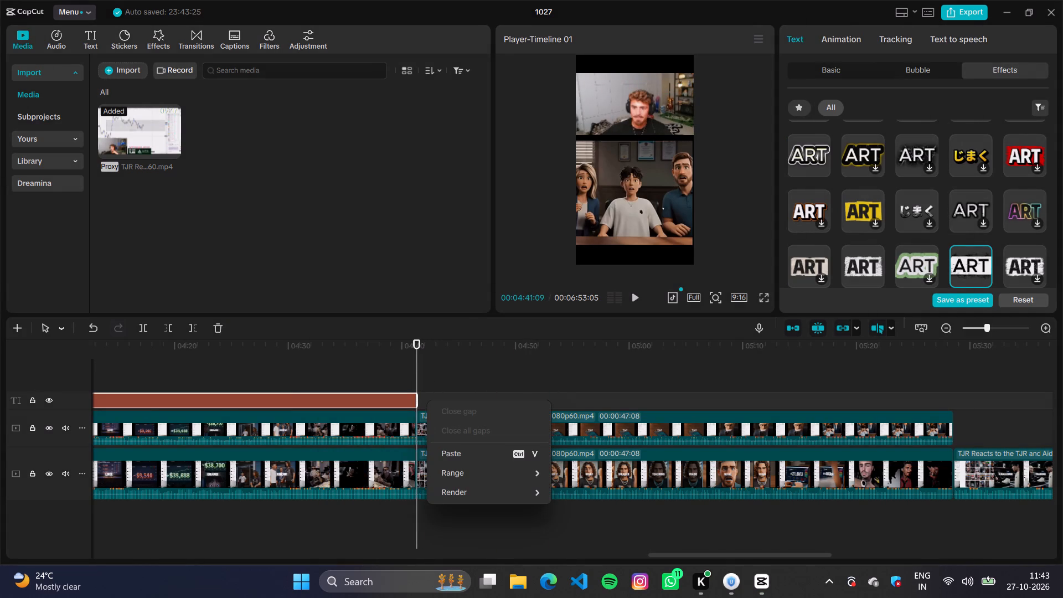
click(491, 456)
drag(1024, 399, 948, 420)
Copy the 00:00:54:17 main-track clip and place the copy on the overlay track directly above it, aligned to its start.
click(971, 366)
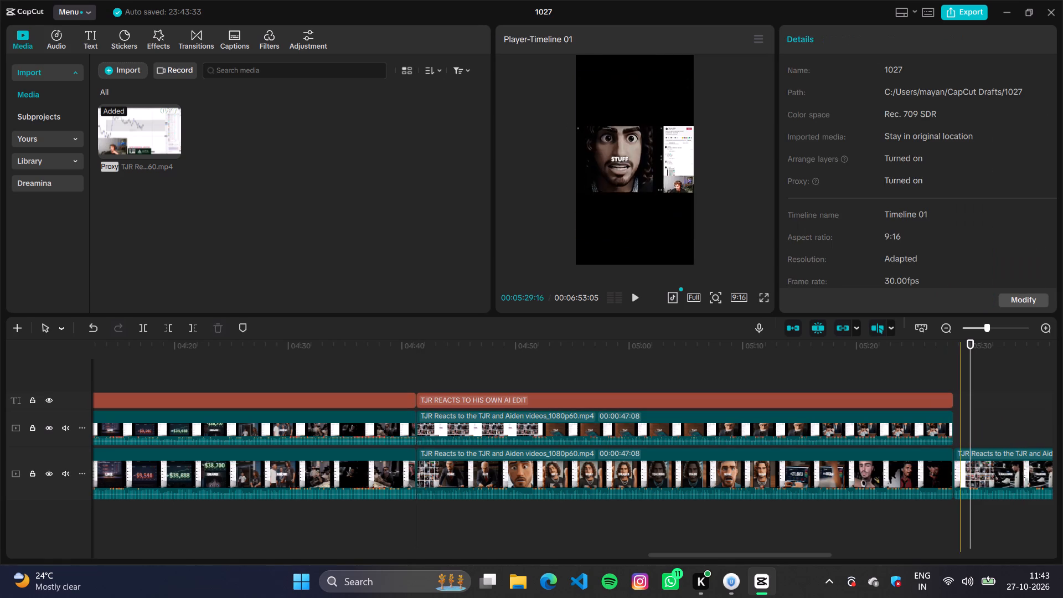
click(988, 478)
right_click(990, 471)
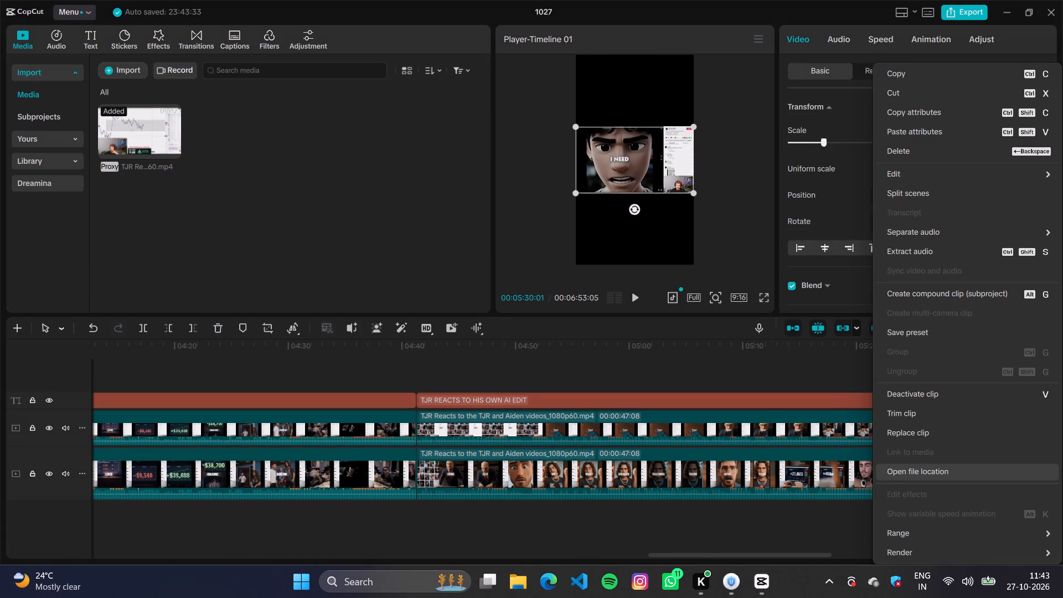
click(917, 69)
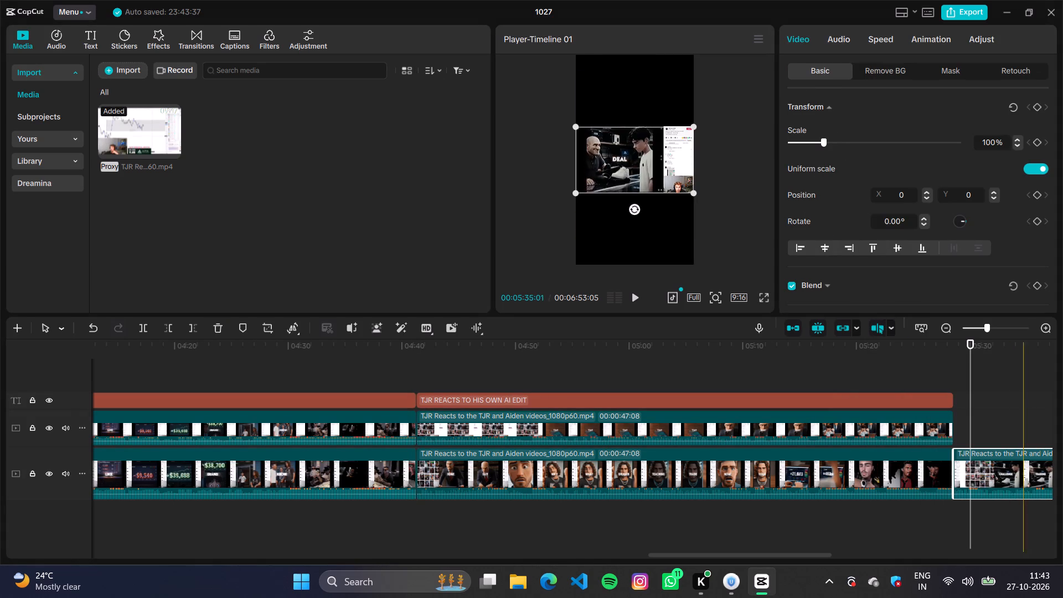
right_click(989, 420)
click(980, 477)
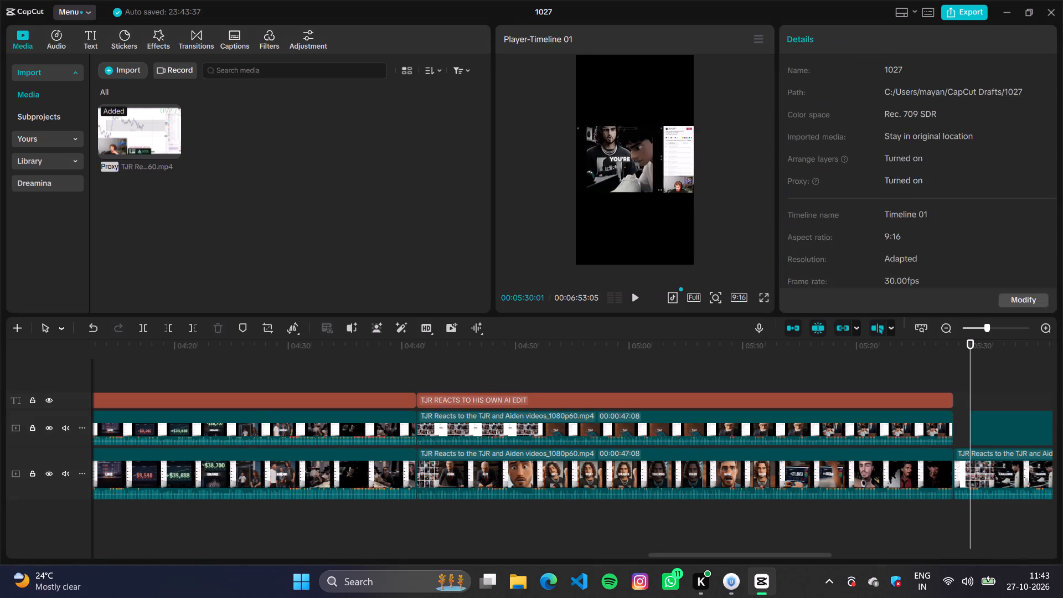
click(989, 424)
drag(989, 424, 978, 425)
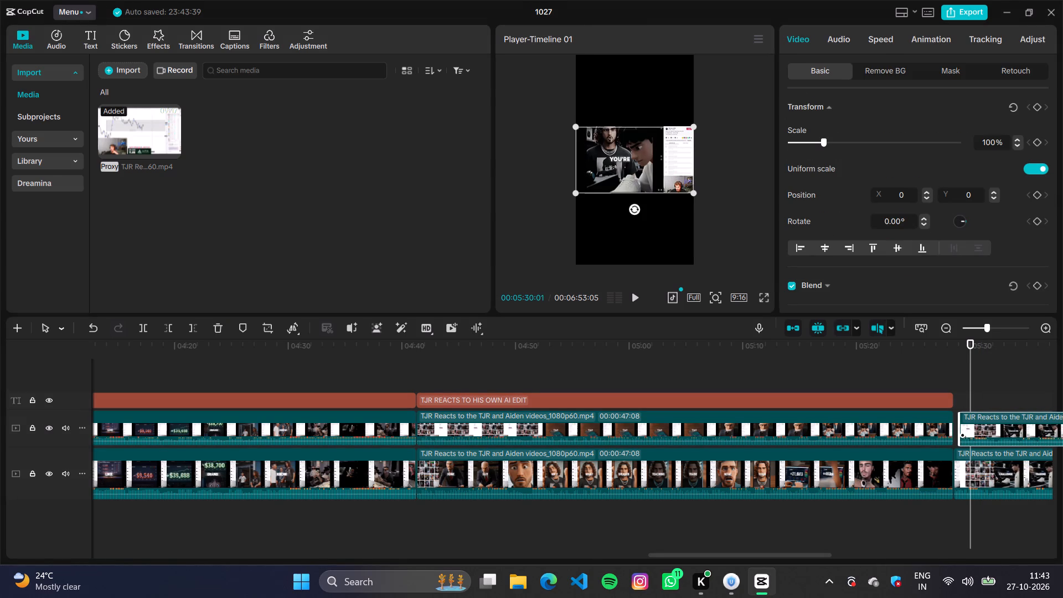
drag(978, 425, 977, 425)
drag(973, 423, 966, 424)
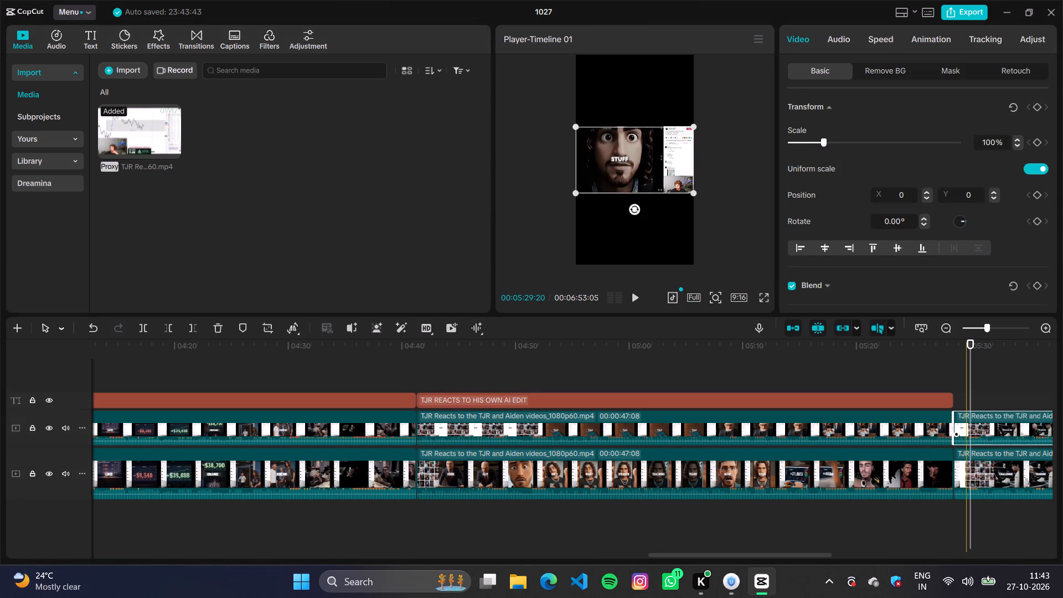
Crop the 00:00:54:17 overlay copy to the webcam in the source frame's lower corner, trimming its upper edge and outer side slightly.
right_click(966, 421)
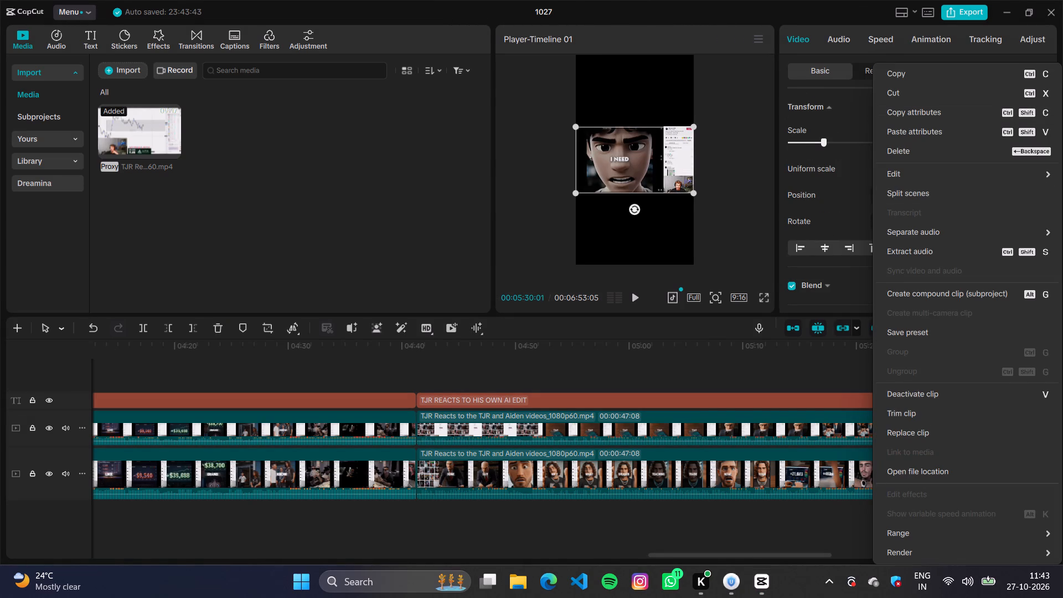
click(271, 377)
click(270, 327)
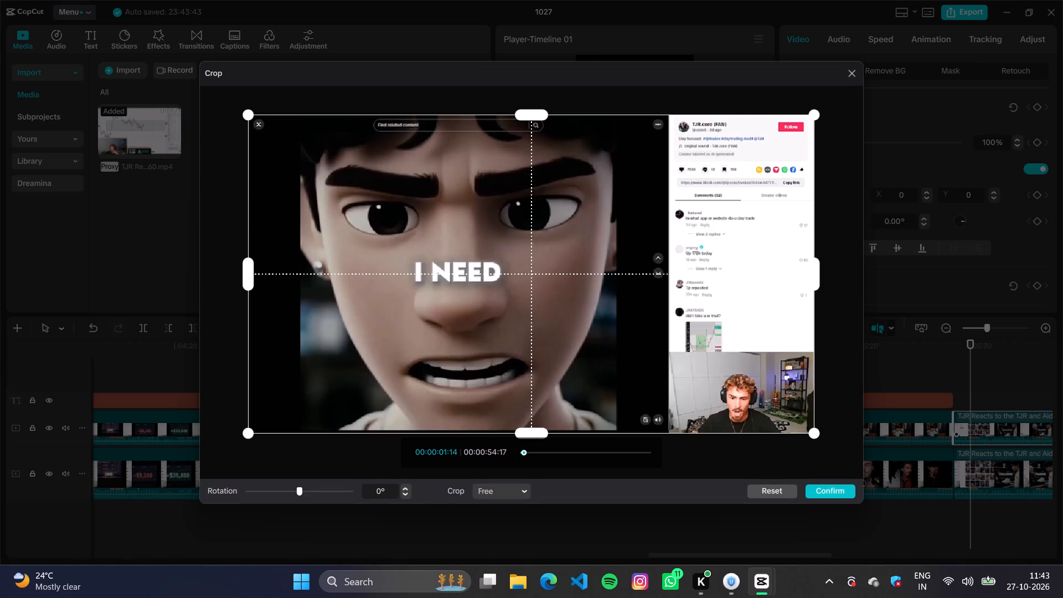
drag(250, 114, 684, 355)
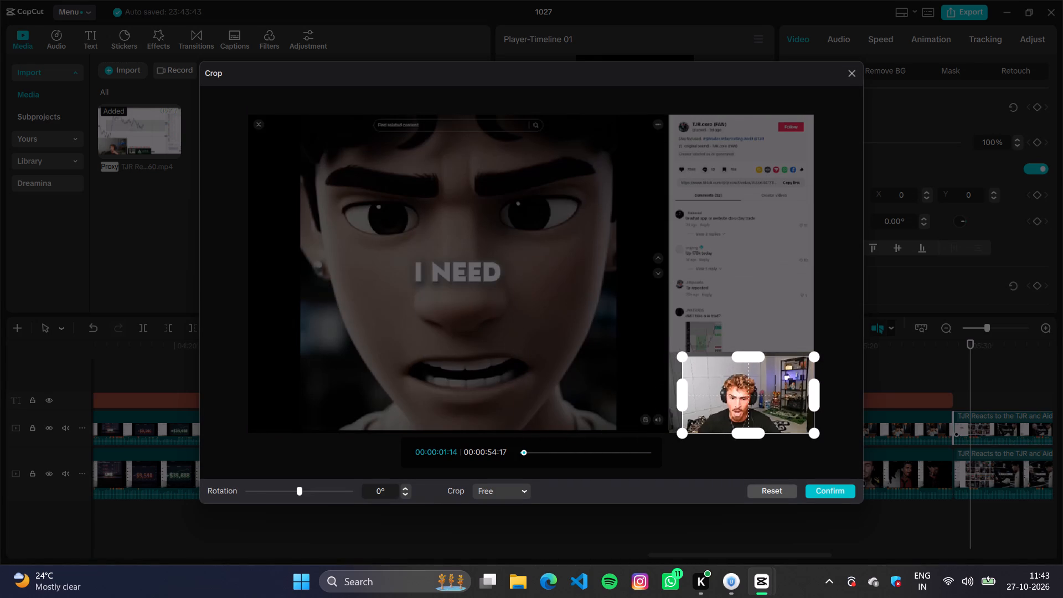
drag(684, 355, 674, 355)
drag(811, 397, 802, 397)
click(749, 347)
click(749, 353)
click(824, 495)
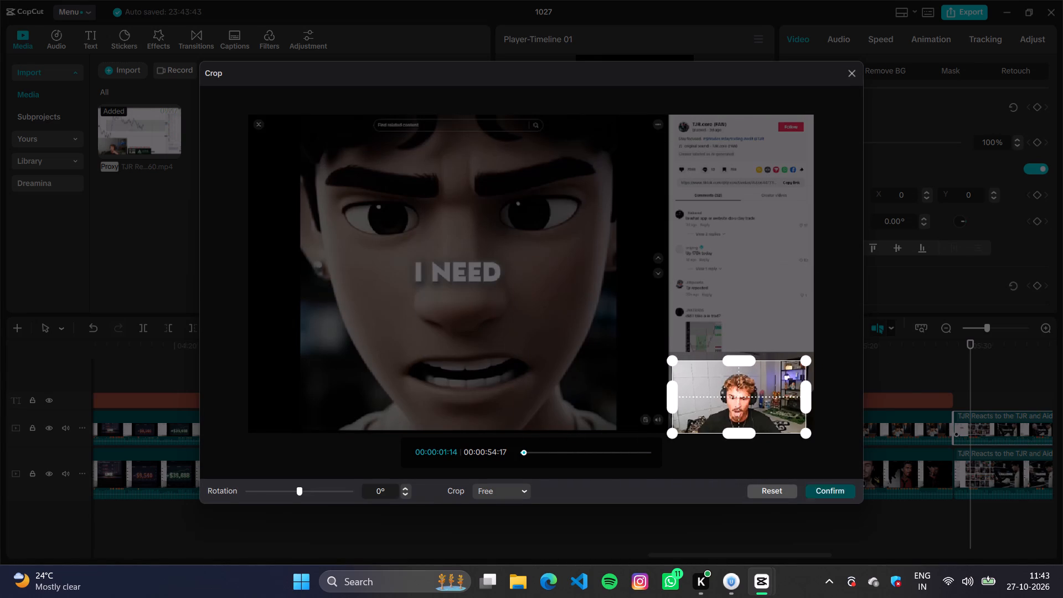
Crop the 00:00:54:17 main-track clip to the AI video, removing the side borders, comments and webcam and trimming its upper and lower edges.
click(1000, 469)
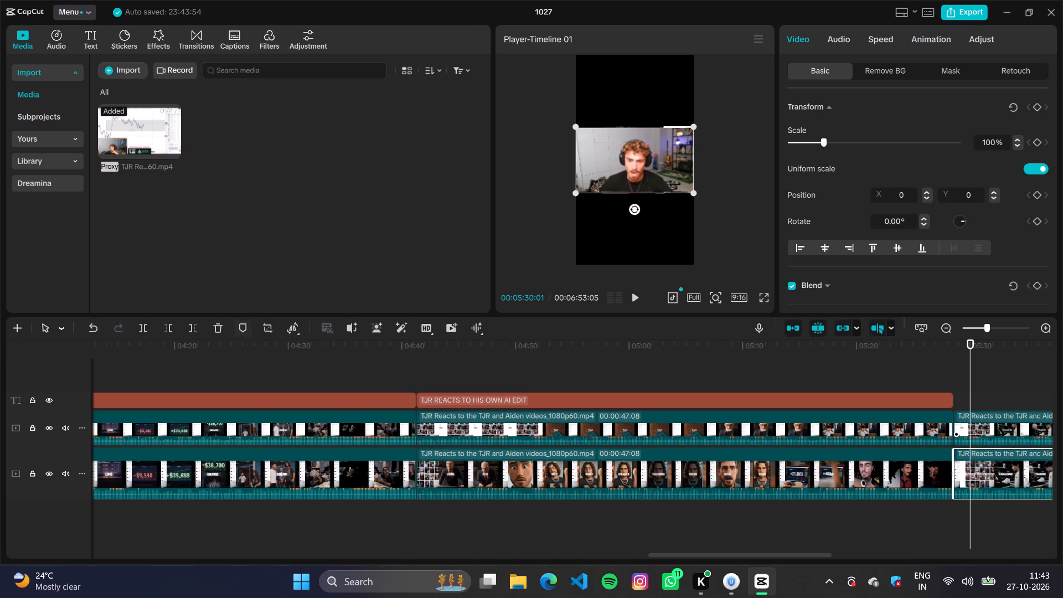
click(264, 336)
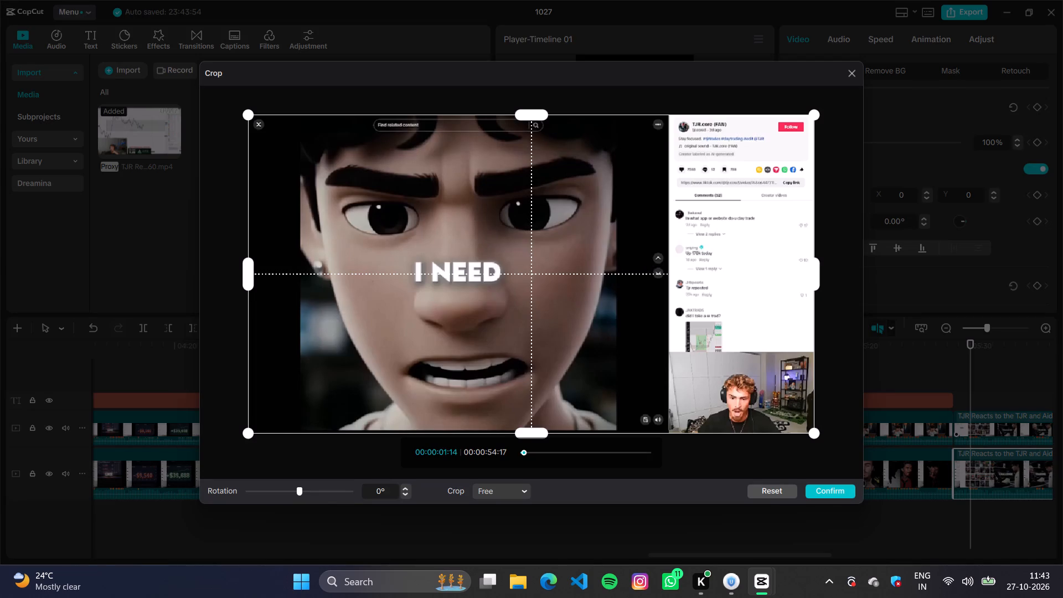
drag(247, 114, 302, 141)
drag(815, 286, 530, 262)
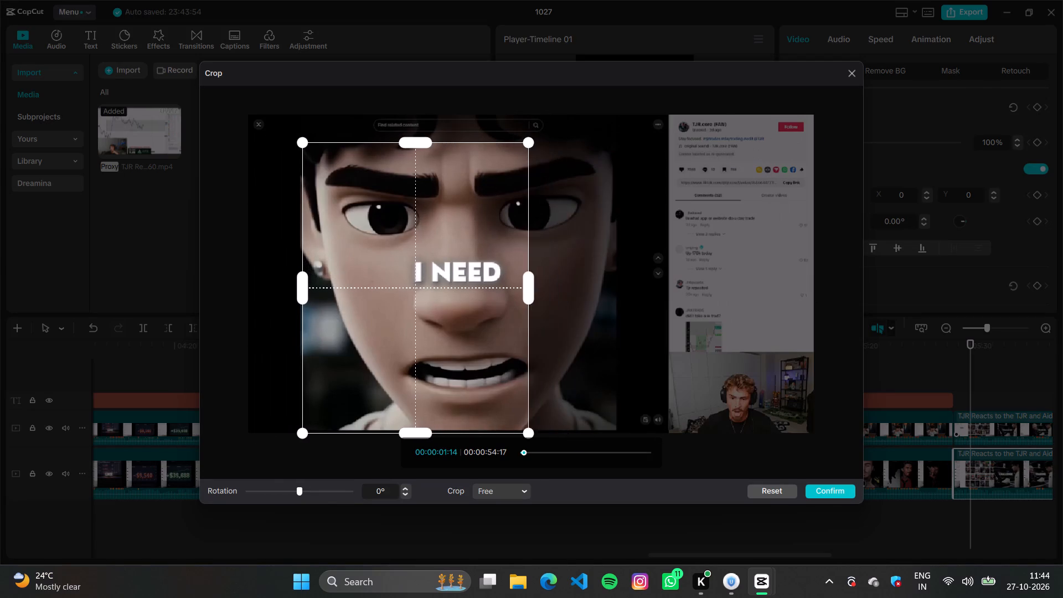
drag(530, 262, 615, 275)
drag(455, 436, 453, 425)
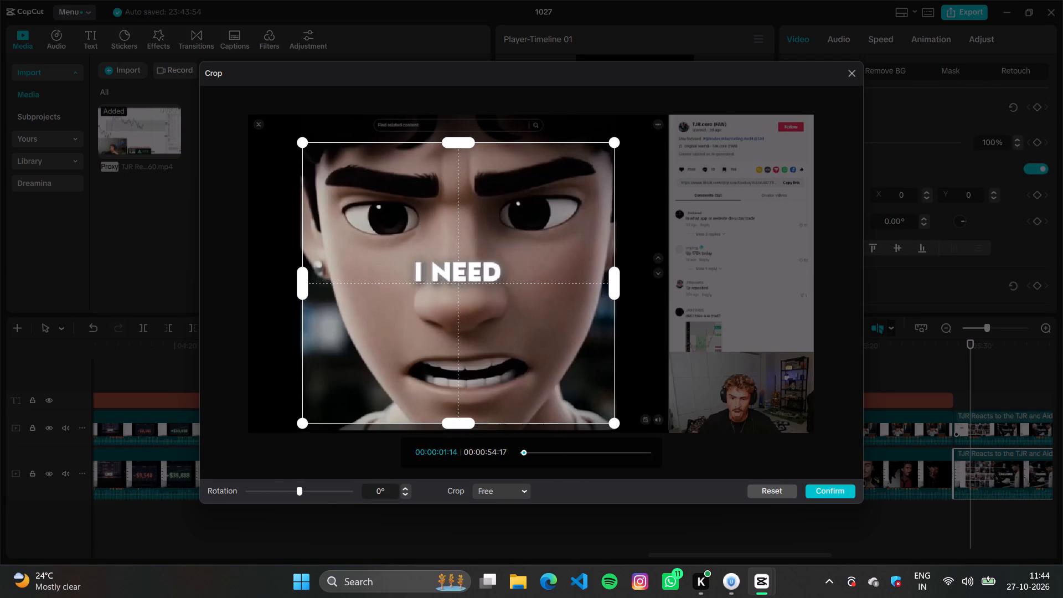
drag(453, 425, 455, 419)
drag(450, 138, 452, 147)
click(824, 487)
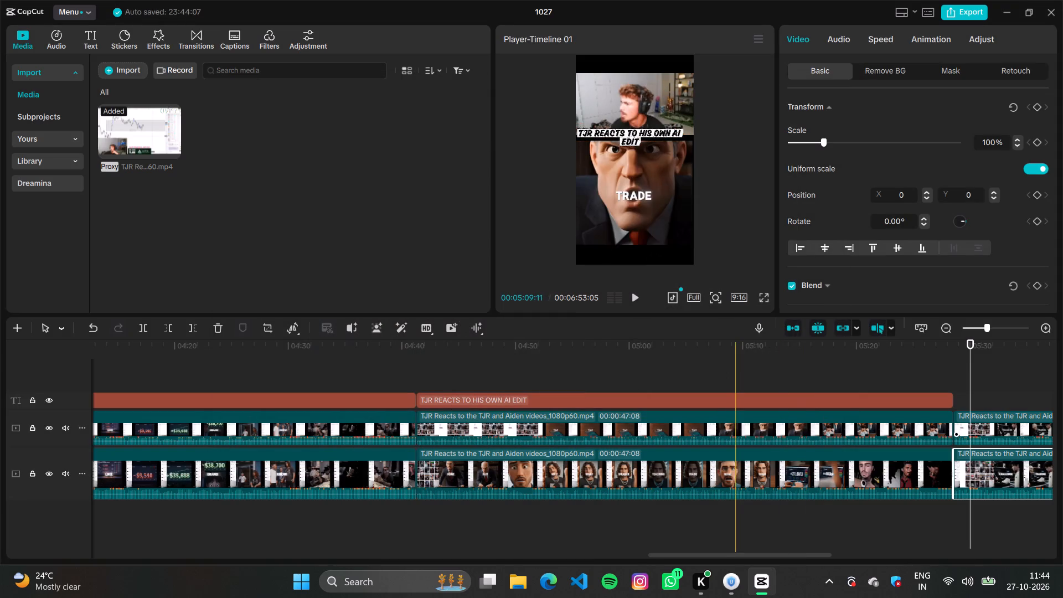
Copy the "TJR REACTS TO HIS OWN AI EDIT" title from the 00:00:47:08 clips and paste it onto the title track.
drag(973, 377, 1023, 379)
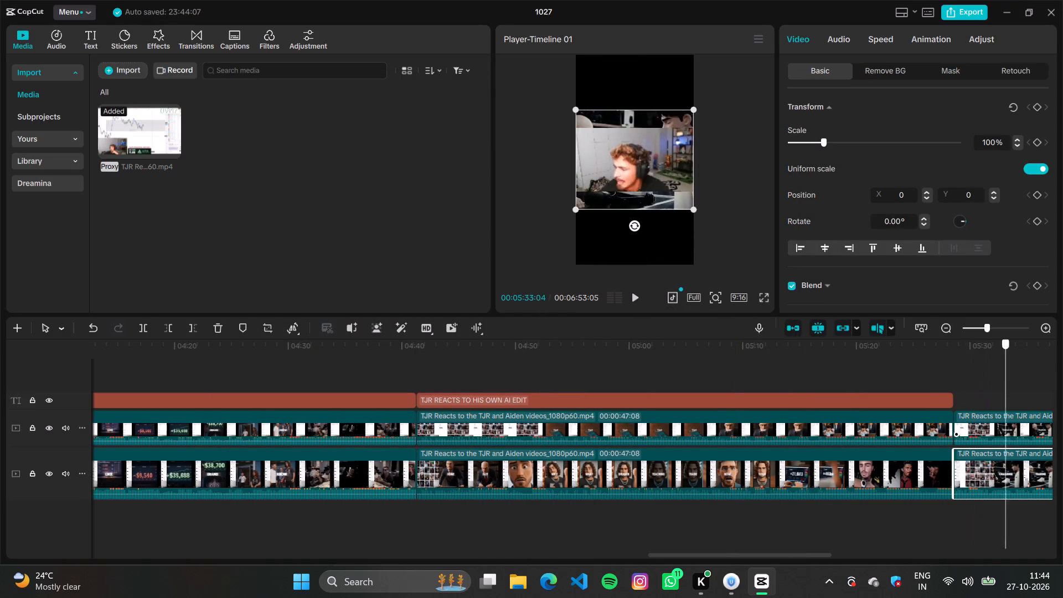
drag(1023, 379, 1048, 380)
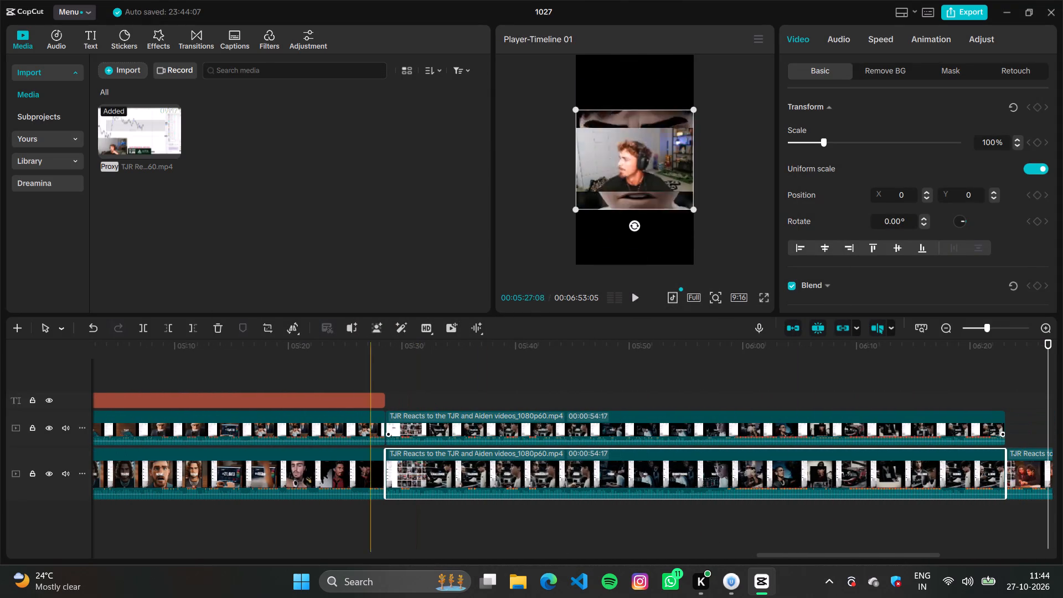
click(355, 394)
right_click(355, 394)
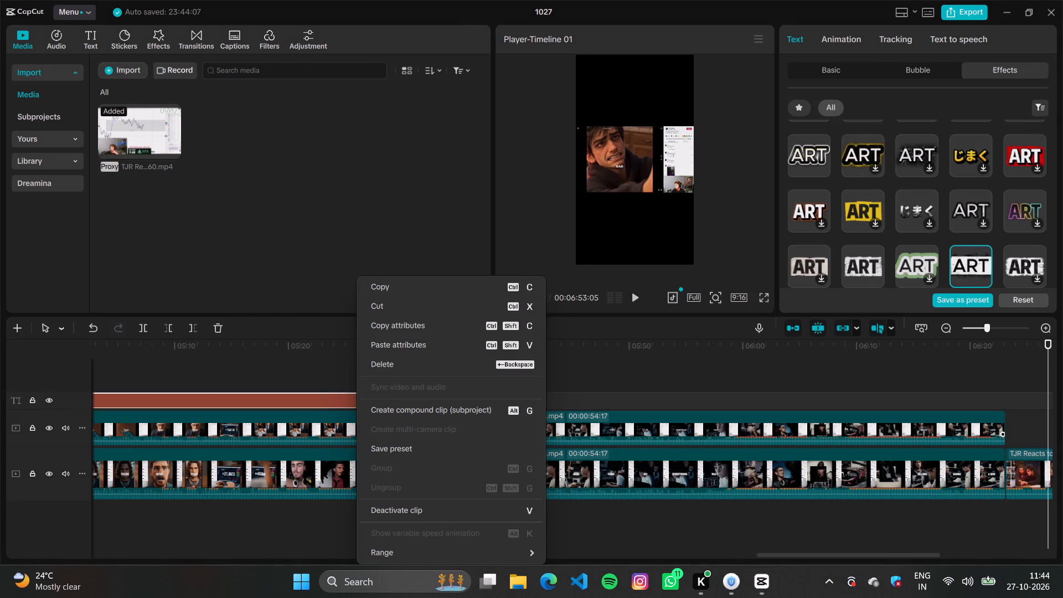
click(441, 282)
right_click(431, 400)
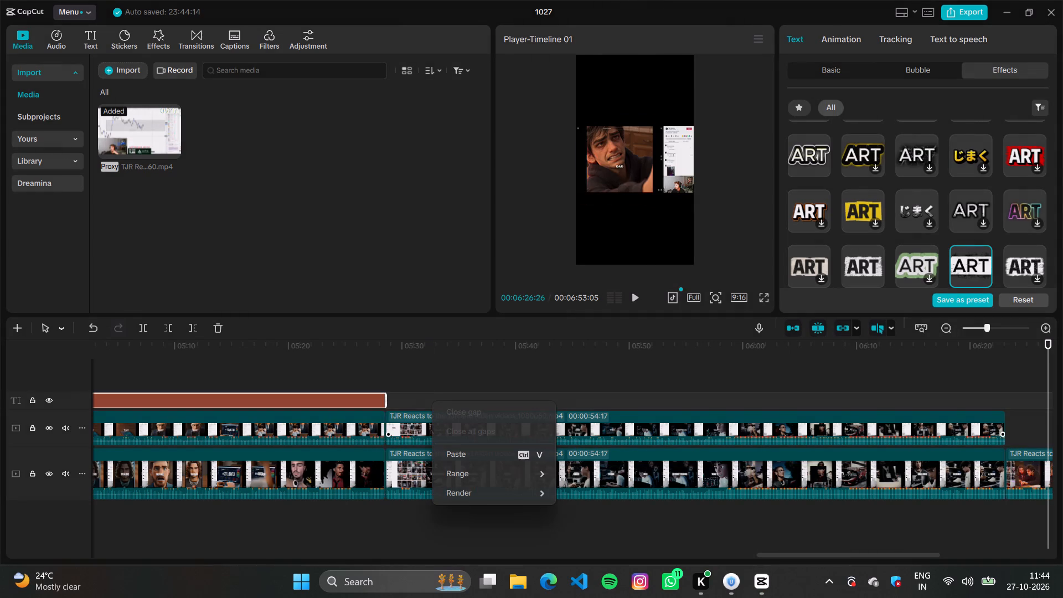
click(454, 453)
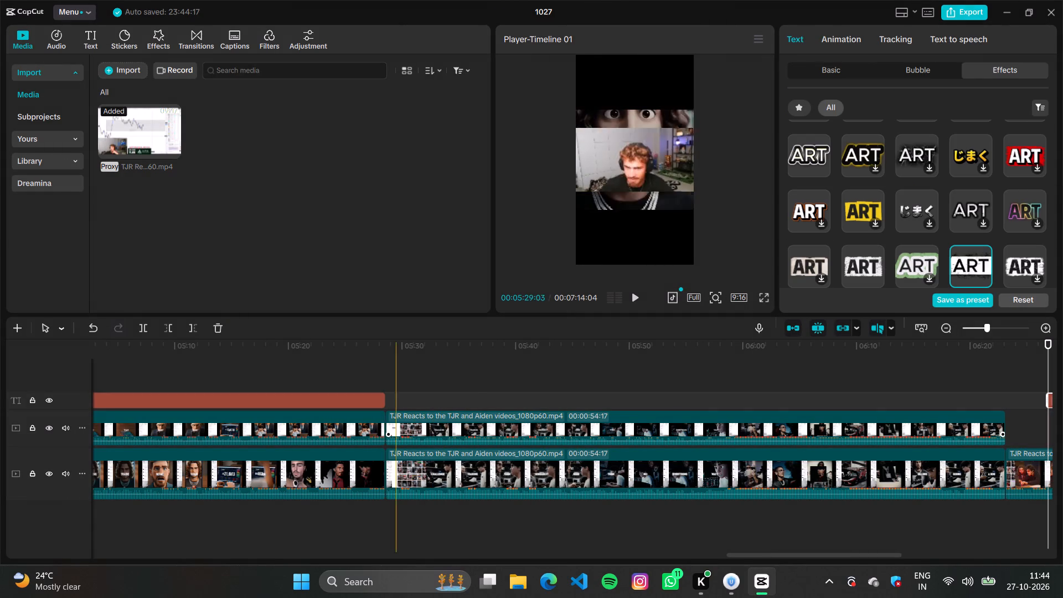
click(411, 394)
right_click(411, 394)
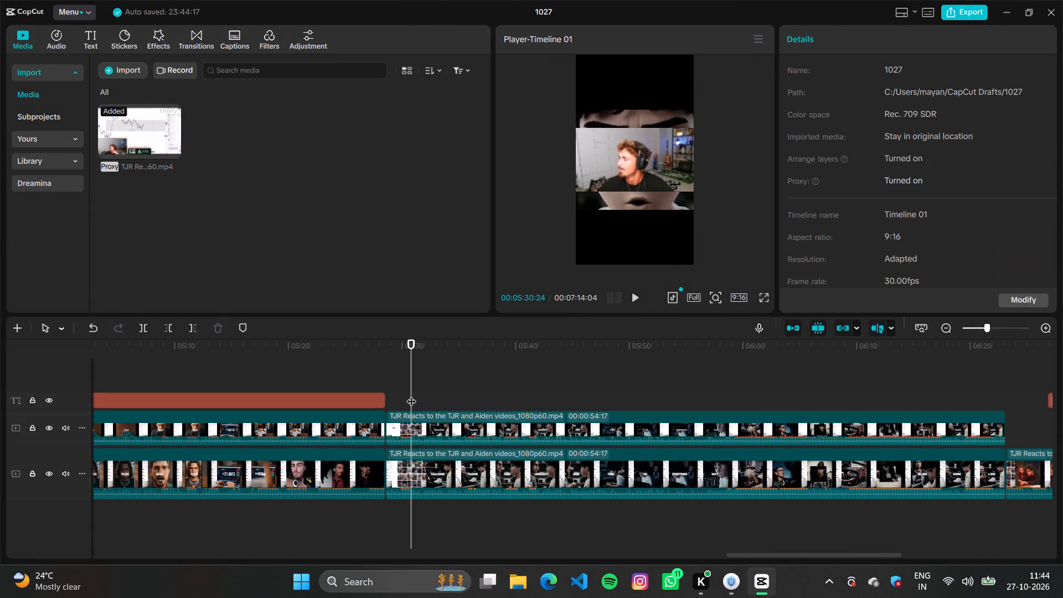
click(429, 378)
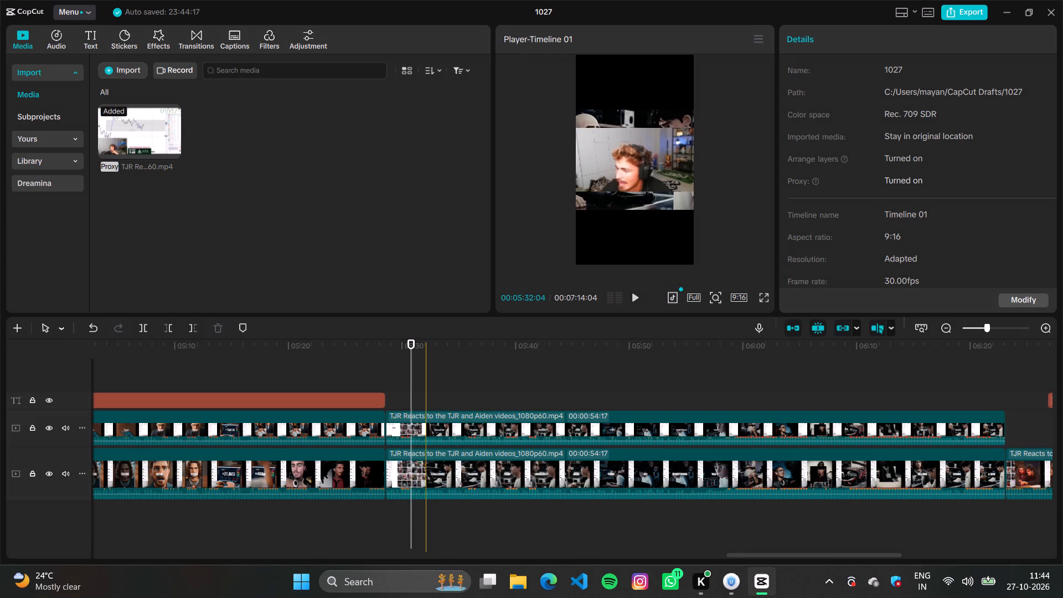
Move the pasted title to the start of the 00:00:54:17 clips and extend it to their end.
click(1052, 397)
click(1052, 397)
drag(1038, 382, 1055, 383)
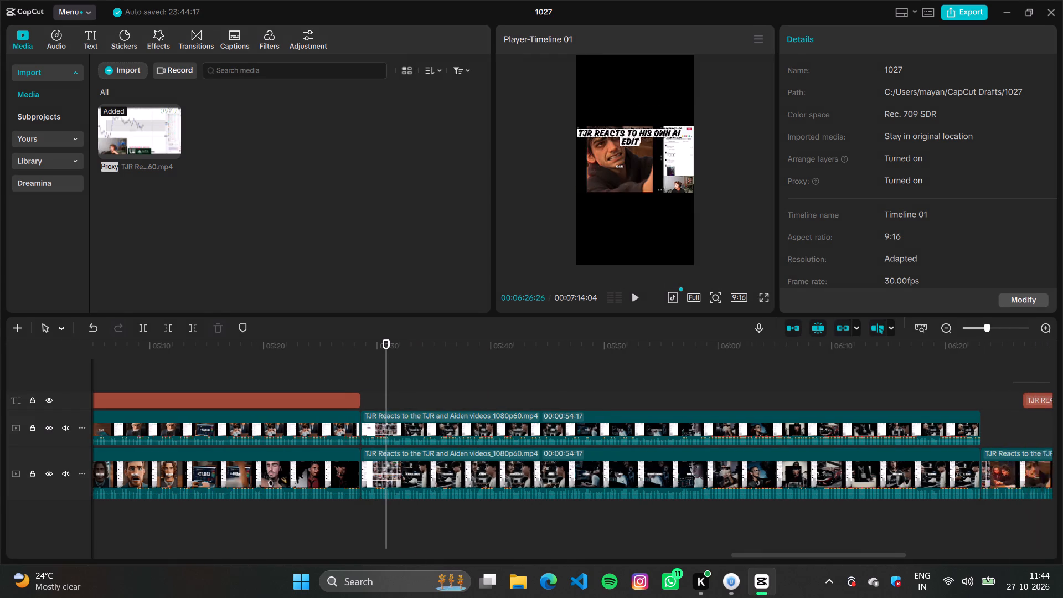
drag(1055, 383, 1059, 383)
drag(995, 399, 564, 415)
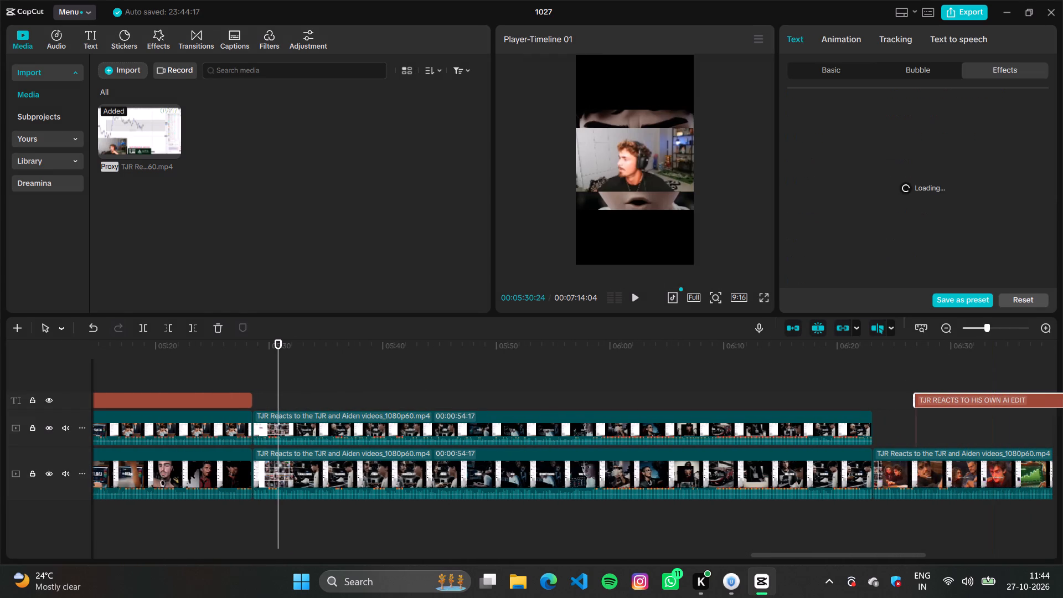
drag(564, 415, 331, 402)
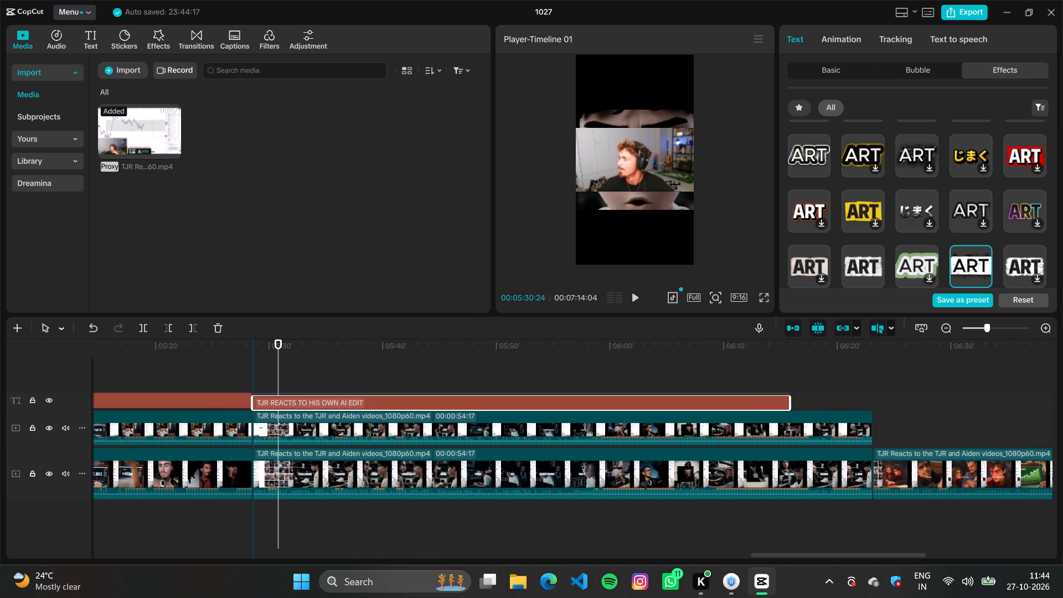
drag(331, 402, 332, 401)
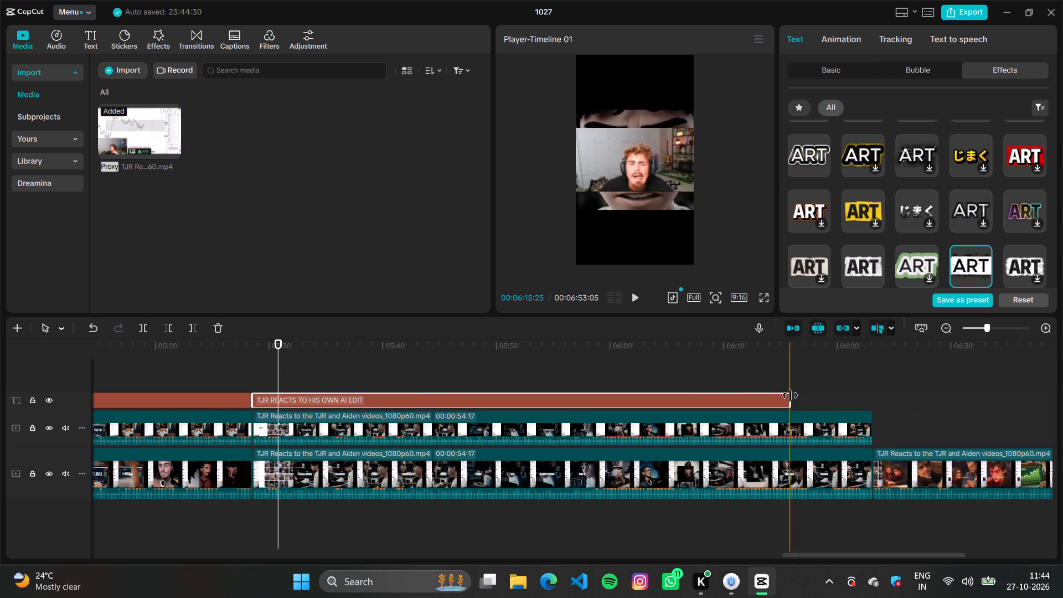
drag(790, 395, 866, 396)
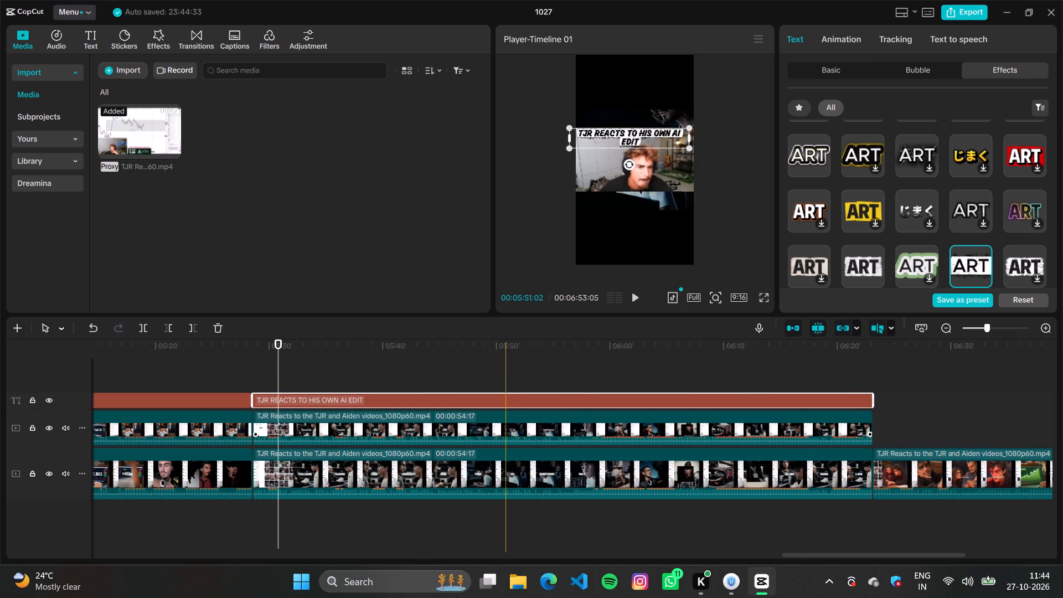
Arrange the 00:00:54:17 clips as a vertical split screen, with the webcam above and the AI video centred directly below it.
drag(633, 183, 641, 233)
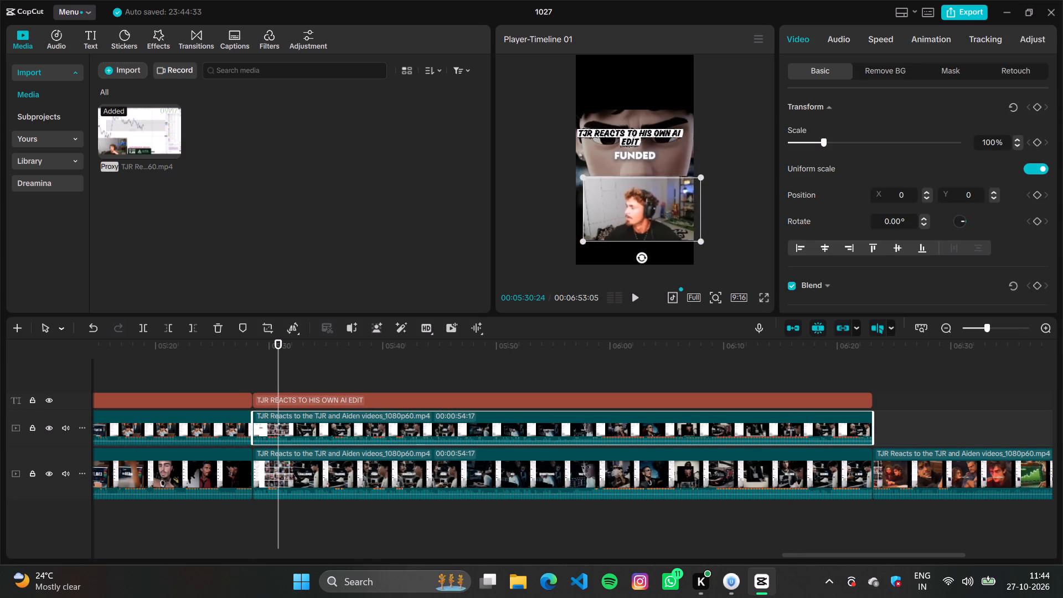
drag(641, 233, 630, 140)
drag(626, 187, 628, 226)
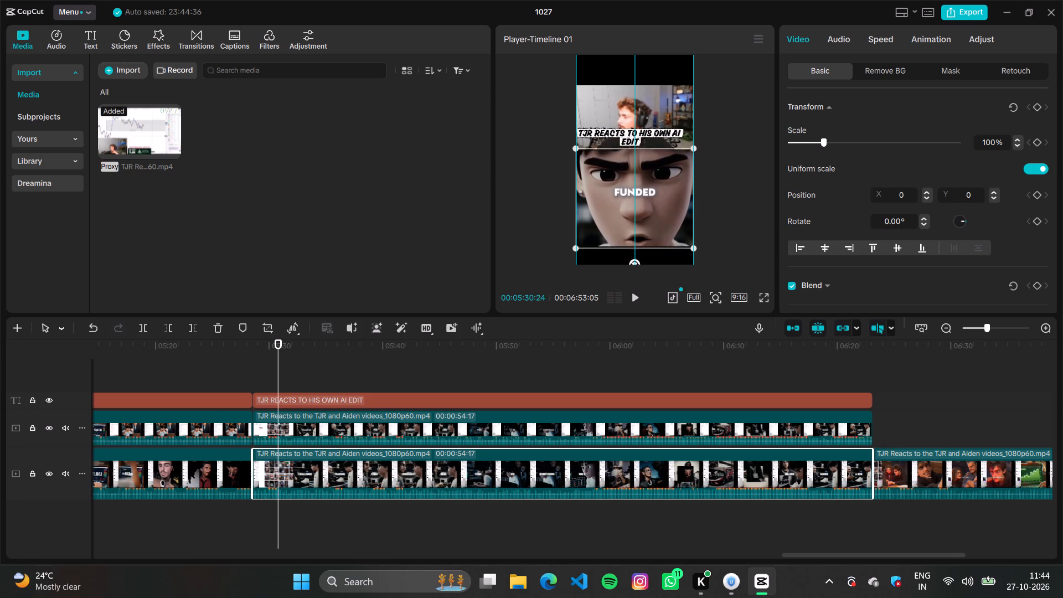
drag(628, 226, 629, 218)
drag(633, 199, 632, 221)
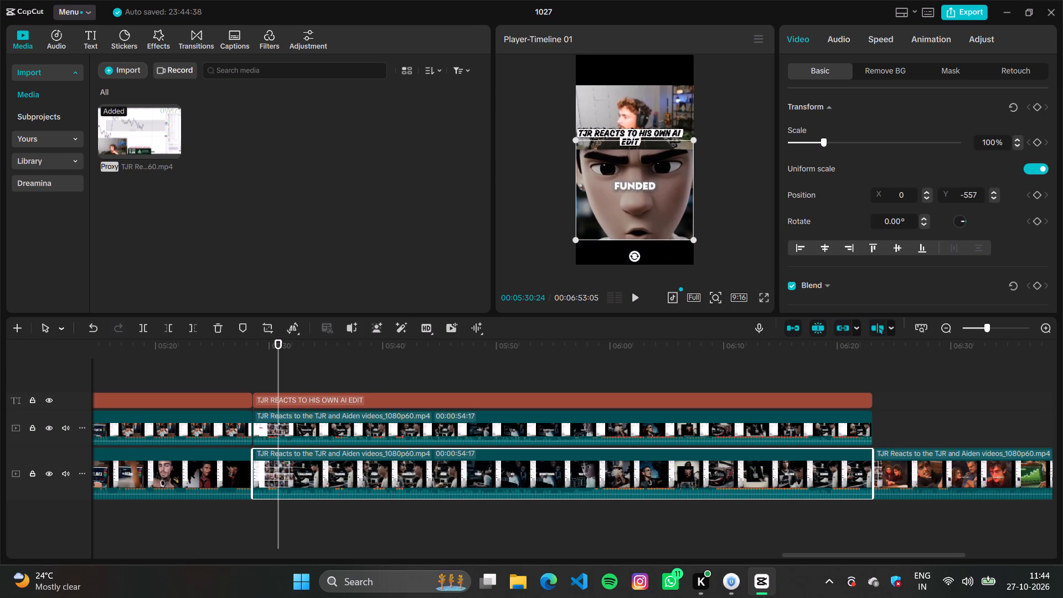
drag(632, 221, 632, 221)
click(625, 199)
drag(628, 205, 628, 182)
Place the 00:00:54:17 section's title over the seam between the webcam and the AI video, roughly centred horizontally.
drag(630, 131, 634, 152)
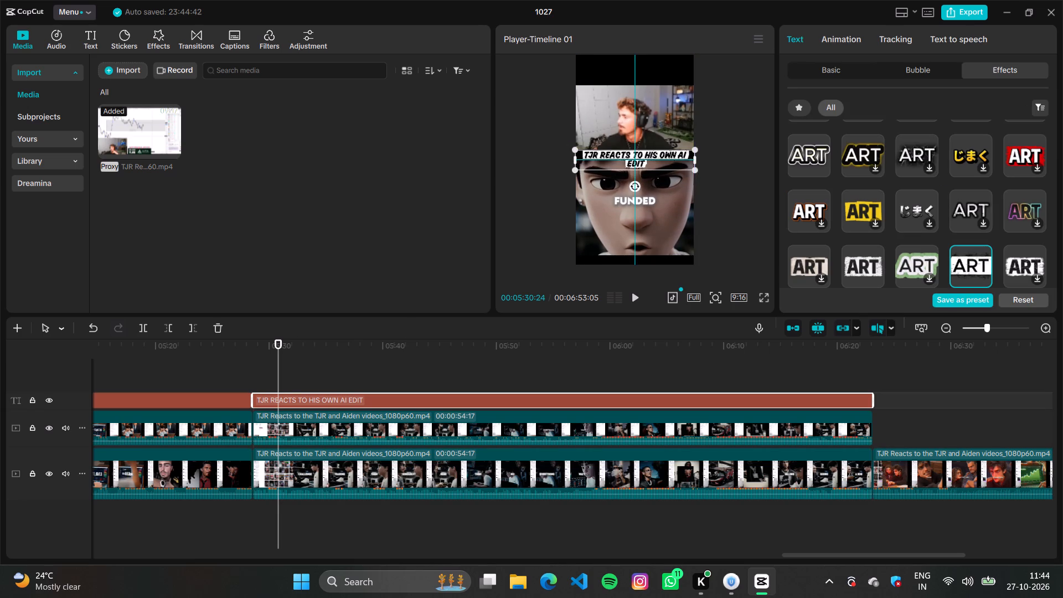
drag(634, 152, 632, 148)
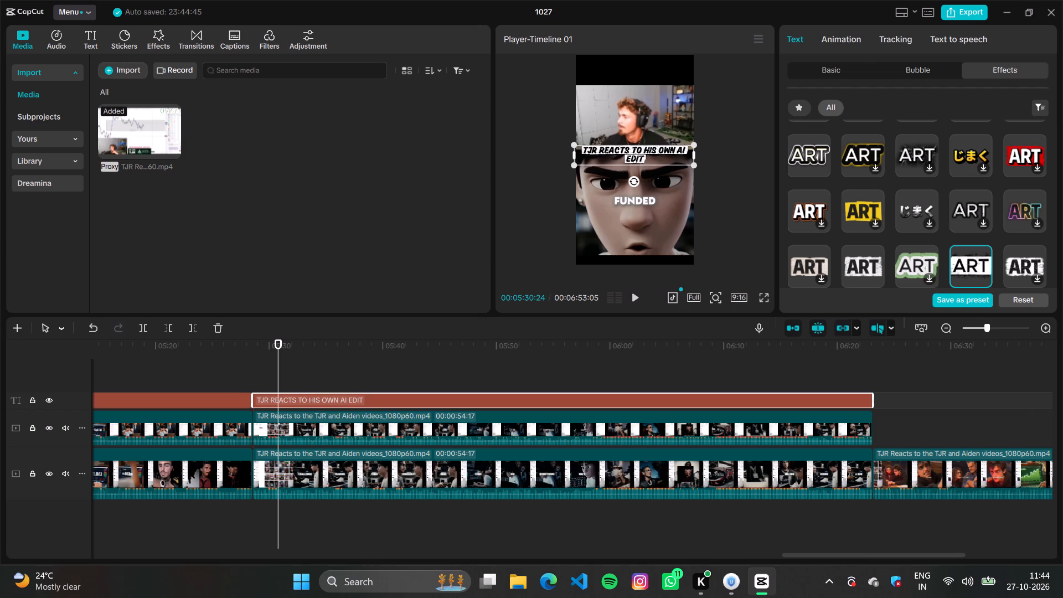
click(711, 203)
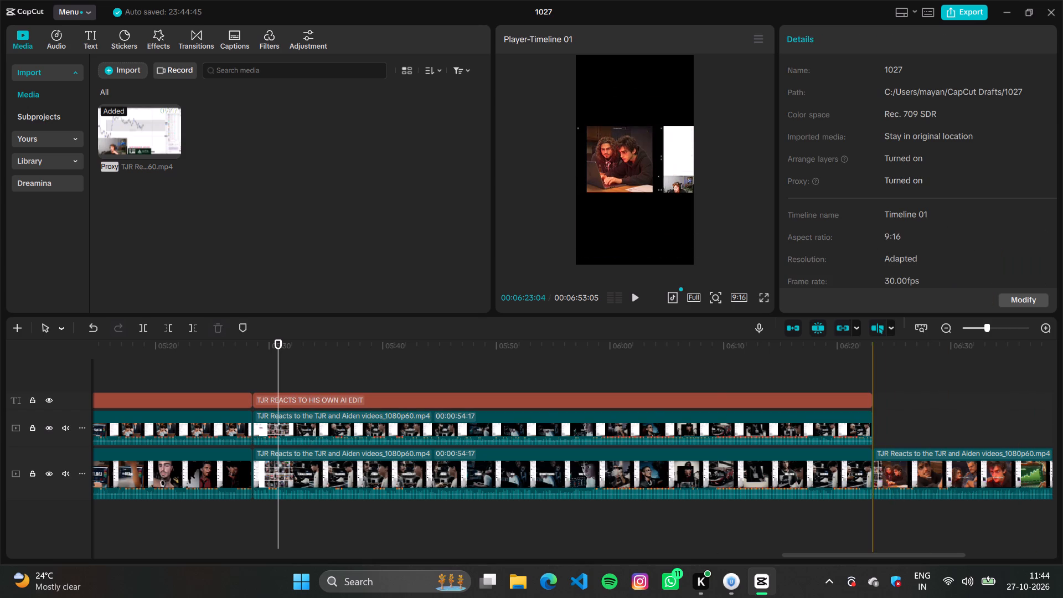
Copy the final 00:00:30:01 clip on the main track.
drag(871, 360, 1047, 397)
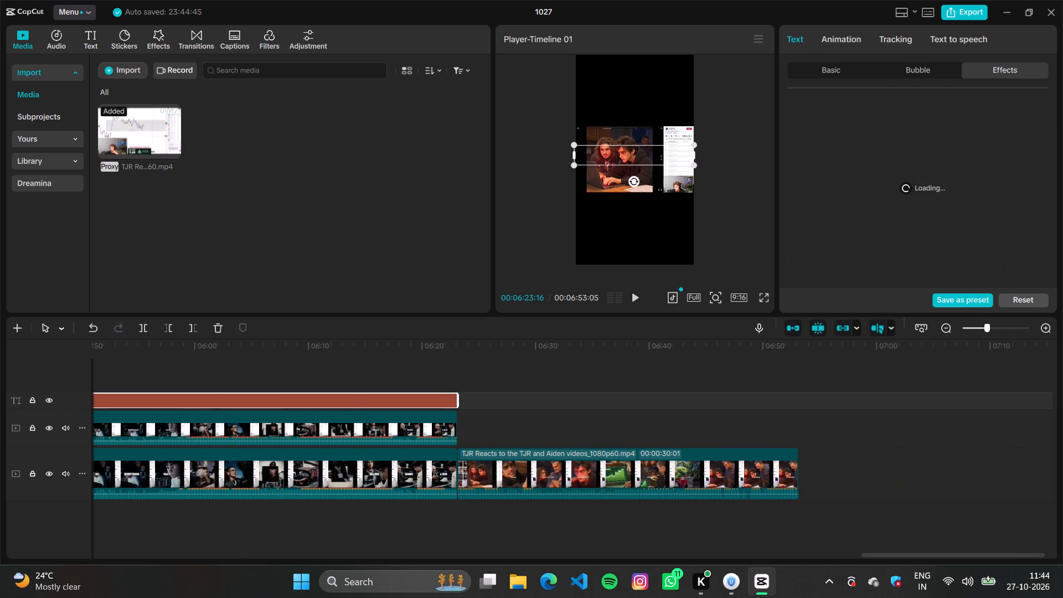
click(629, 450)
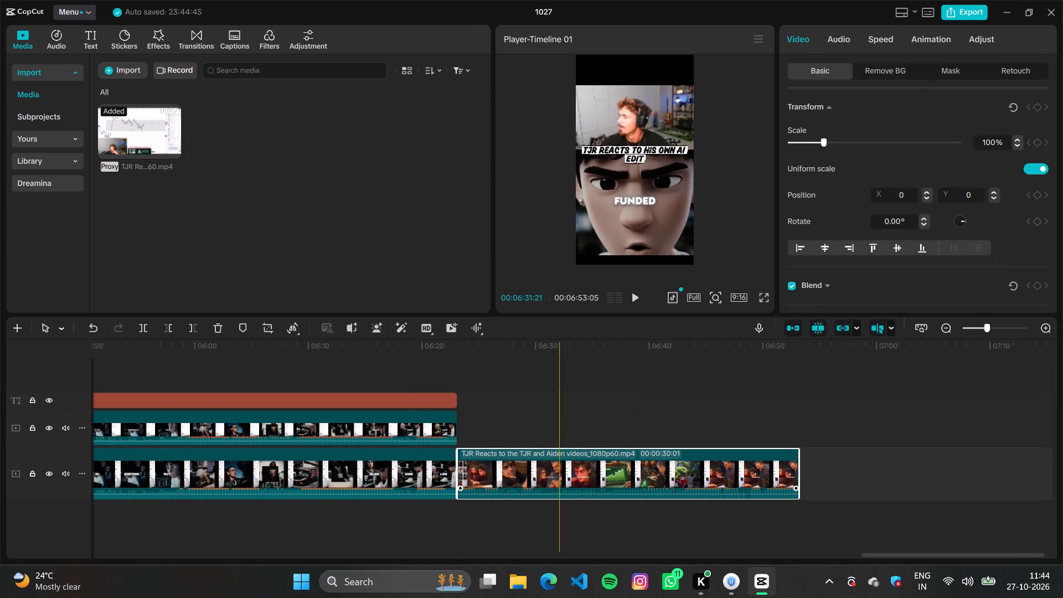
right_click(581, 472)
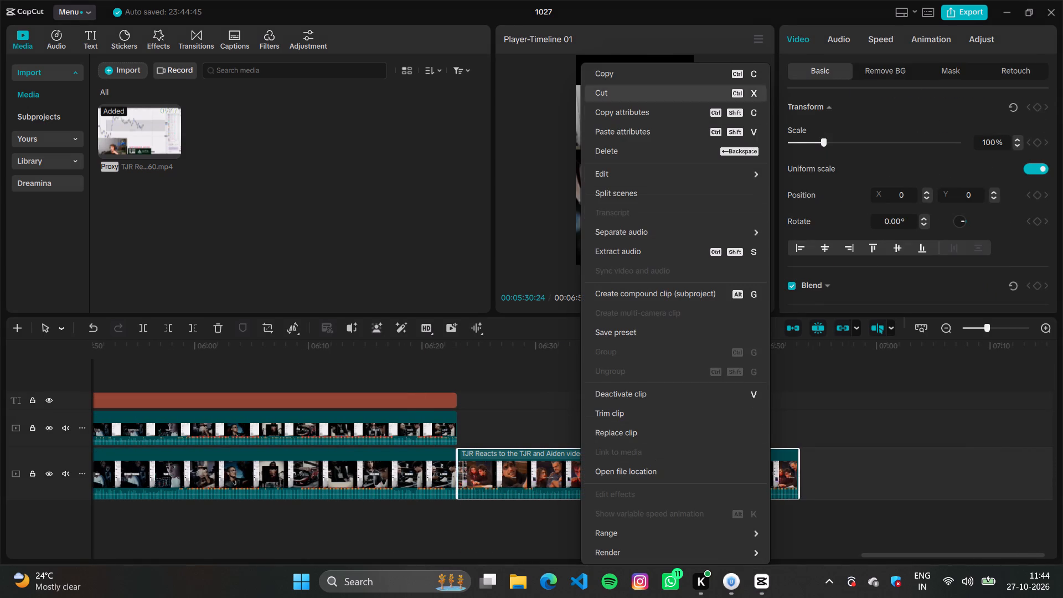
click(633, 76)
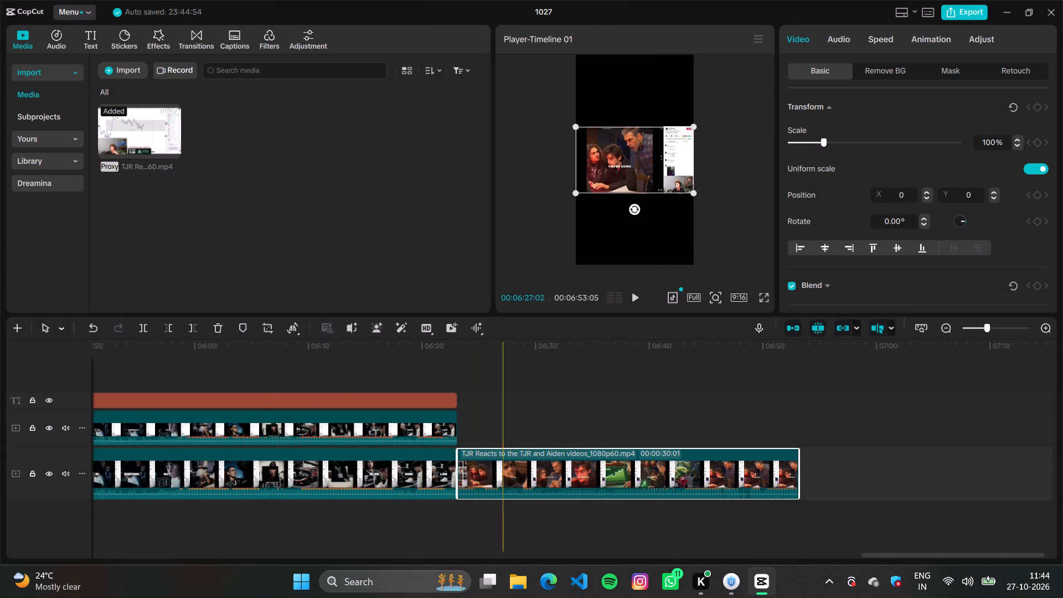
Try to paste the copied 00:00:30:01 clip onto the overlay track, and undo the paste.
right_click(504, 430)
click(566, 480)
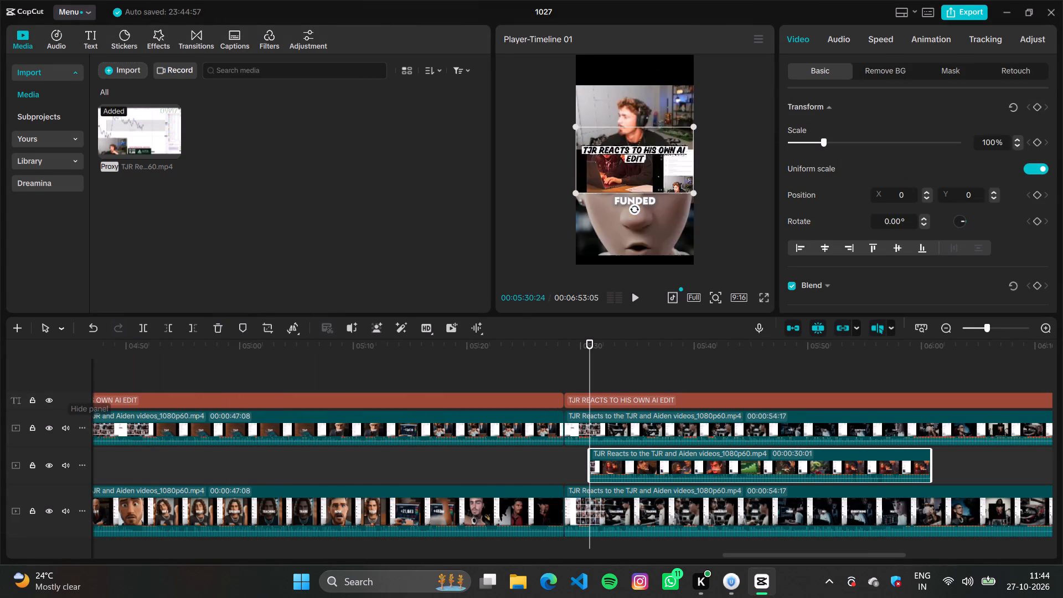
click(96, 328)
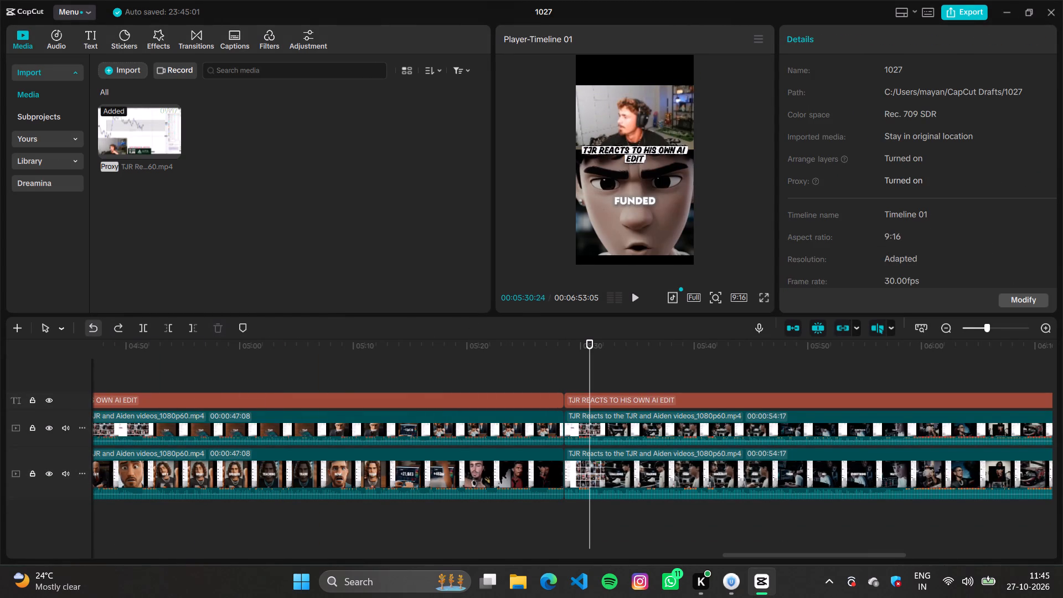
Paste the 00:00:30:01 clip onto the overlay track and align its start with the original main-track clip below.
drag(587, 359, 624, 362)
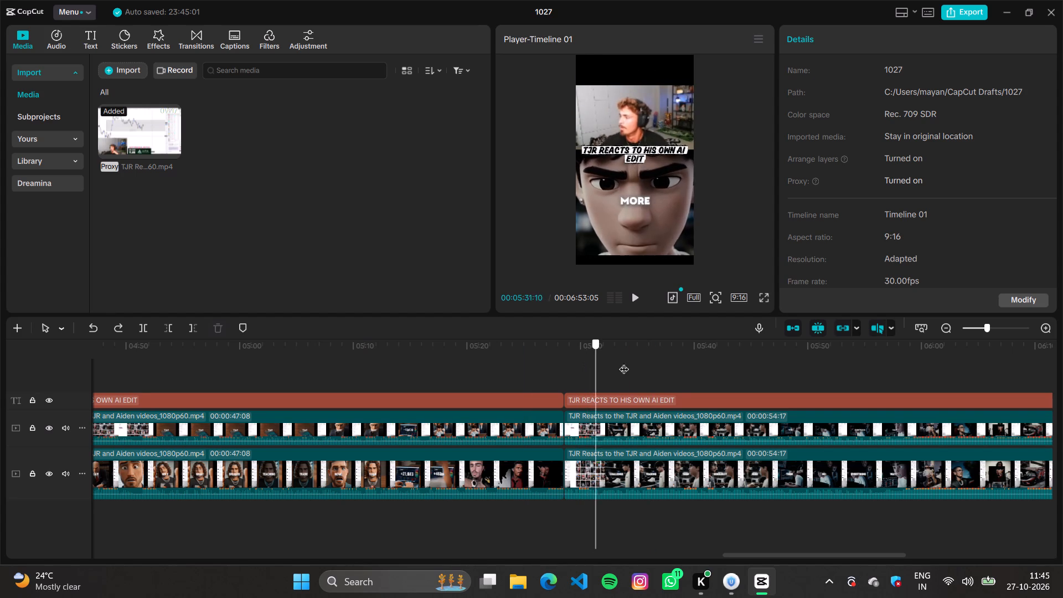
drag(624, 362, 1041, 366)
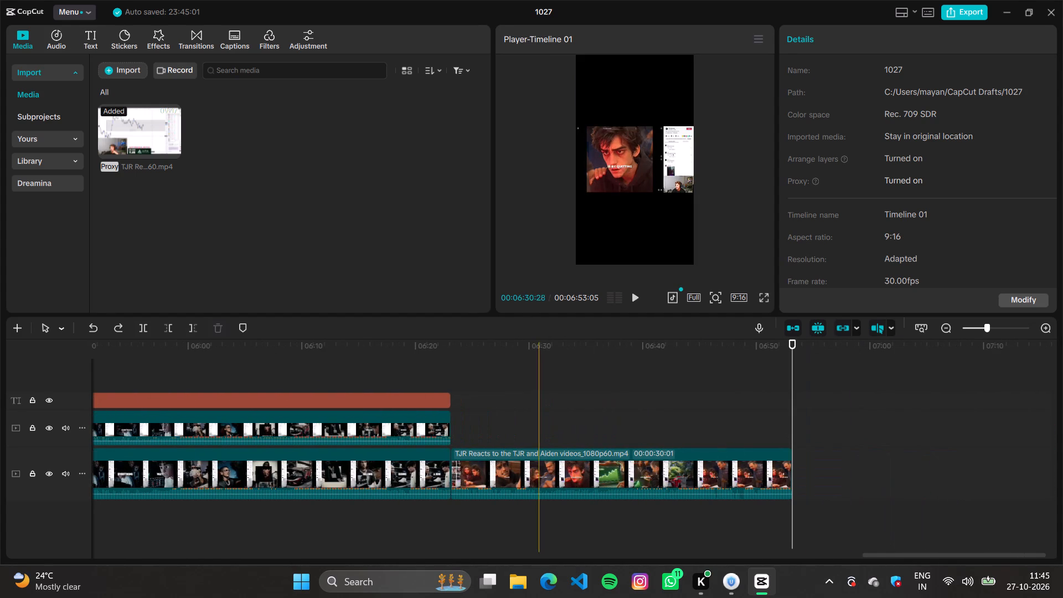
click(538, 420)
right_click(538, 421)
click(577, 472)
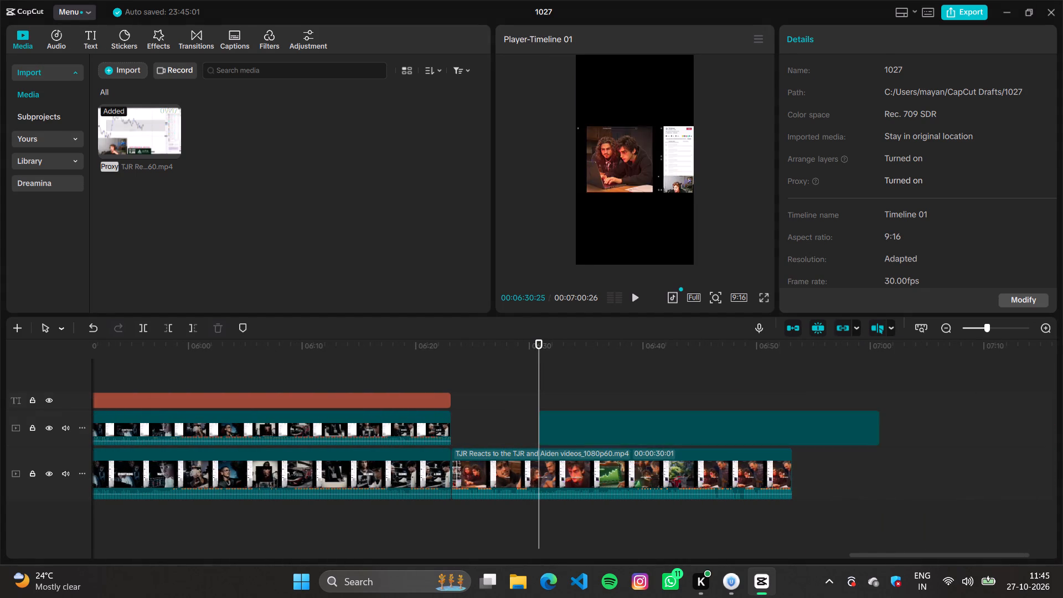
drag(618, 419, 540, 418)
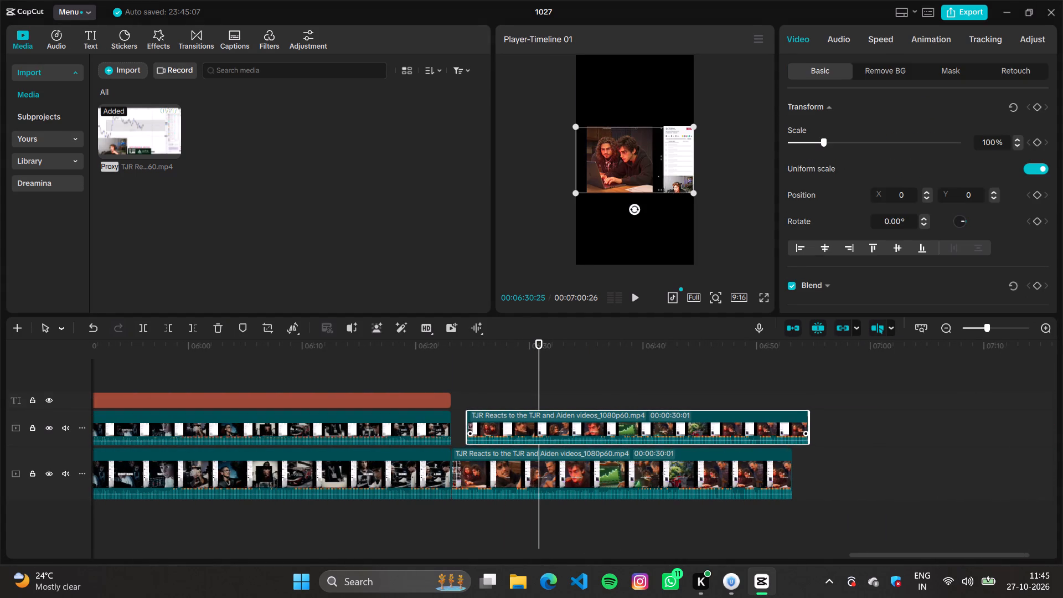
drag(540, 418, 535, 419)
drag(515, 409, 510, 409)
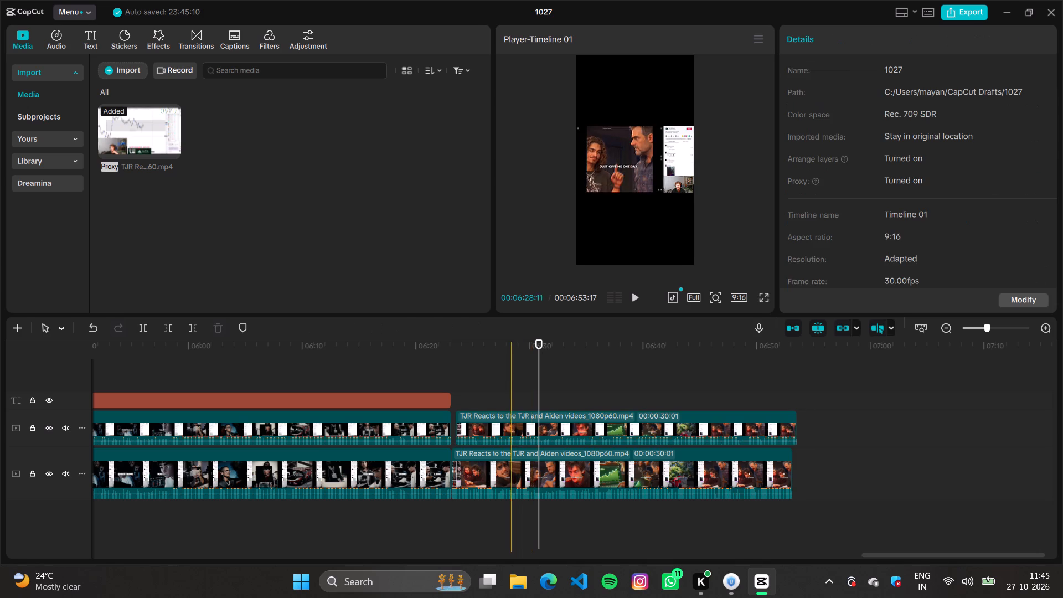
drag(510, 409, 508, 409)
drag(515, 428, 508, 428)
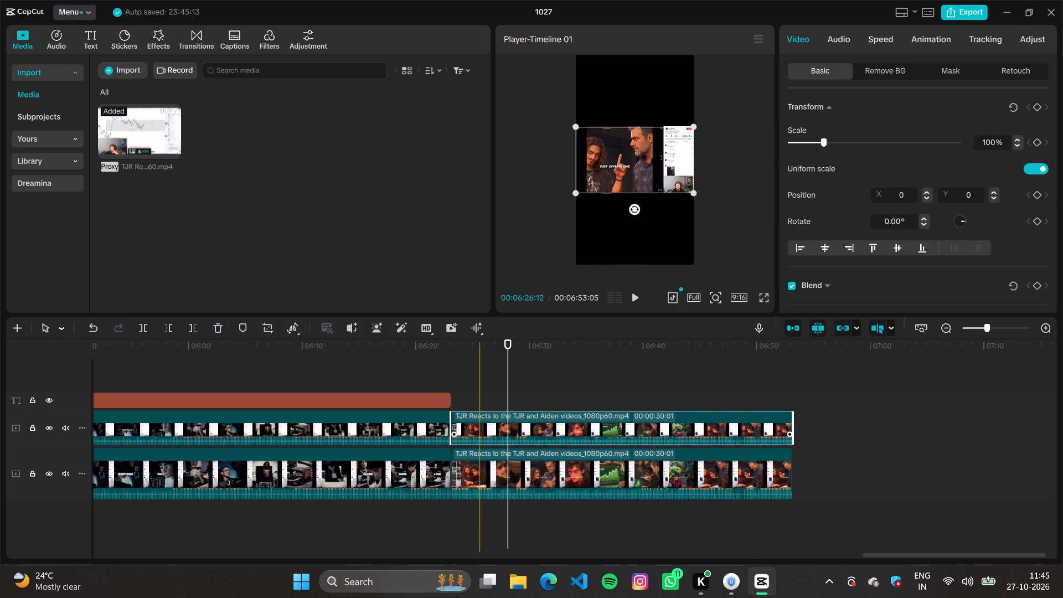
Crop the 00:00:30:01 overlay copy to the webcam in the source frame's lower corner, trimming its upper edge and both sides slightly.
click(266, 329)
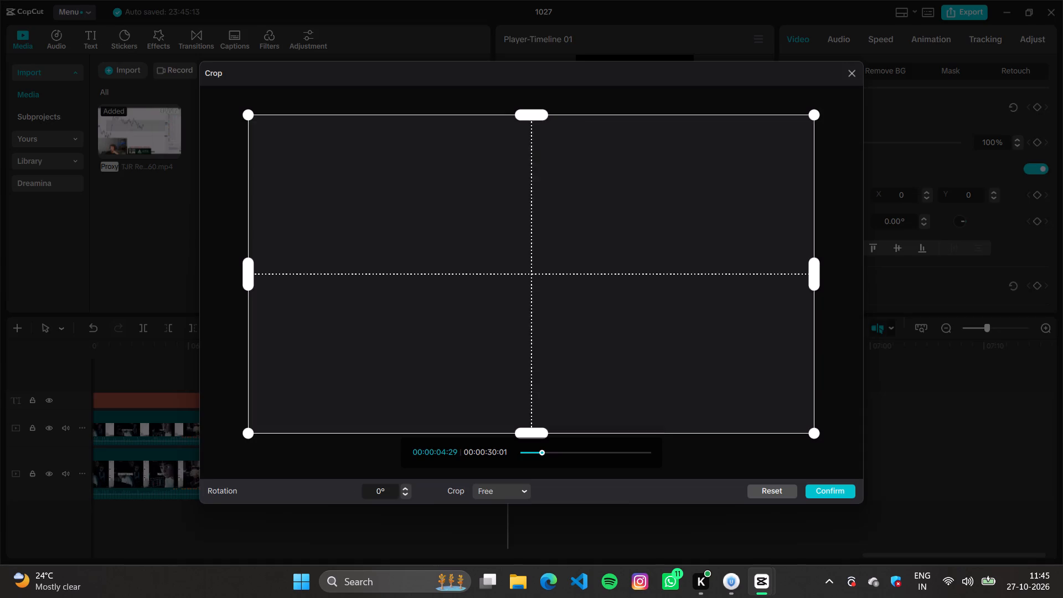
drag(252, 116, 750, 362)
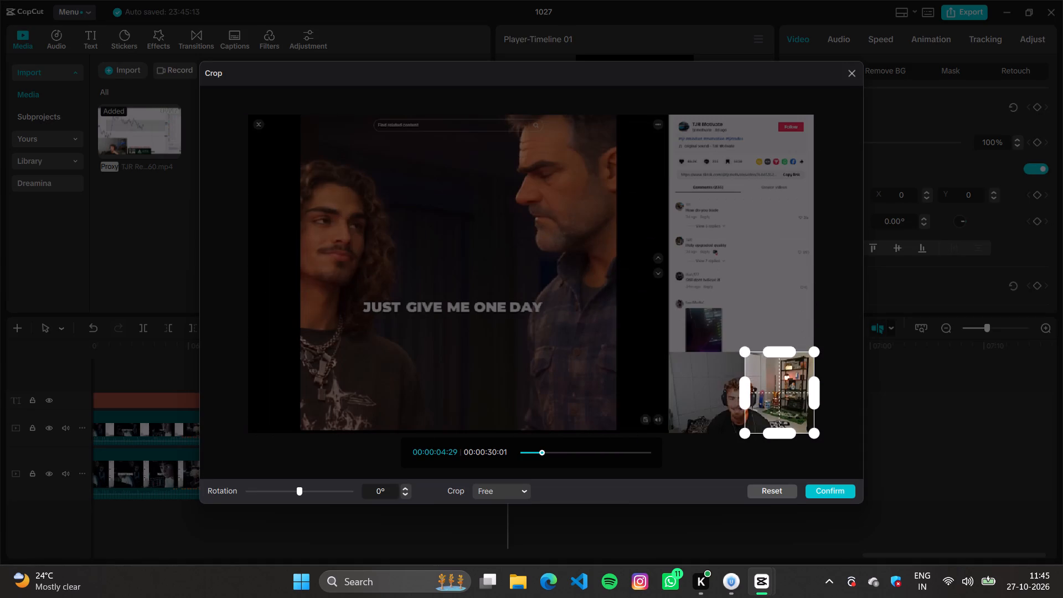
drag(750, 362, 681, 369)
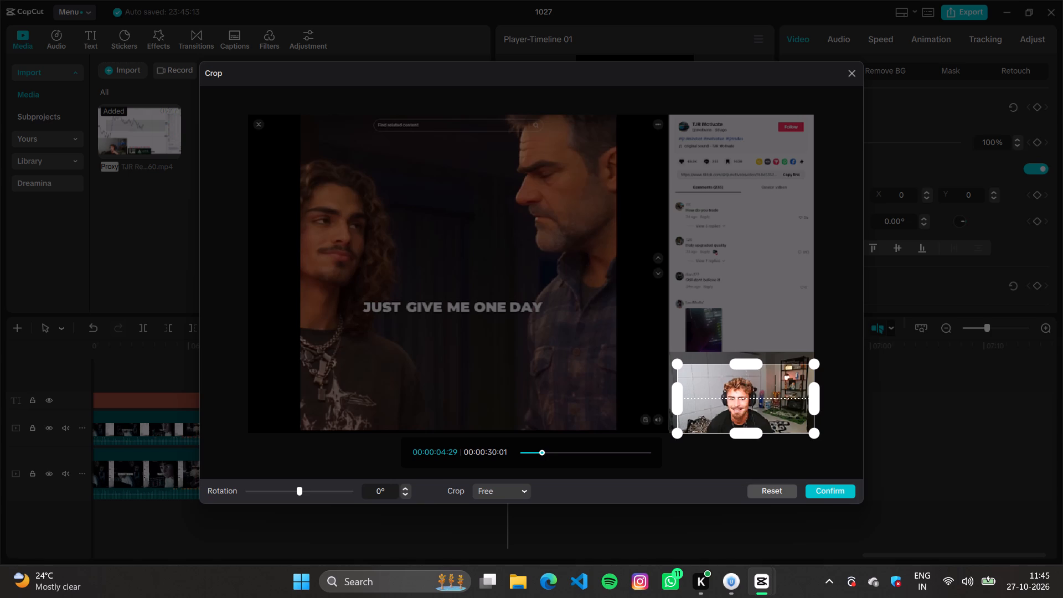
drag(811, 401, 795, 399)
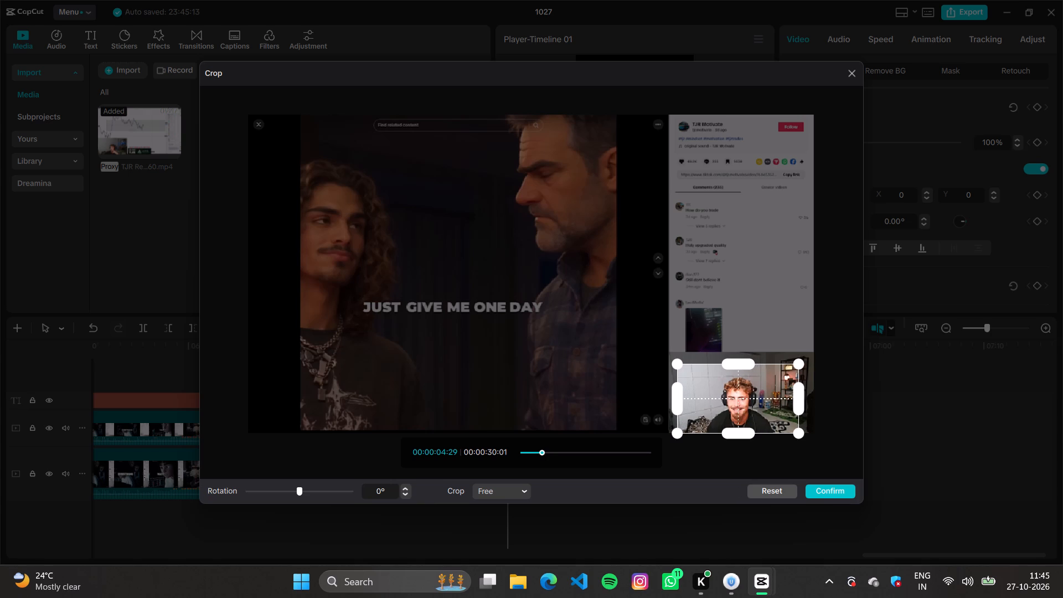
click(824, 494)
Crop the final 00:00:30:01 main-track clip to the two men in the AI video, excluding the sidebar and trimming the top and bottom.
click(529, 468)
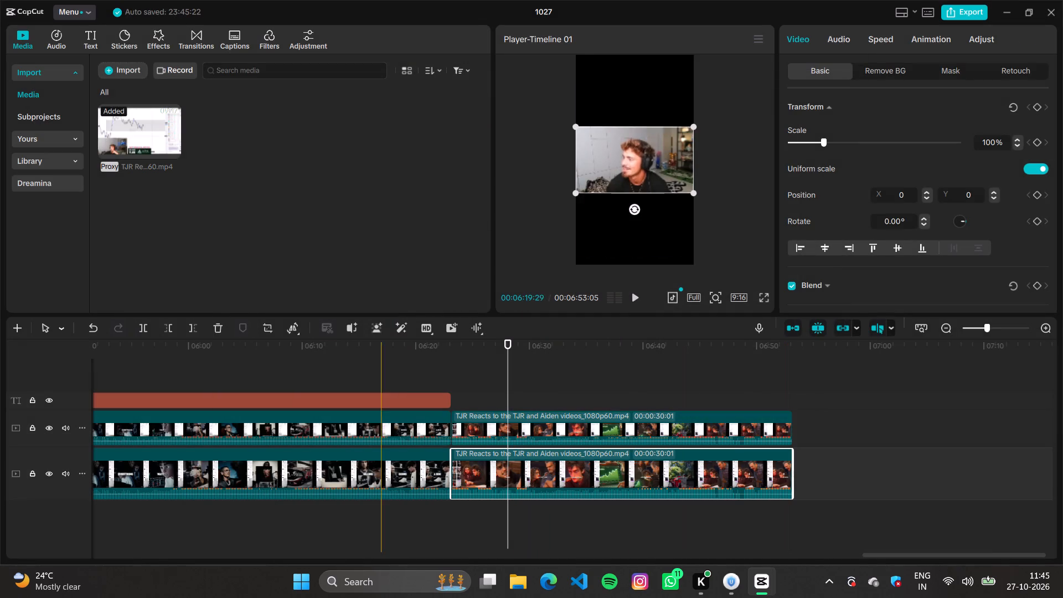
click(269, 331)
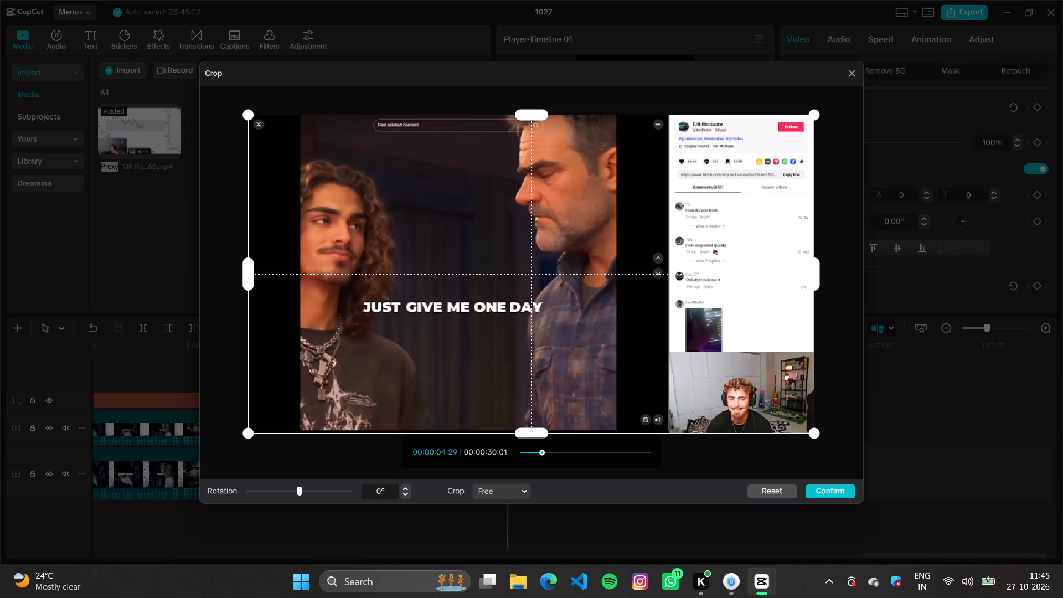
drag(239, 110, 303, 153)
drag(249, 112, 260, 115)
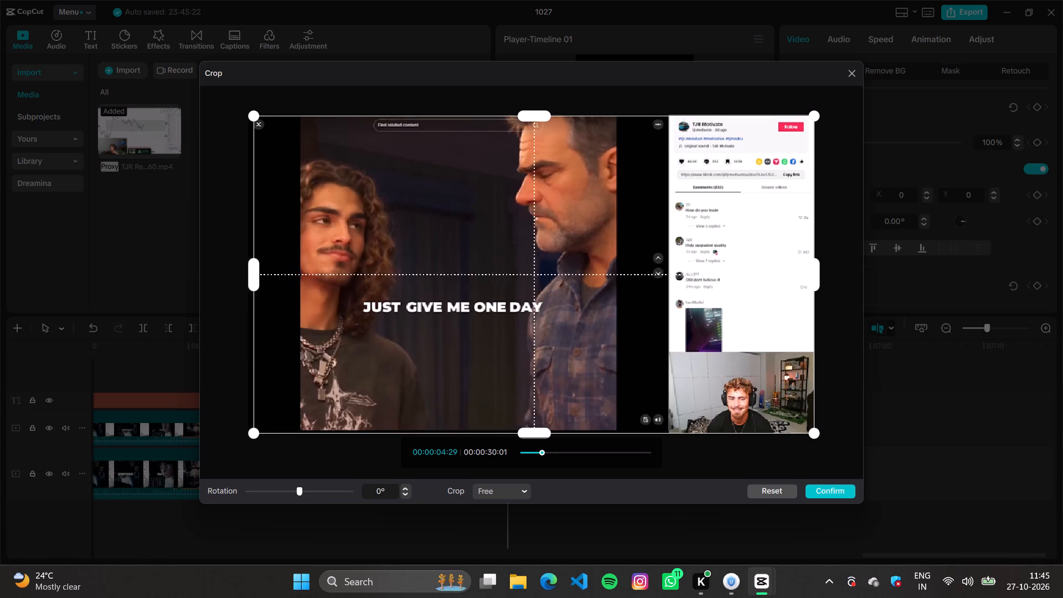
drag(260, 115, 306, 142)
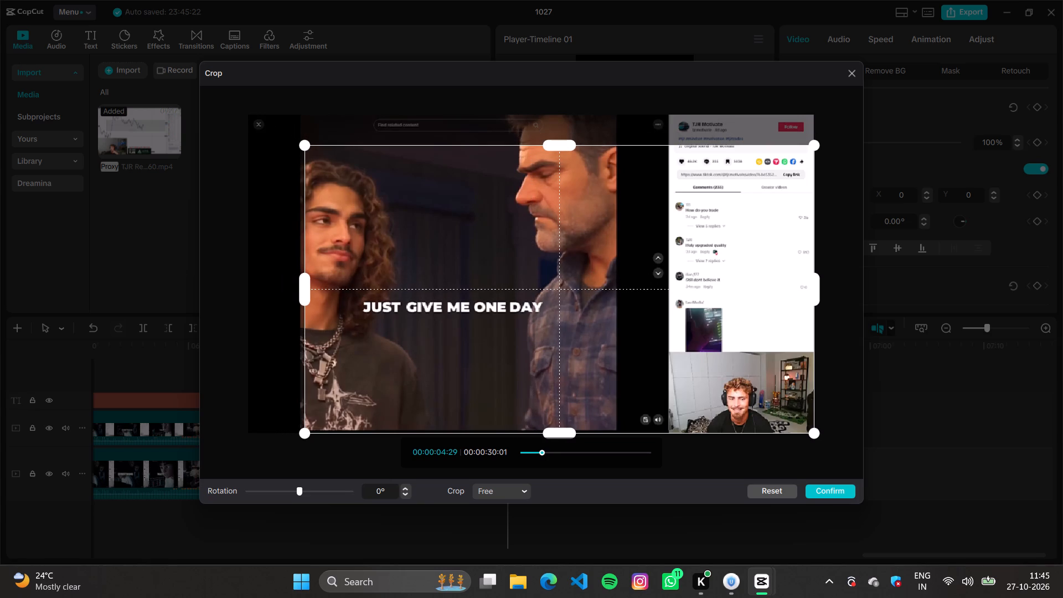
drag(814, 286, 610, 290)
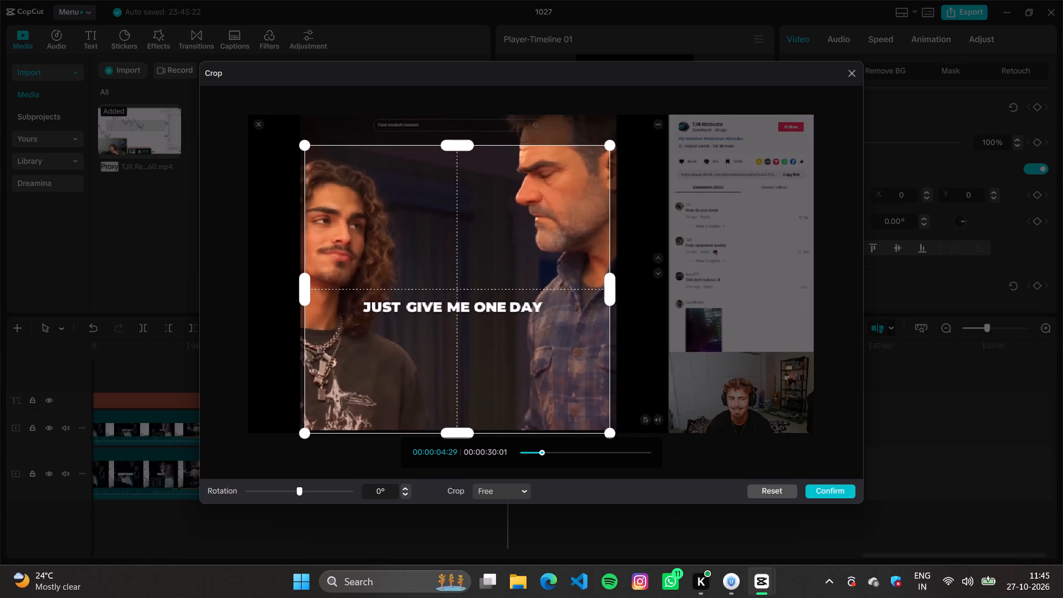
click(609, 144)
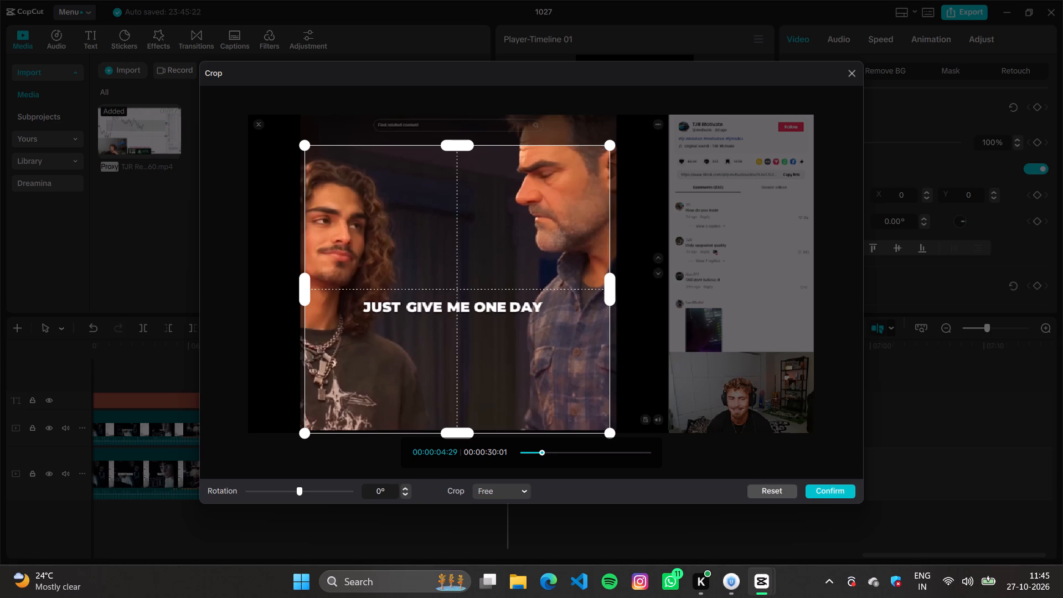
click(455, 427)
drag(454, 431, 456, 388)
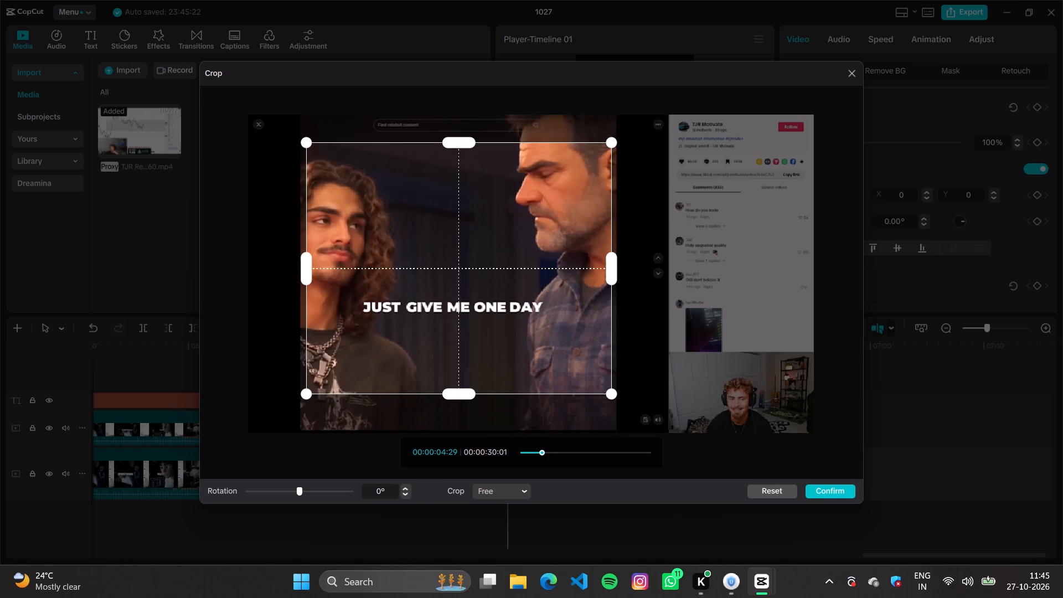
drag(456, 388, 456, 383)
drag(465, 383, 465, 402)
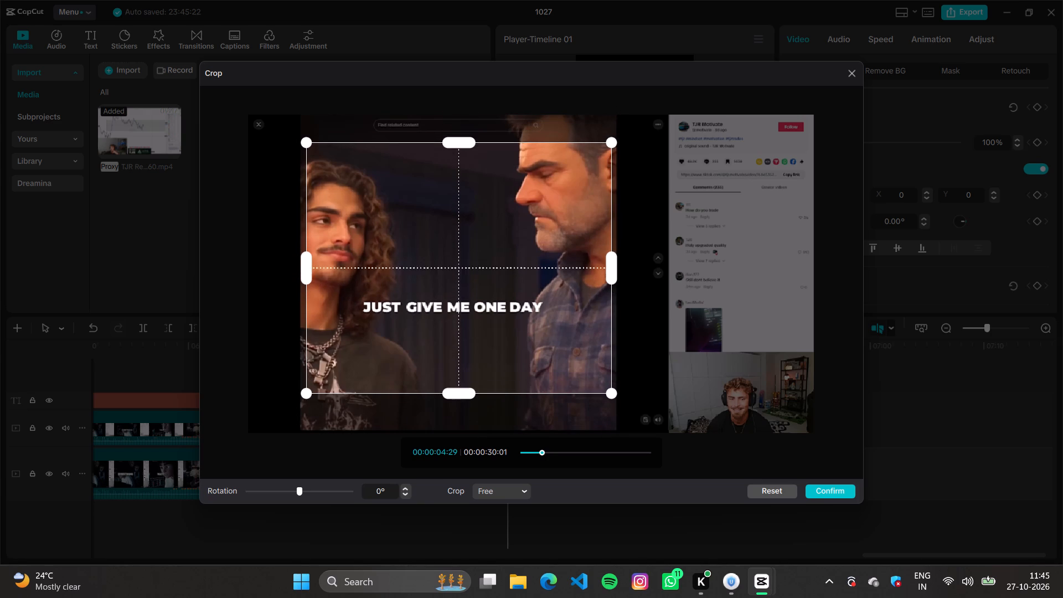
drag(465, 402, 465, 403)
click(826, 487)
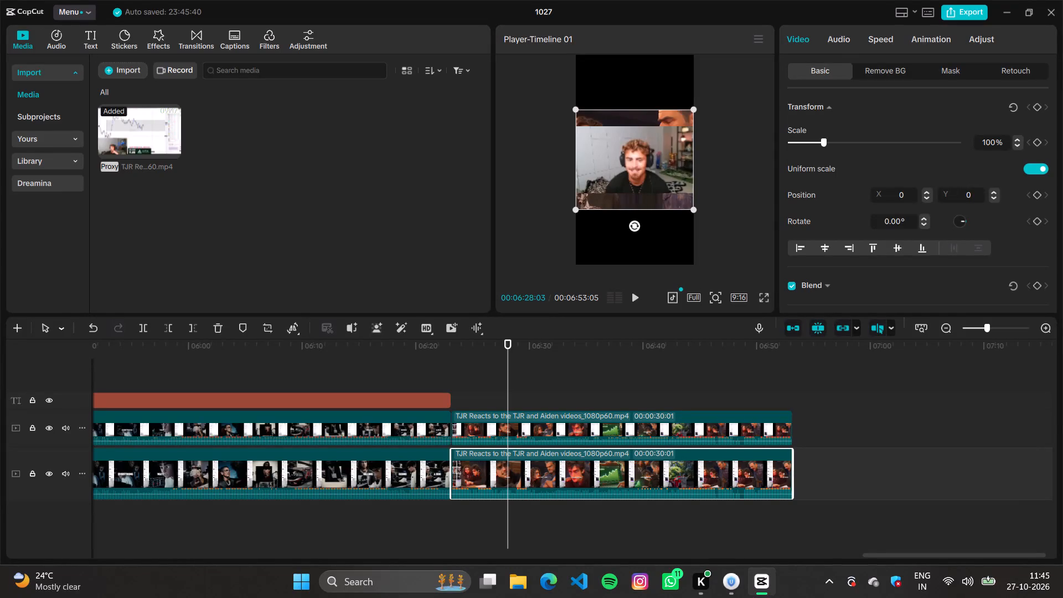
Move the cropped AI video of the final main-track clip into the upper half of the frame, centred horizontally.
drag(632, 116, 634, 95)
drag(637, 152, 641, 214)
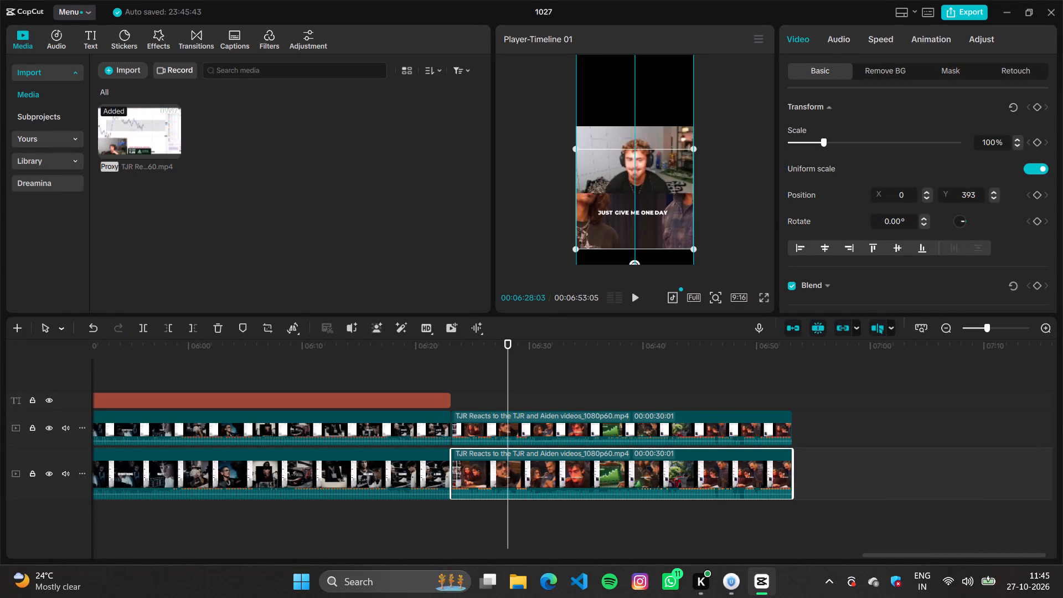
drag(641, 214, 639, 130)
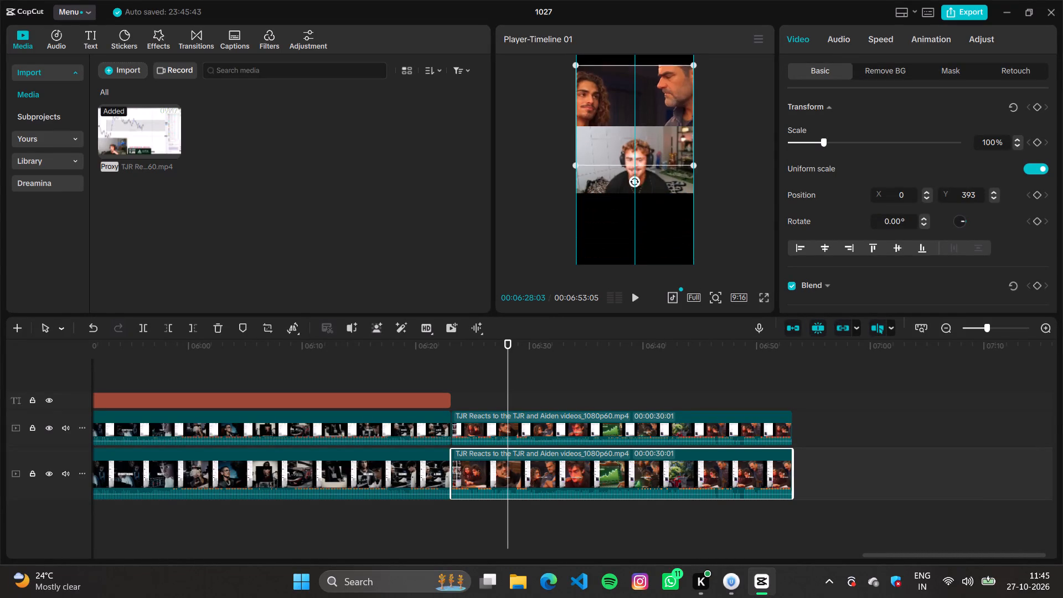
drag(639, 130, 639, 138)
Move the final clip's webcam overlay directly below the AI video, to about Y -918, and briefly preview the split screen.
click(640, 183)
click(650, 190)
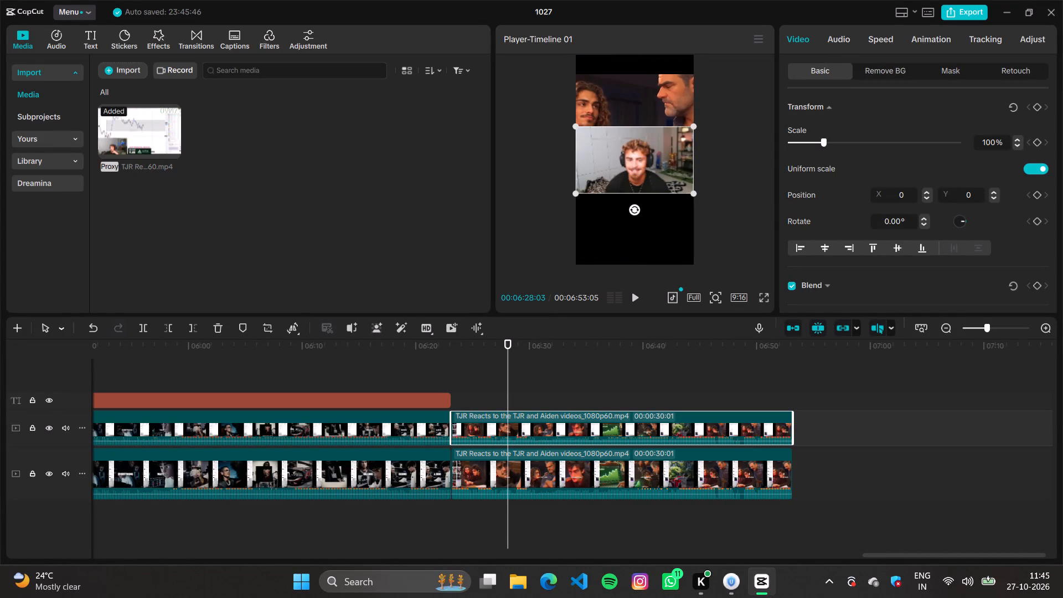
drag(651, 185, 648, 235)
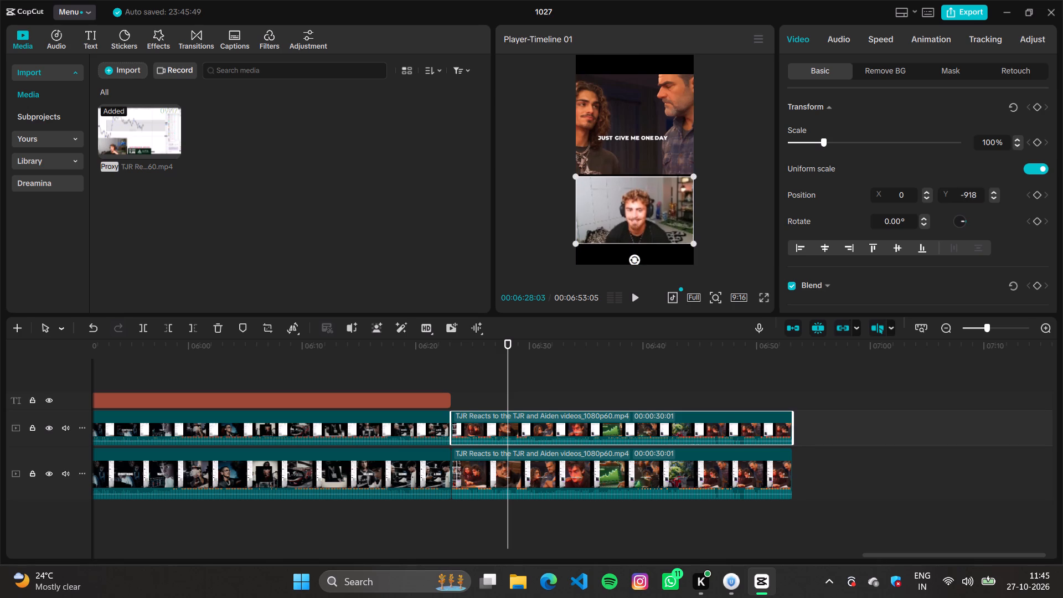
click(742, 143)
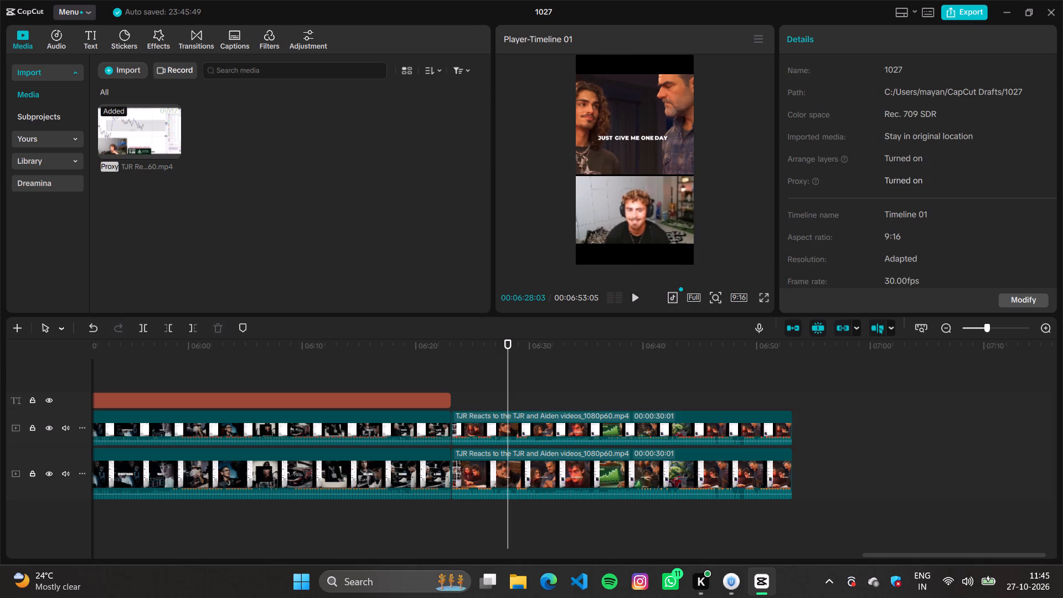
key(space)
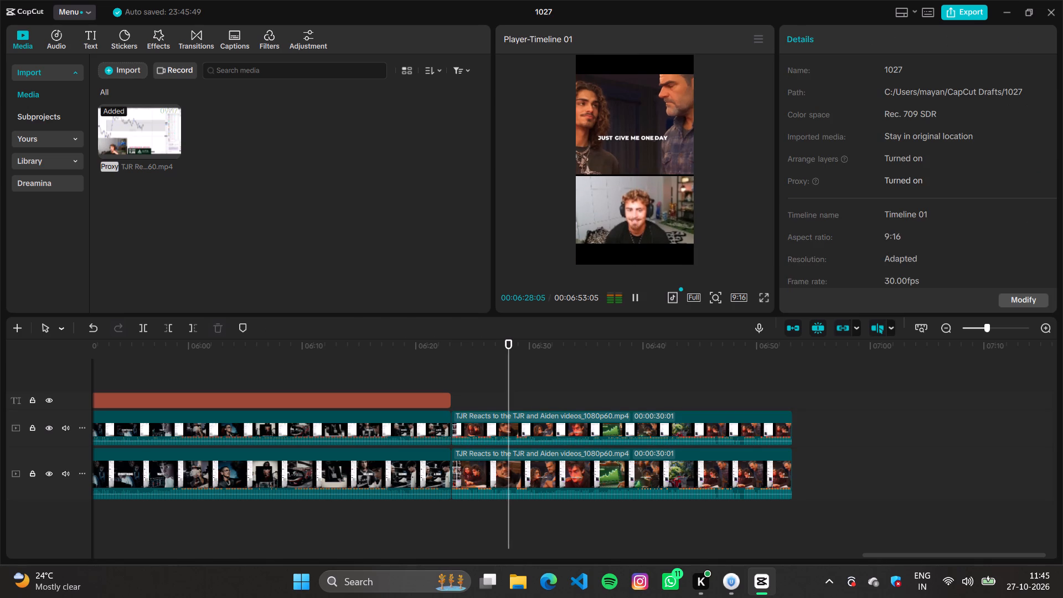
key(space)
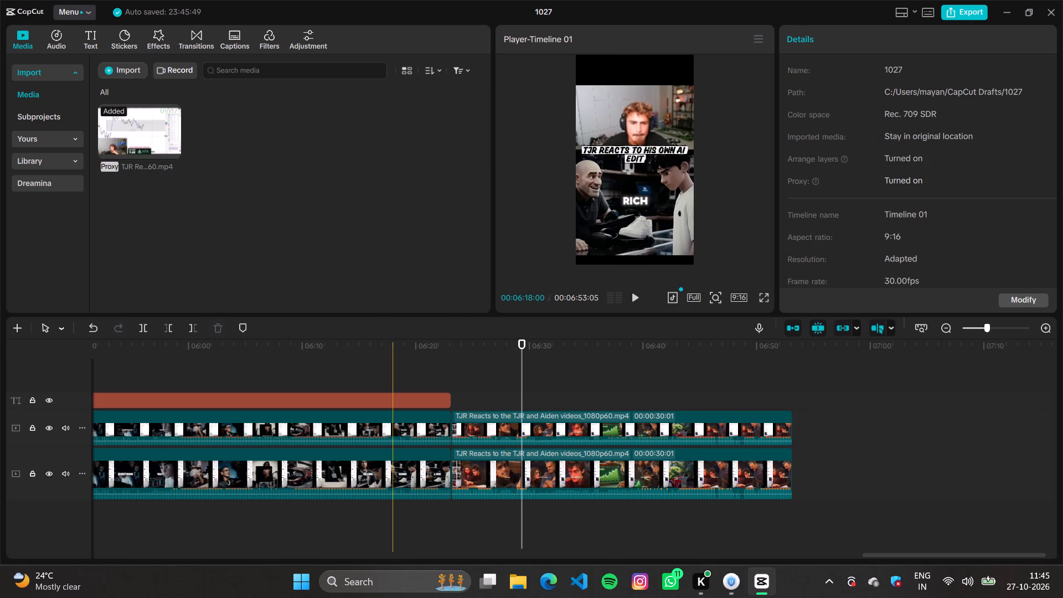
Copy the "TJR REACTS TO HIS OWN AI EDIT" title and paste it at 00:06:24:06, where the final clip starts.
right_click(393, 400)
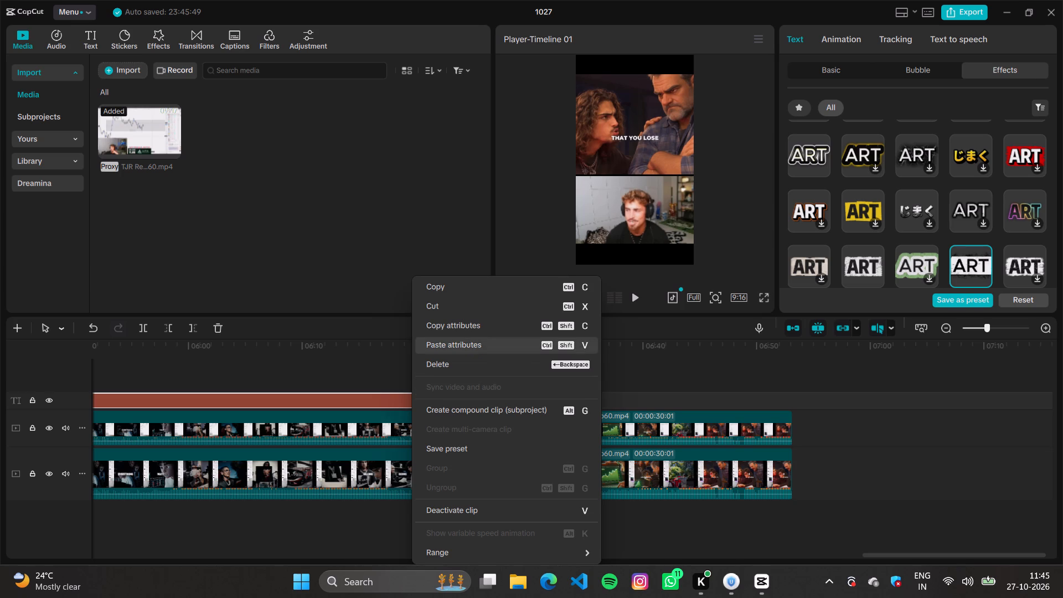
click(510, 271)
click(438, 400)
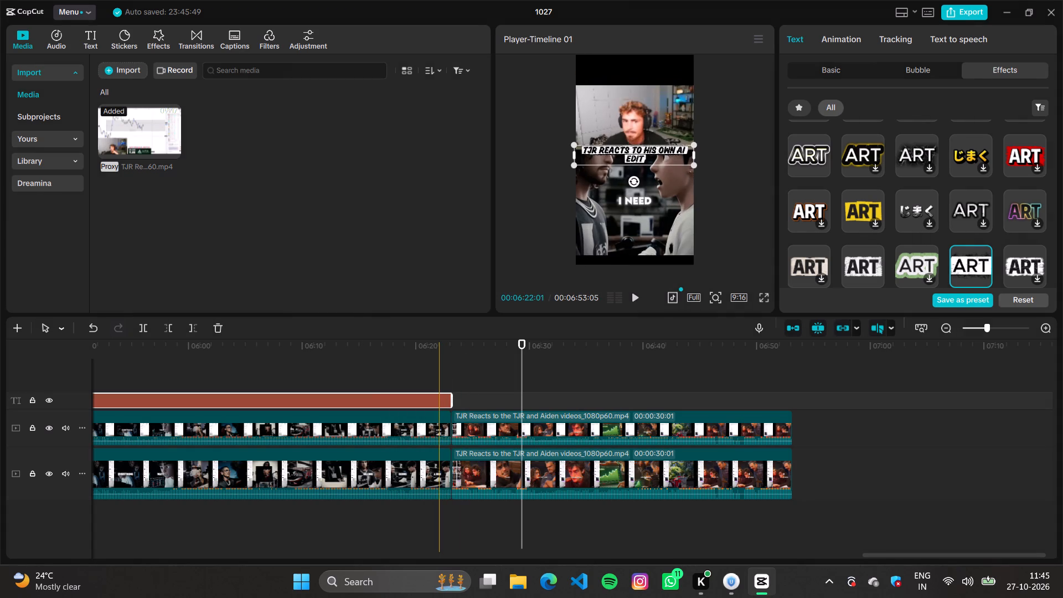
right_click(438, 400)
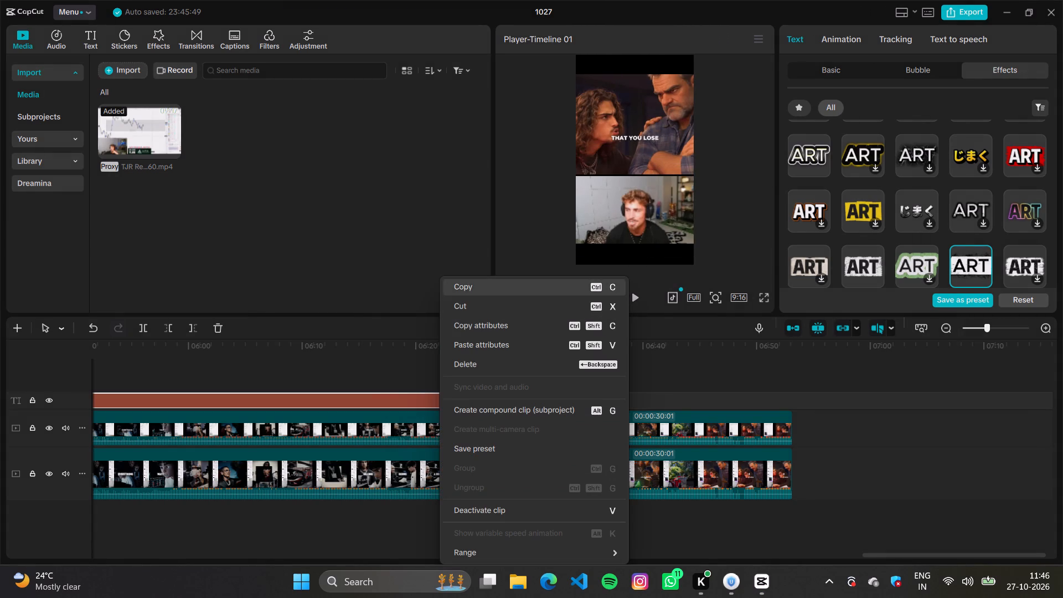
click(482, 288)
drag(524, 370, 451, 384)
right_click(464, 393)
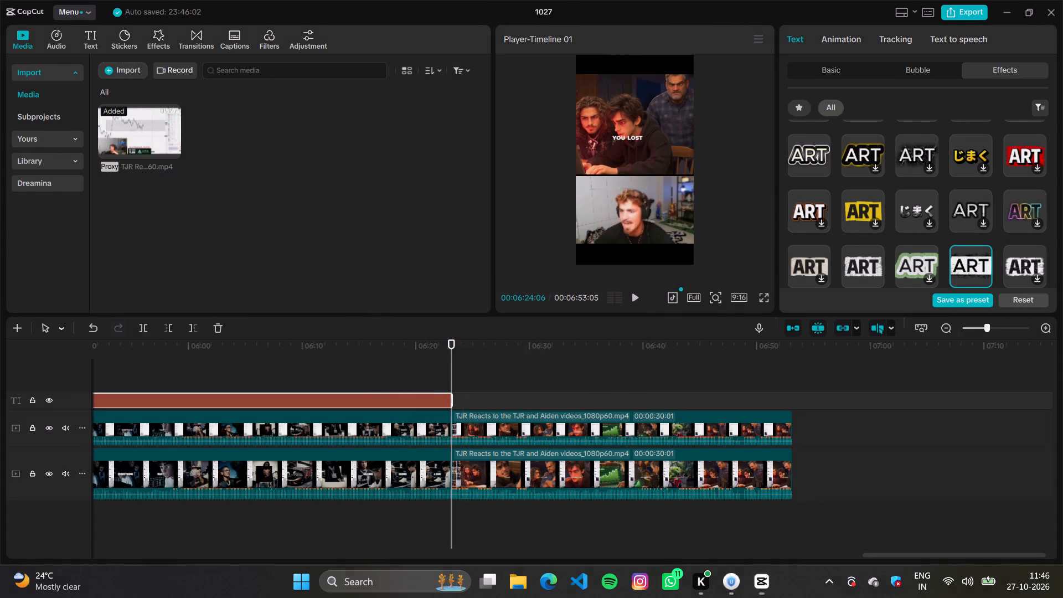
click(505, 446)
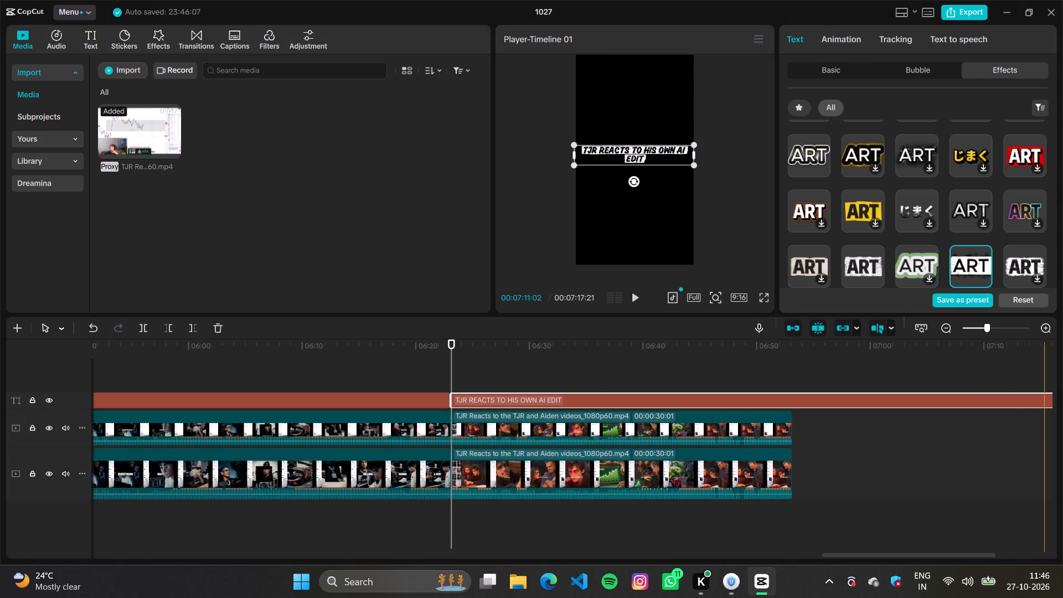
Trim the end of the pasted title to match the end of the final clip at 00:06:53:05.
click(972, 373)
drag(972, 373, 1062, 376)
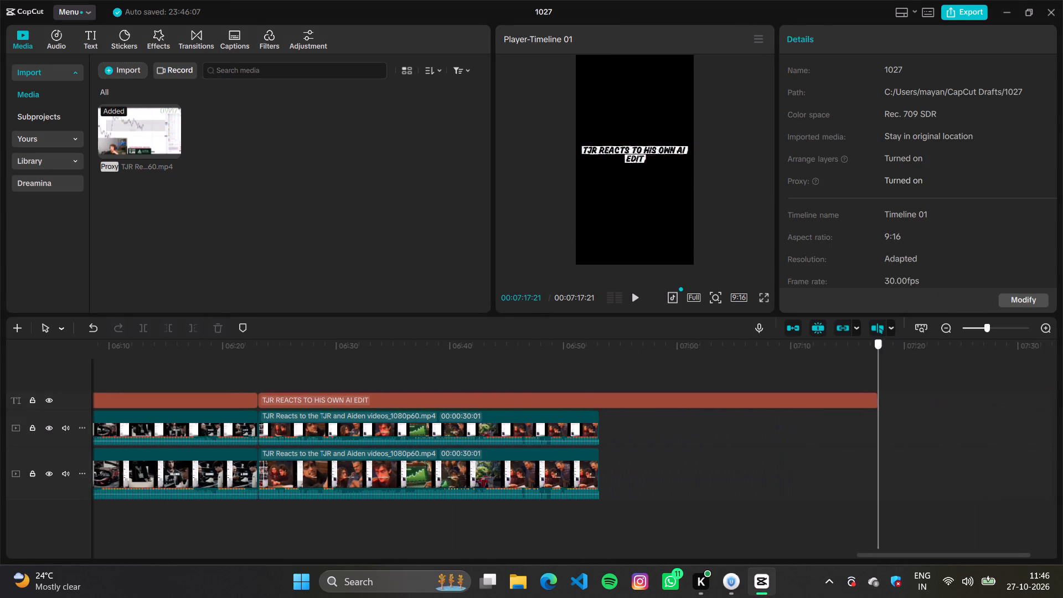
drag(860, 396, 642, 404)
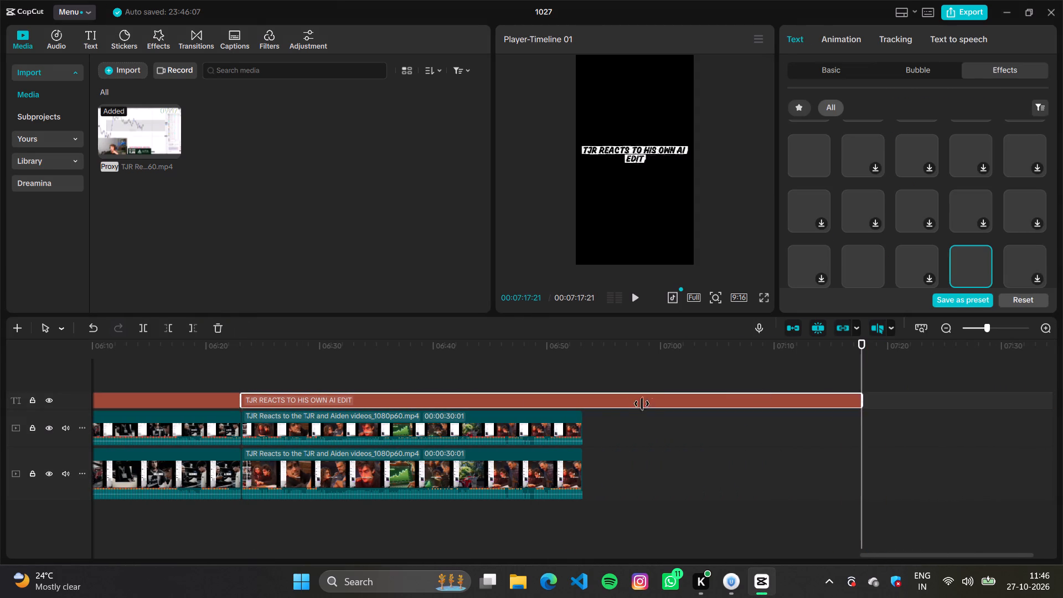
drag(642, 404, 579, 413)
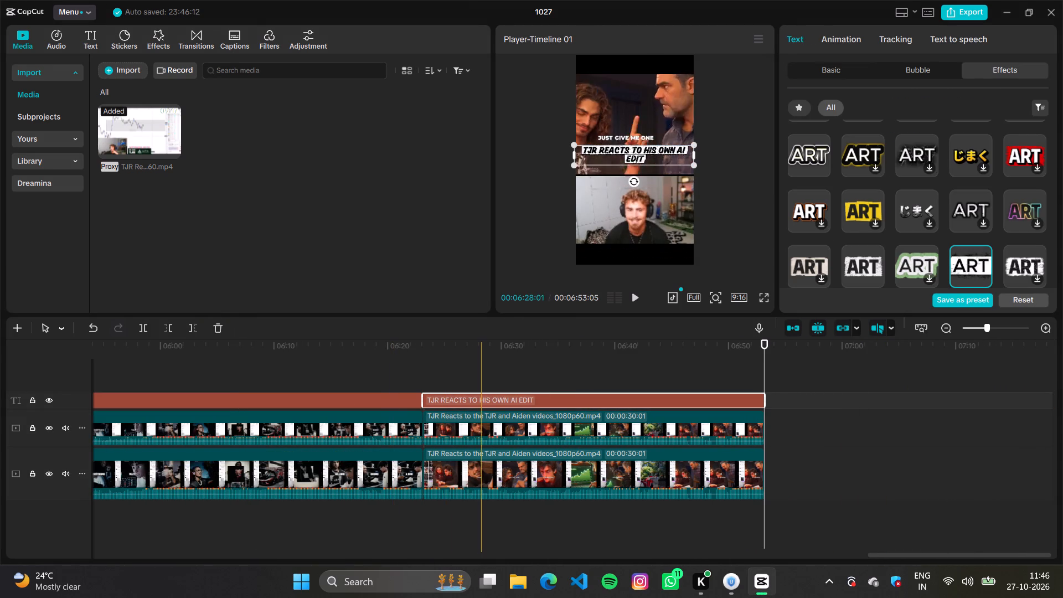
Try several fonts on the pasted title and set its font to 메시지.
click(829, 75)
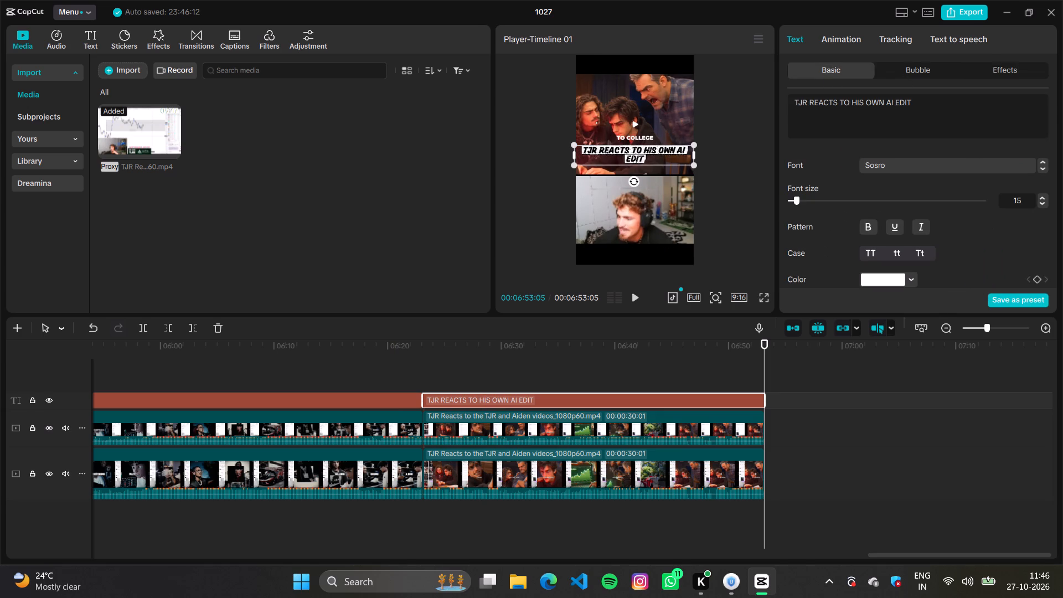
click(1027, 166)
scroll(952, 321, down, 5)
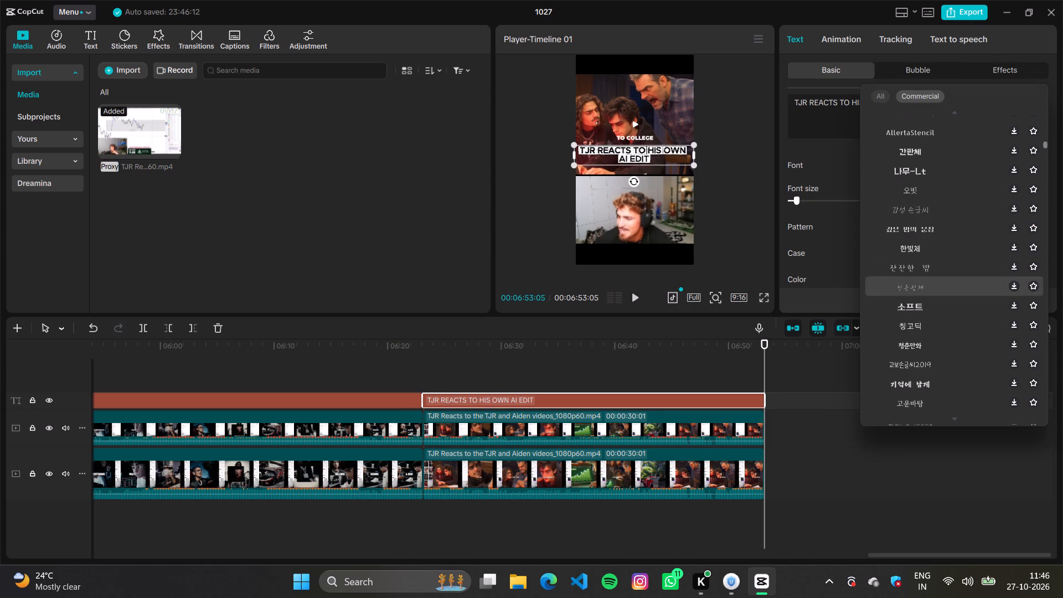
click(923, 148)
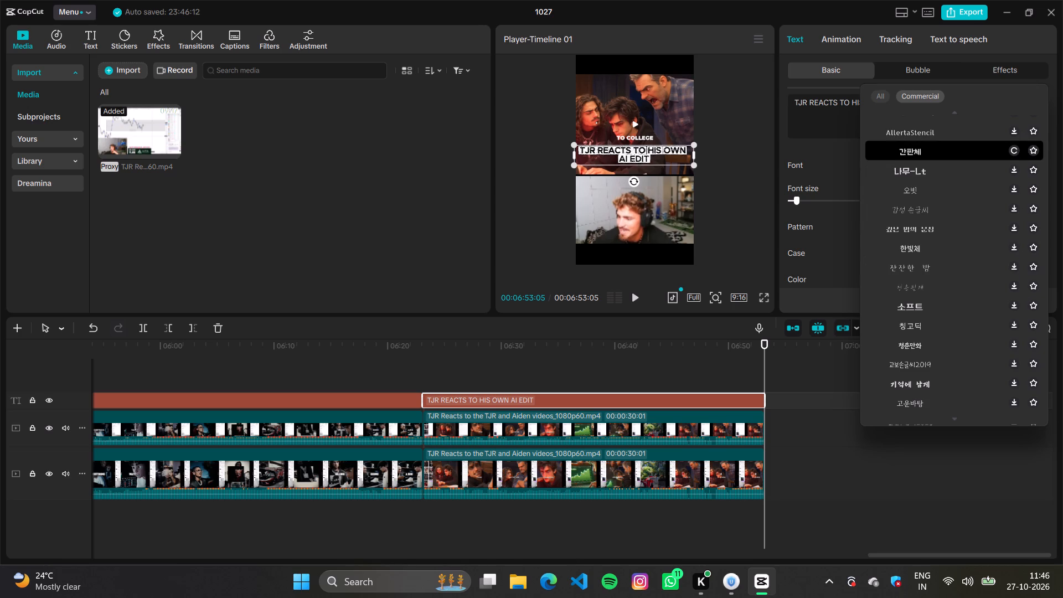
click(925, 171)
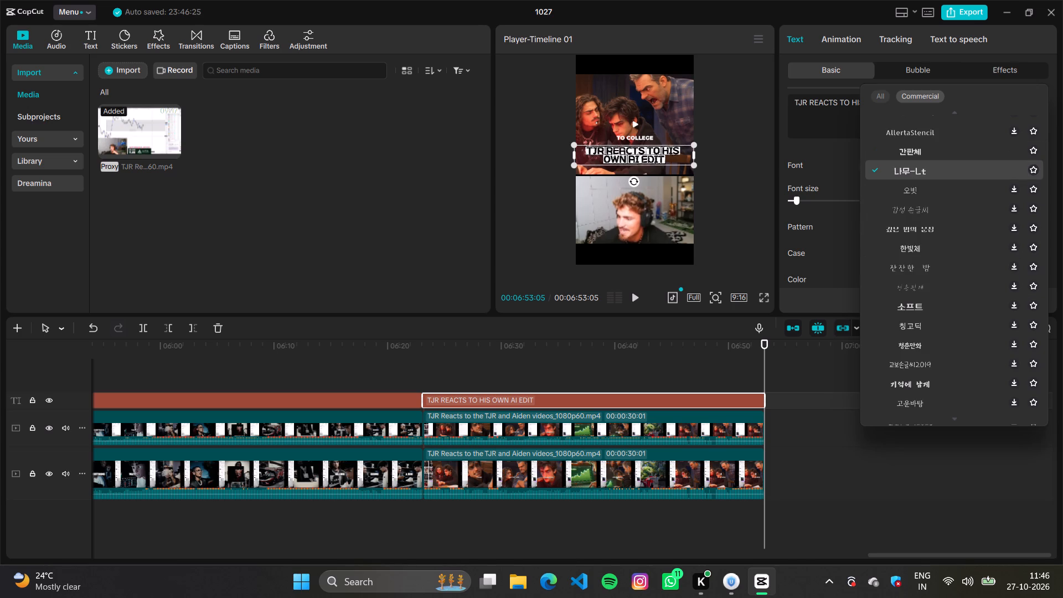
click(923, 244)
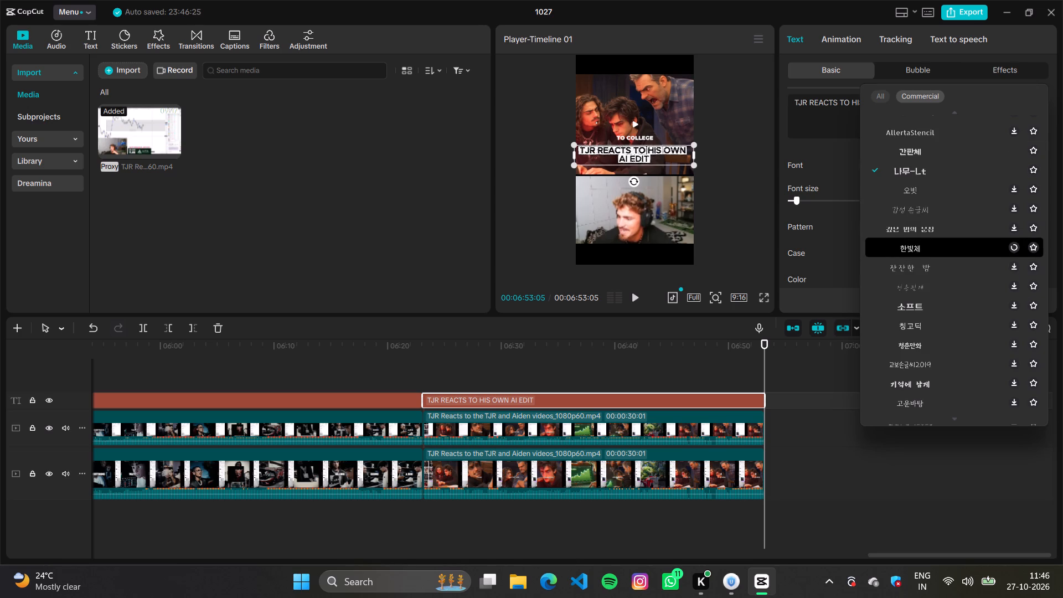
scroll(951, 338, down, 3)
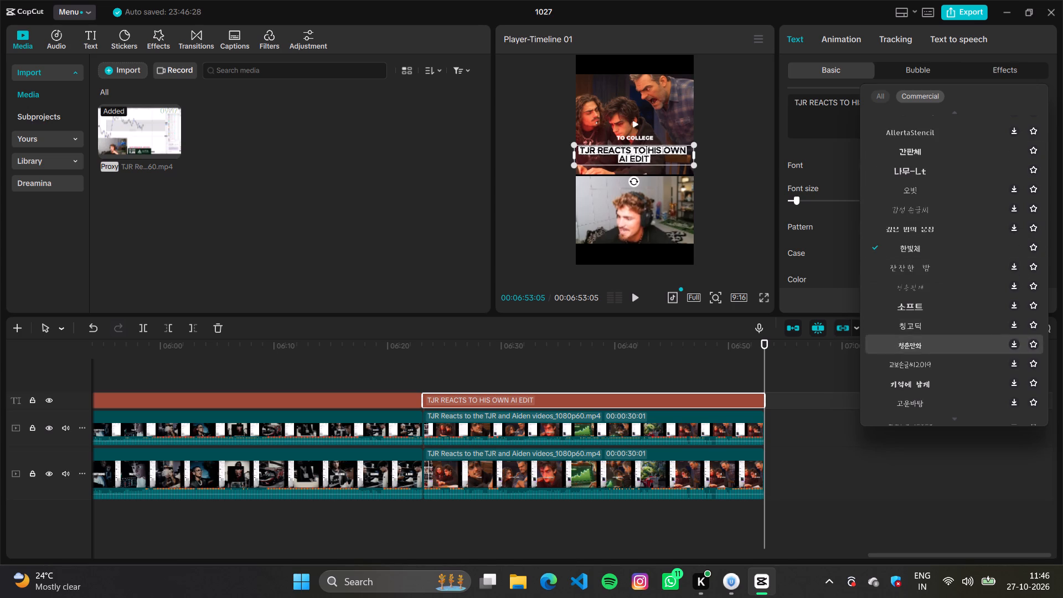
scroll(937, 342, down, 4)
click(922, 338)
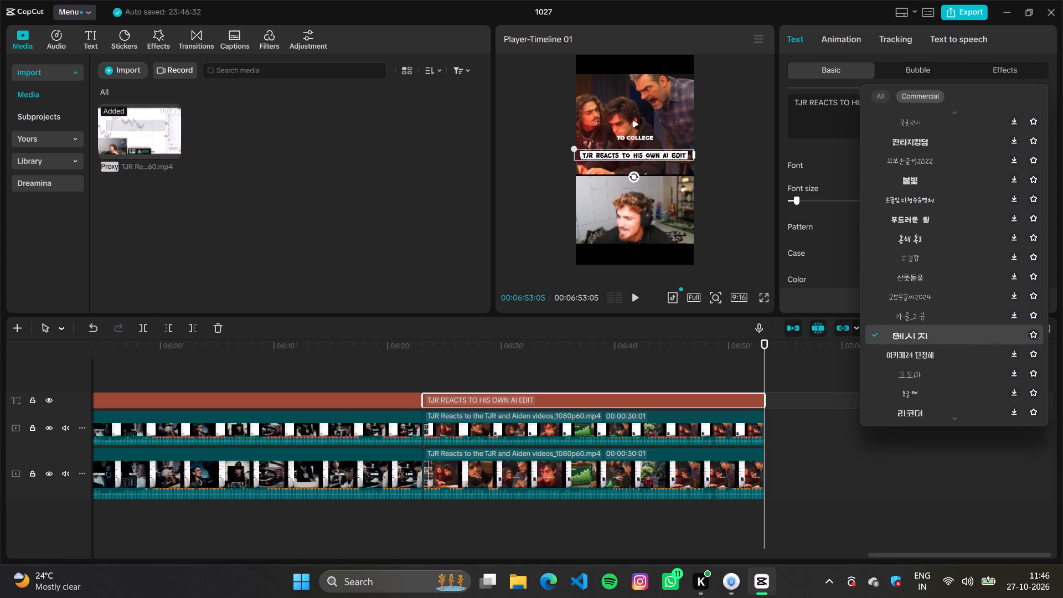
click(918, 333)
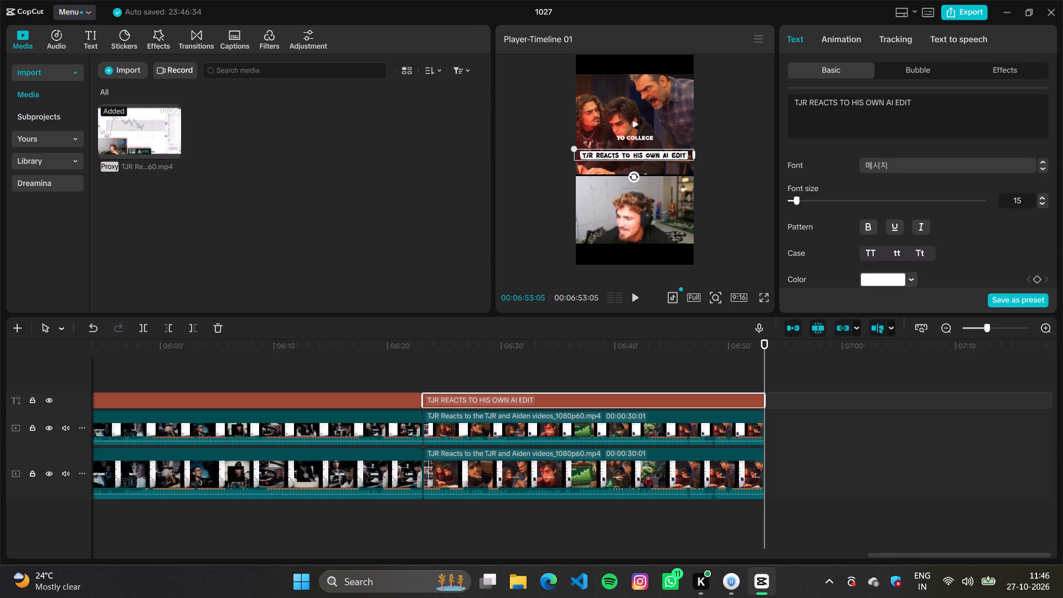
Set the pasted title's font size to 17.
triple_click(1041, 195)
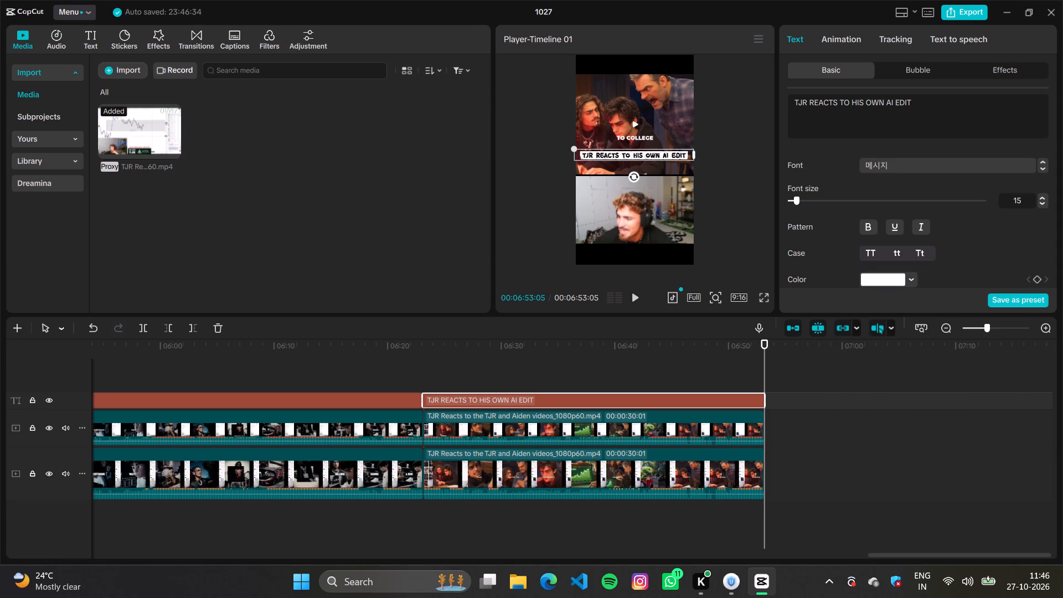
click(1041, 195)
triple_click(1042, 197)
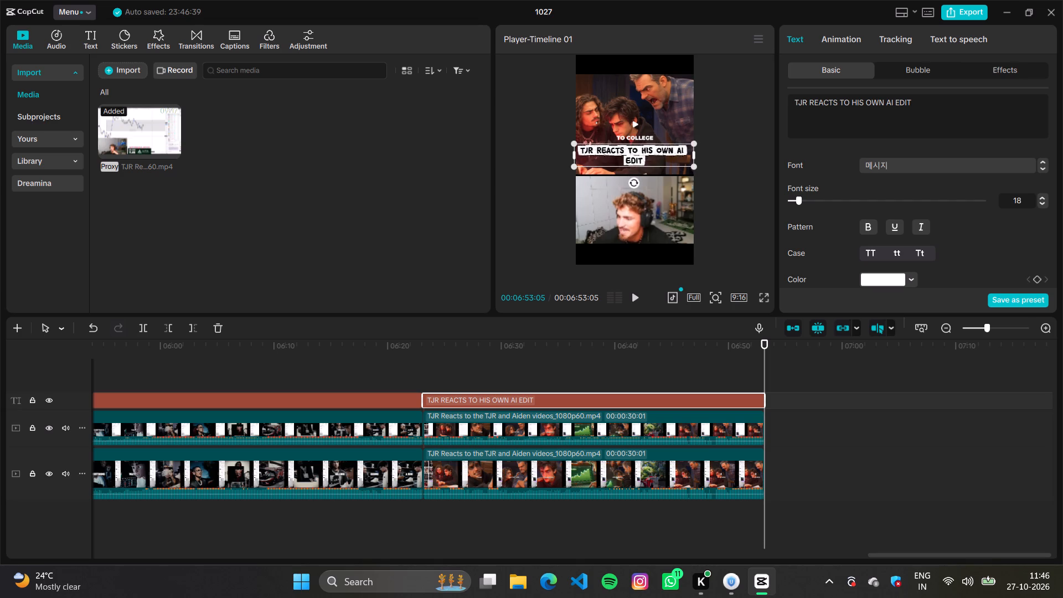
click(1042, 197)
click(1044, 205)
double_click(1044, 205)
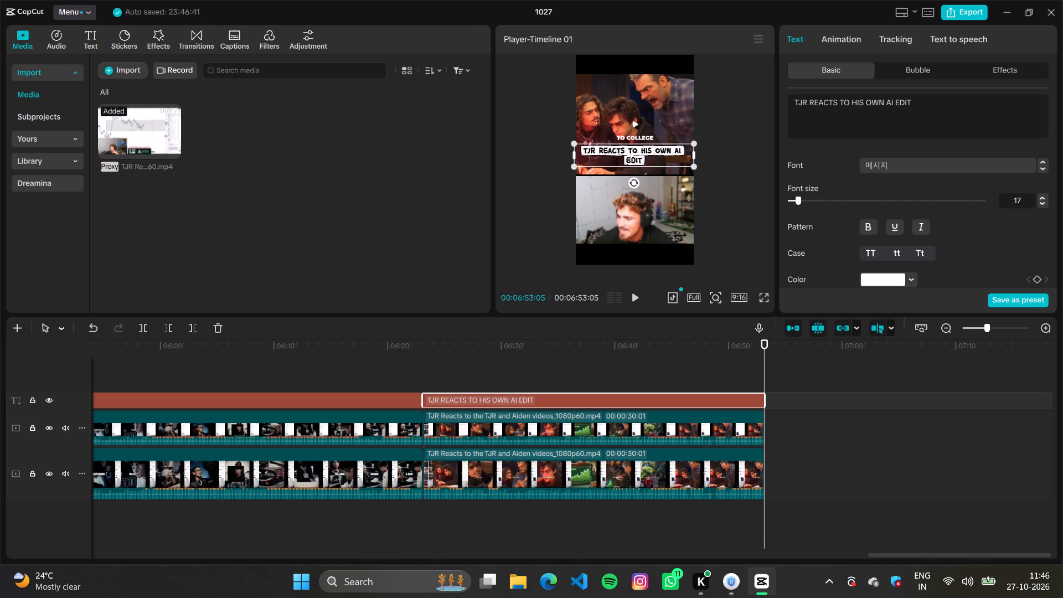
Apply the text effect with dark lettering on a beige background to the final clip's title.
click(999, 70)
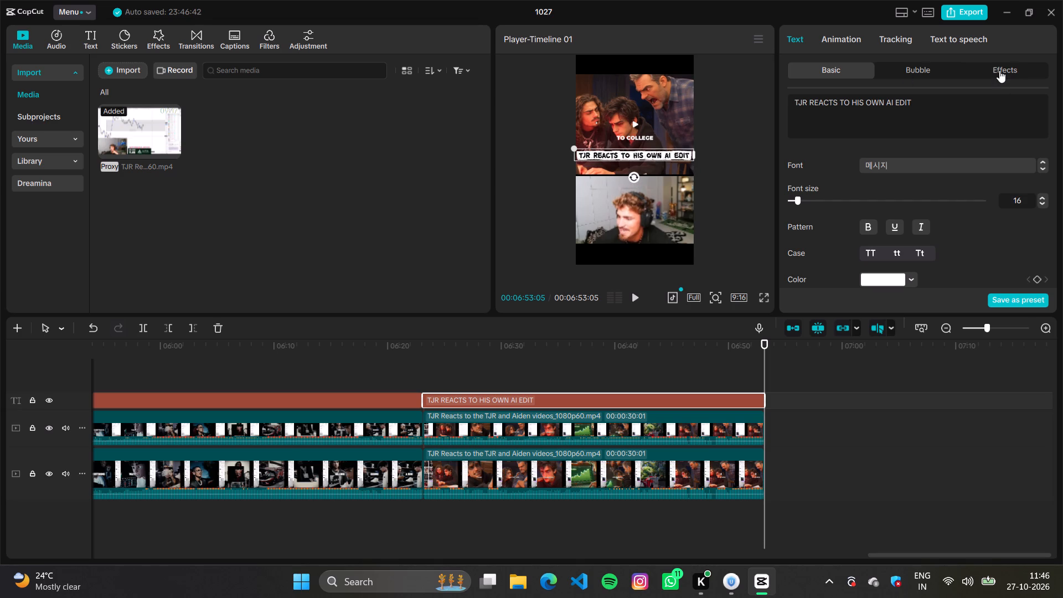
scroll(914, 174, down, 14)
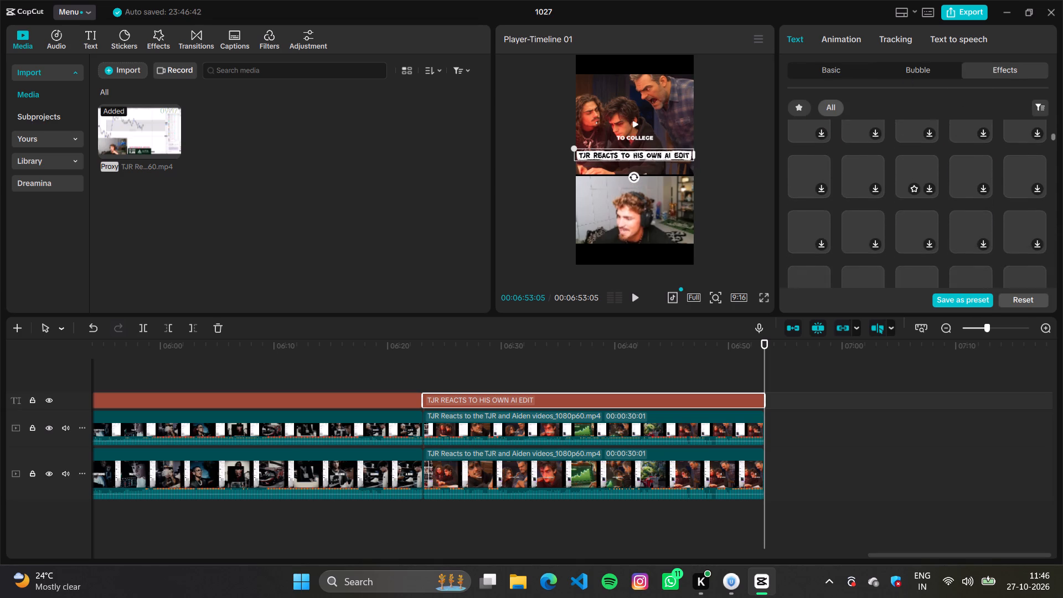
scroll(912, 182, down, 3)
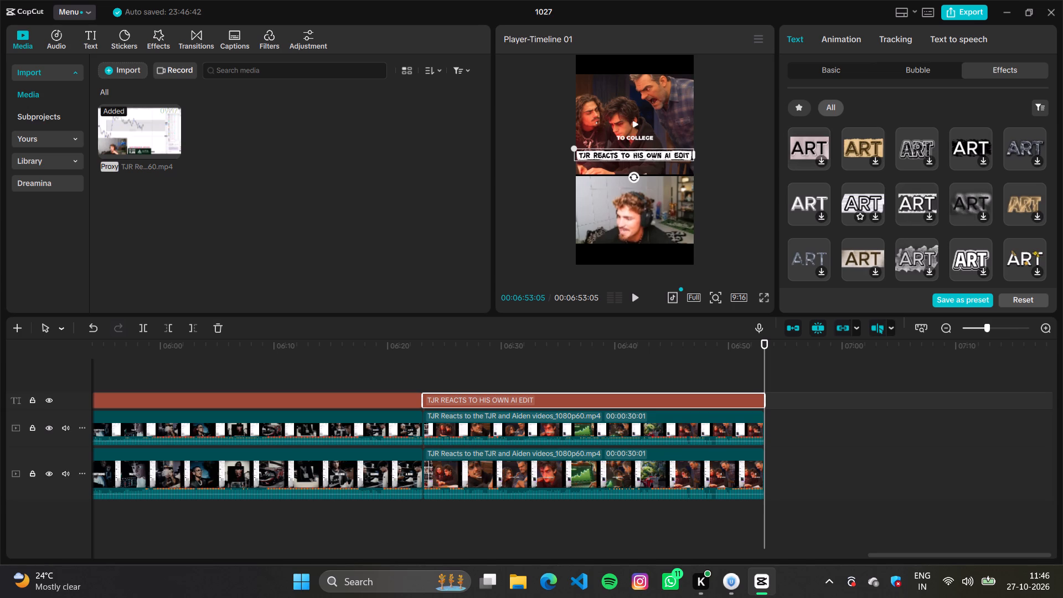
click(850, 249)
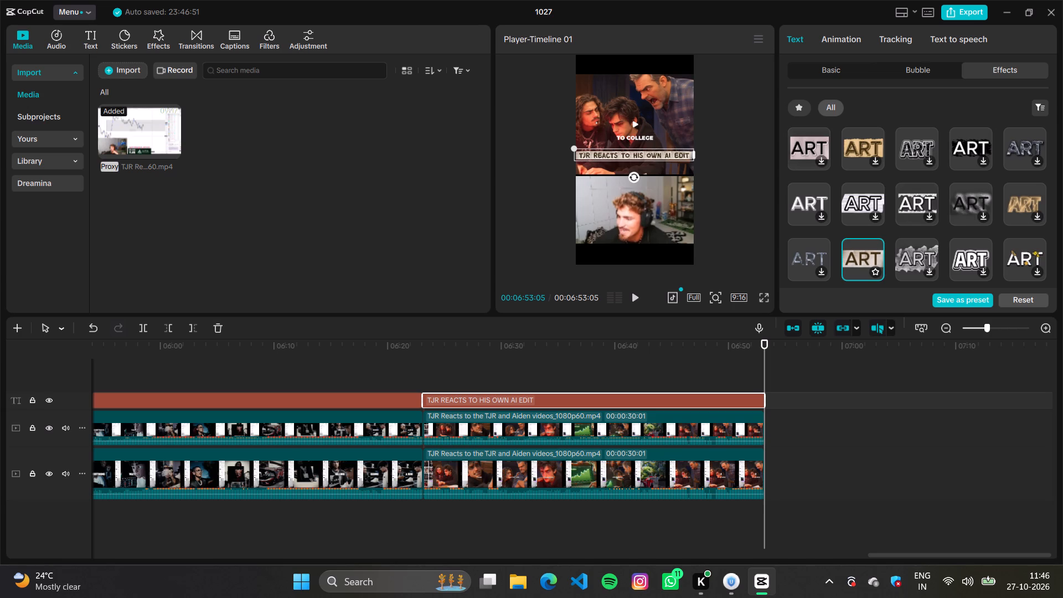
Lower the final clip's AI video to about Y 545 and place the title over its seam with the webcam video.
drag(638, 147, 638, 157)
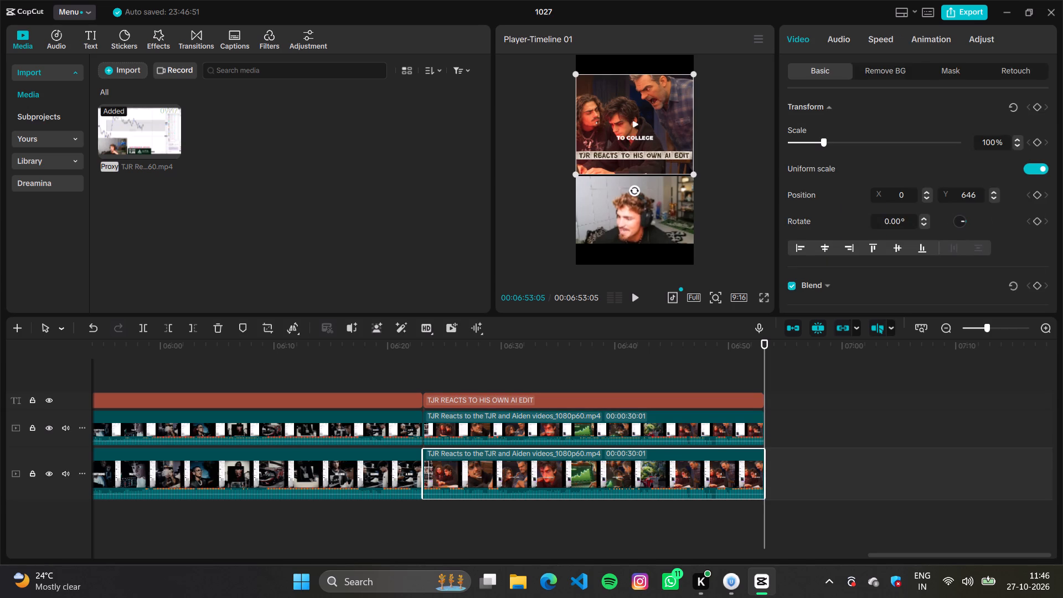
click(639, 149)
click(639, 150)
drag(639, 151, 639, 166)
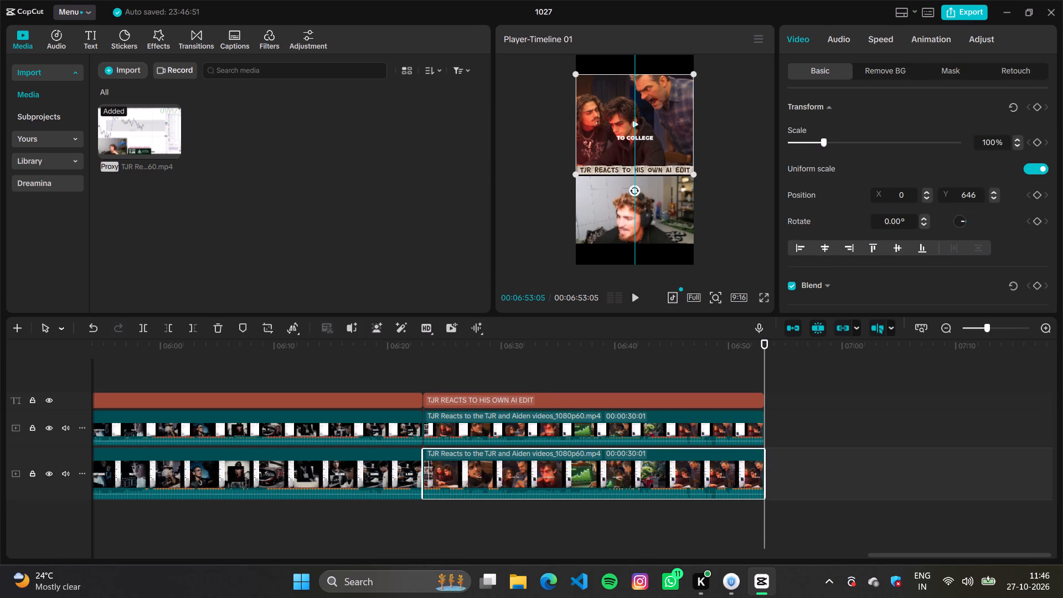
drag(639, 166, 641, 135)
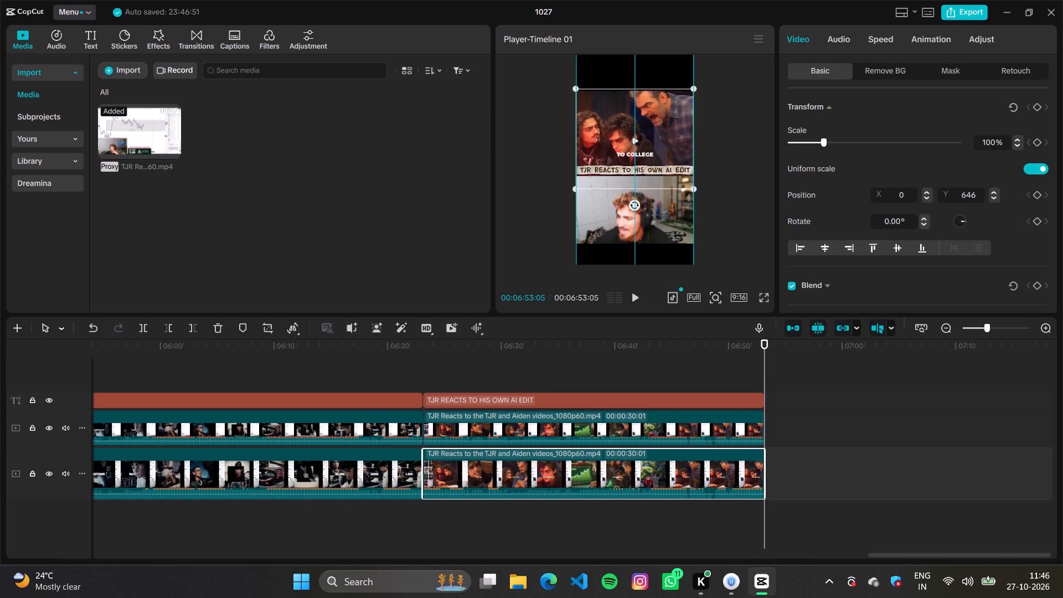
drag(641, 135, 641, 126)
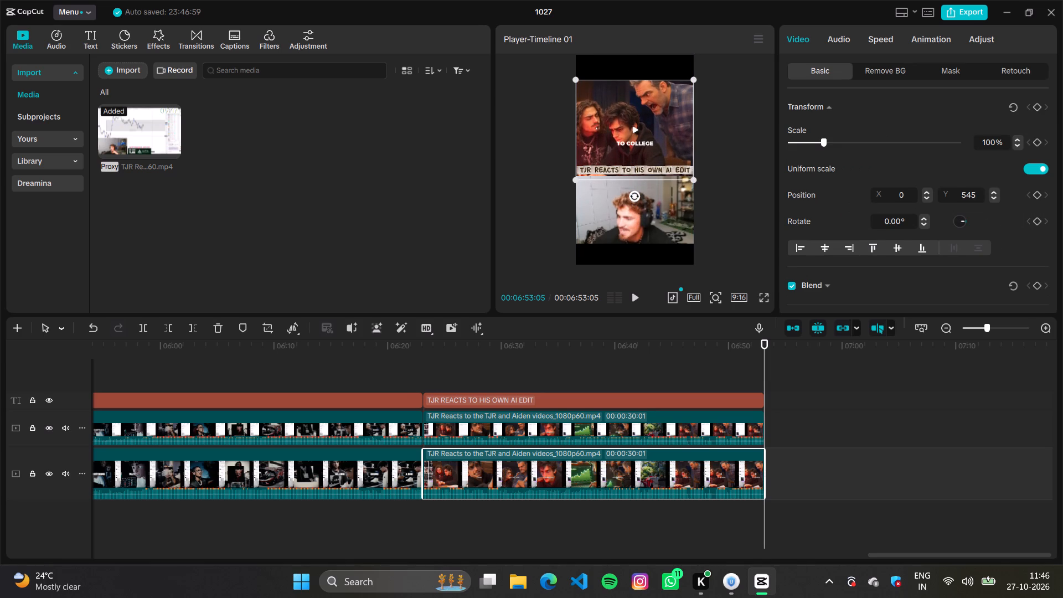
click(644, 399)
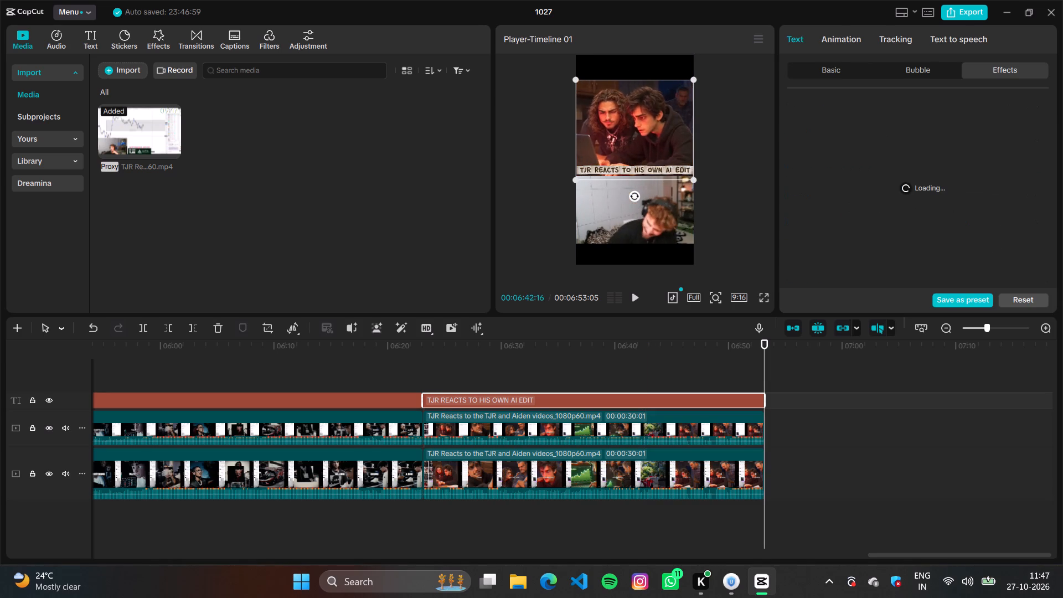
click(640, 167)
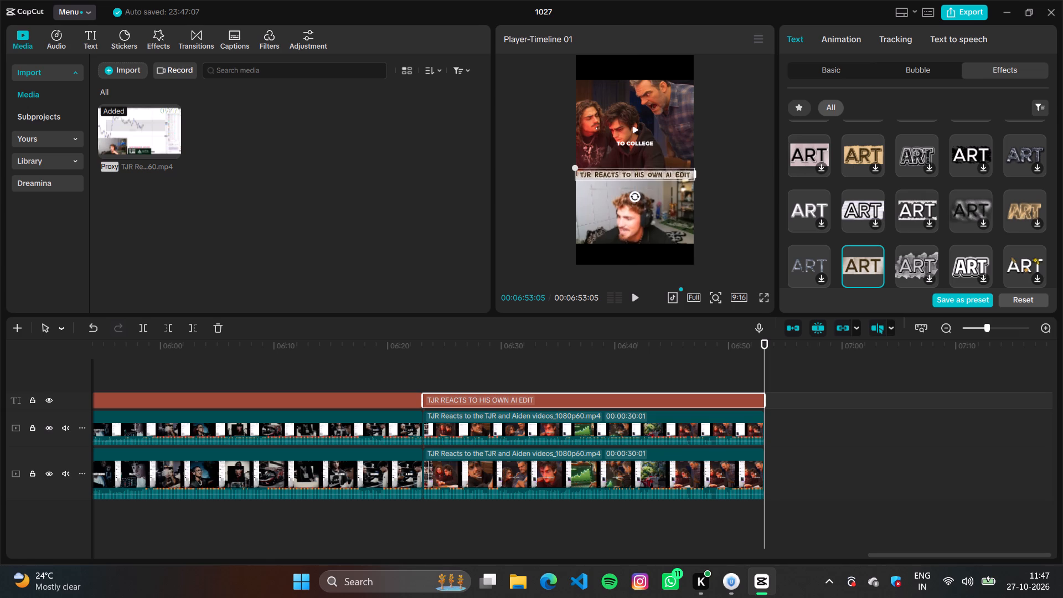
Play and scrub through the whole timeline to compare the split-screen layout and titles of the clips.
click(744, 191)
key(space)
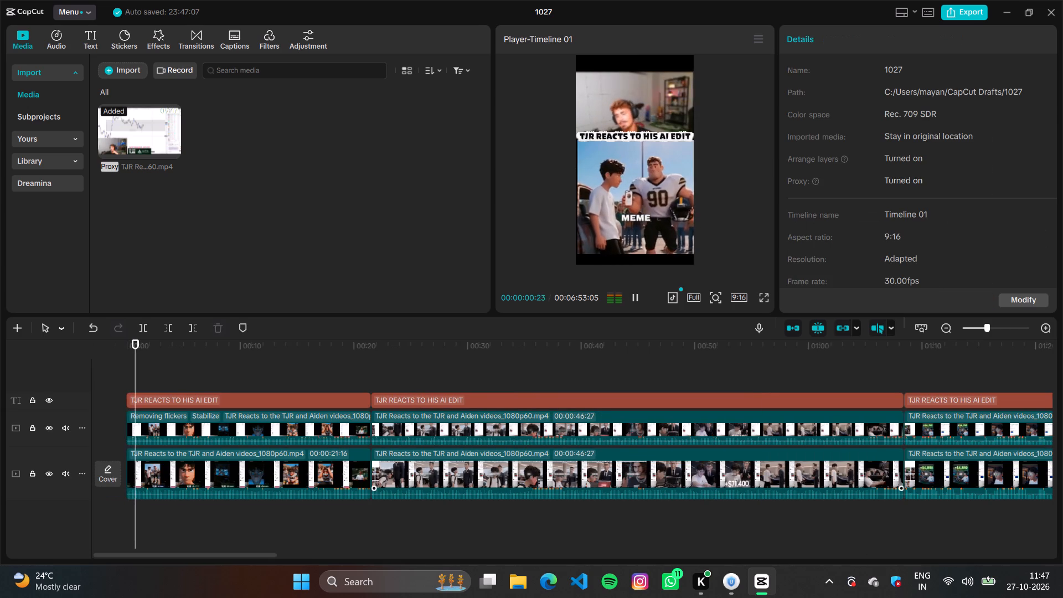
click(985, 378)
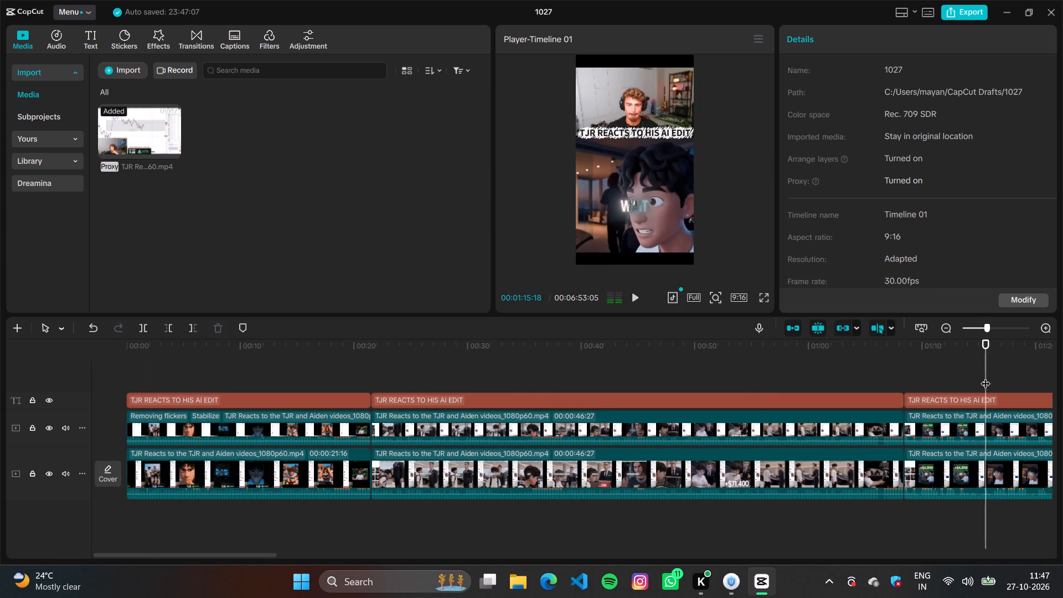
drag(985, 377, 1062, 362)
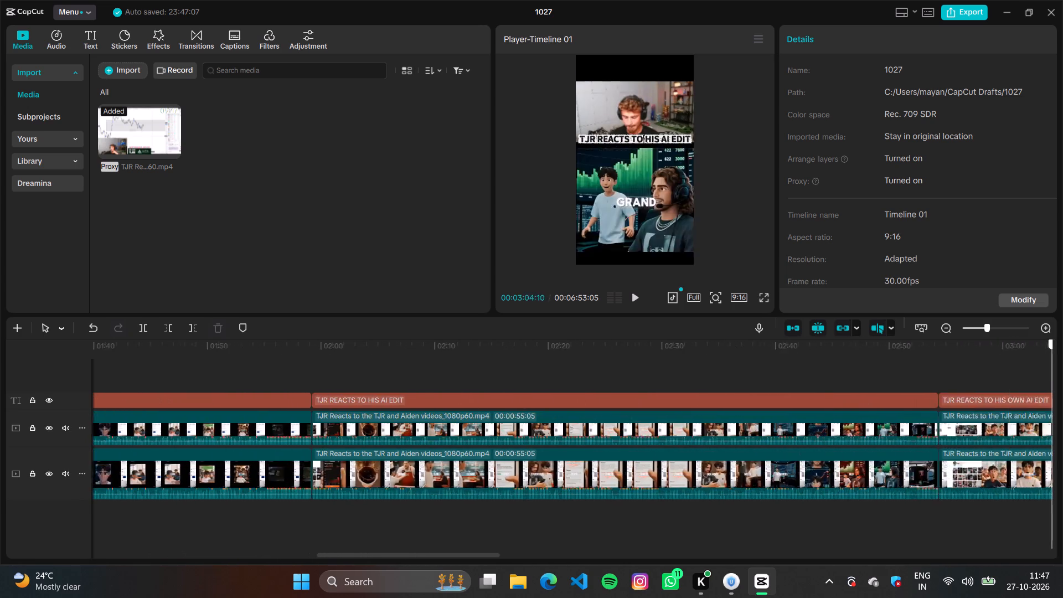
drag(1062, 362, 1062, 362)
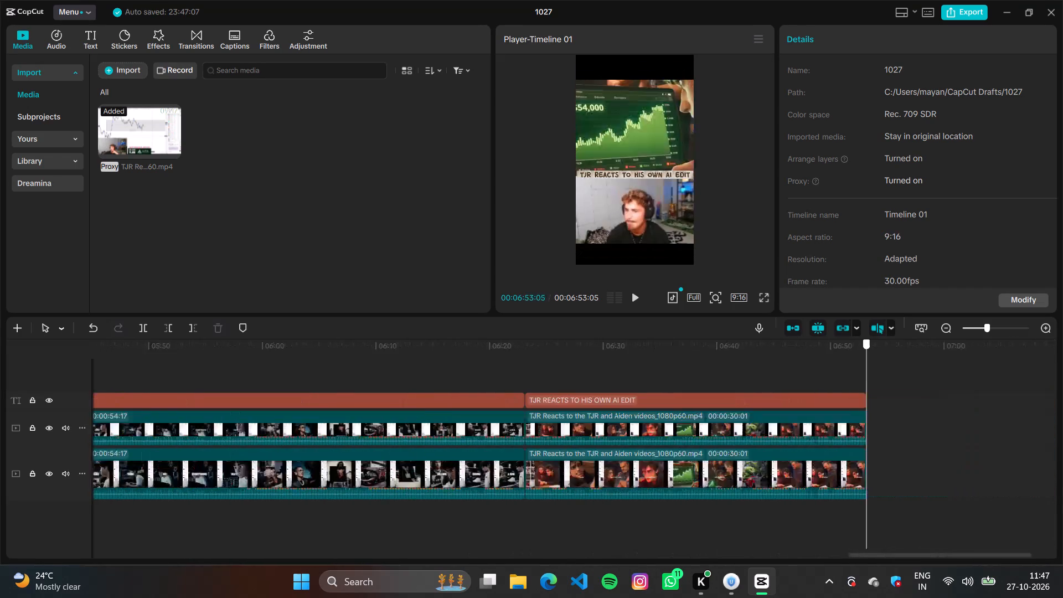
drag(1062, 362, 459, 389)
key(space)
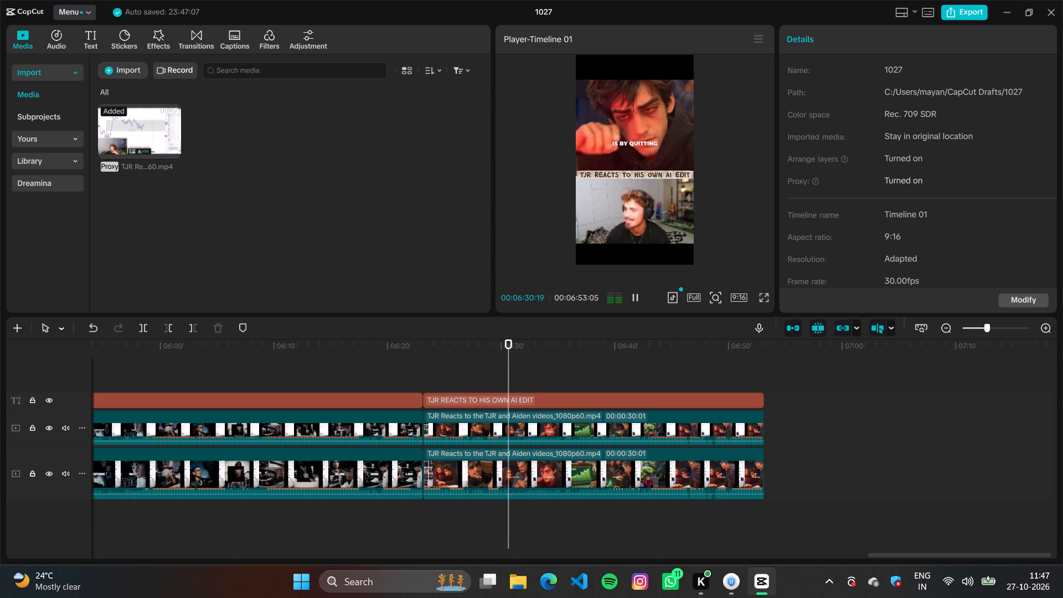
drag(525, 371, 218, 361)
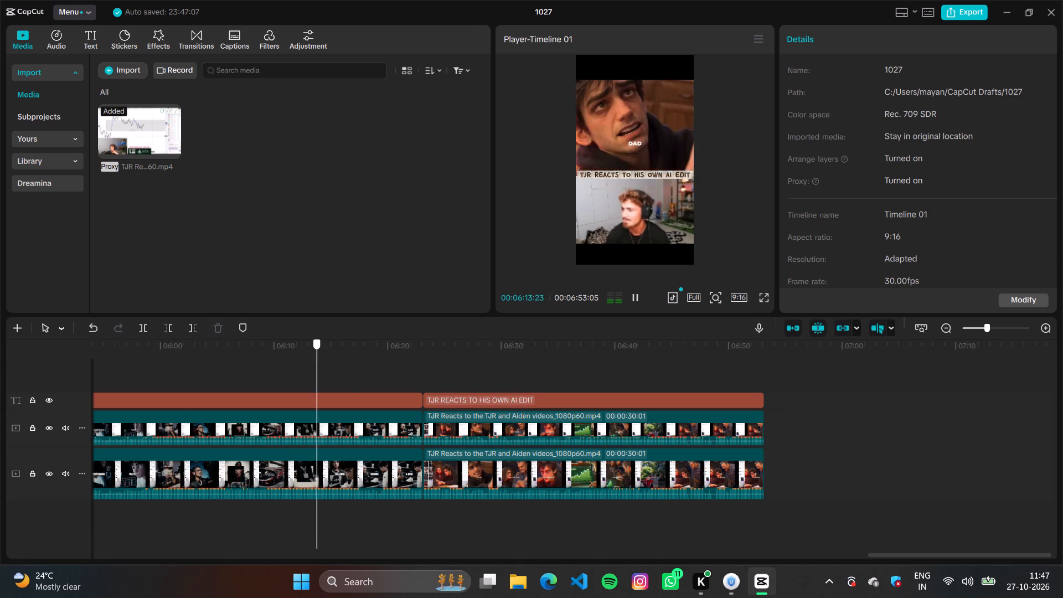
drag(218, 361, 2, 295)
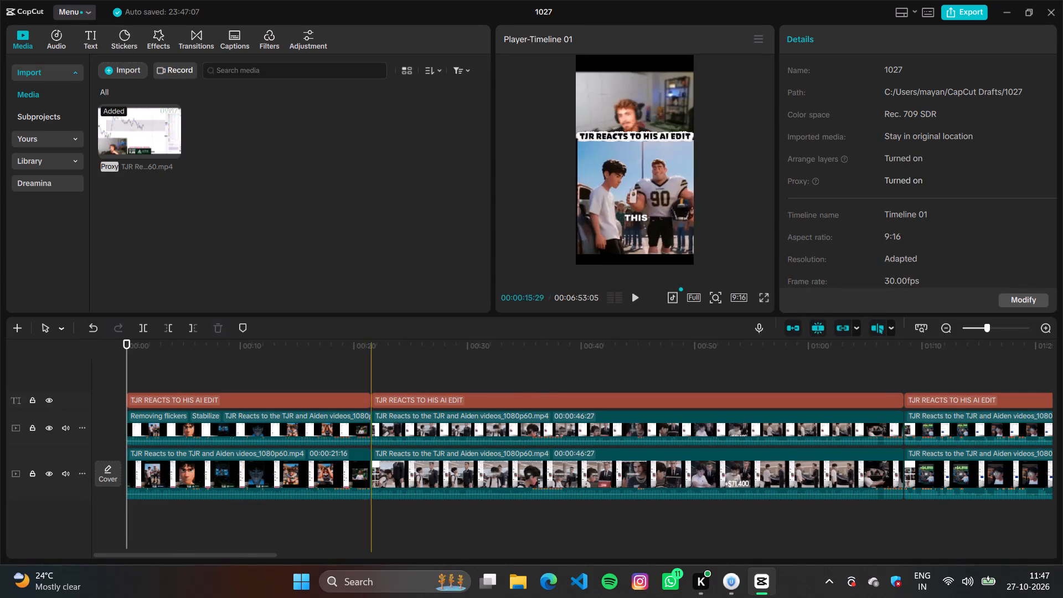
Swap the second clip's split-screen halves, placing the webcam video below and the AI video above at about Y 469.
click(536, 461)
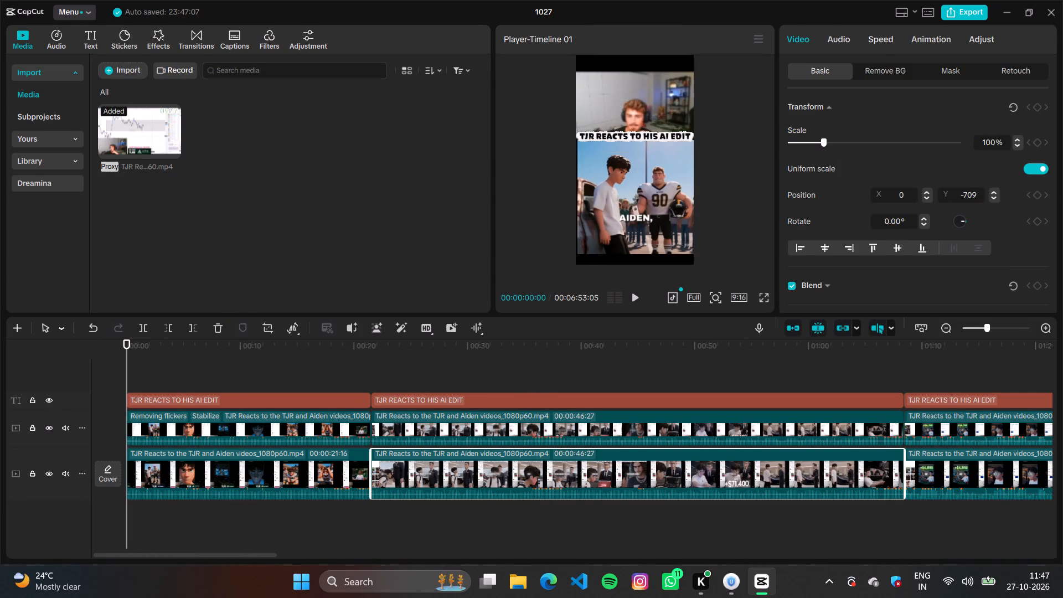
click(547, 386)
click(542, 416)
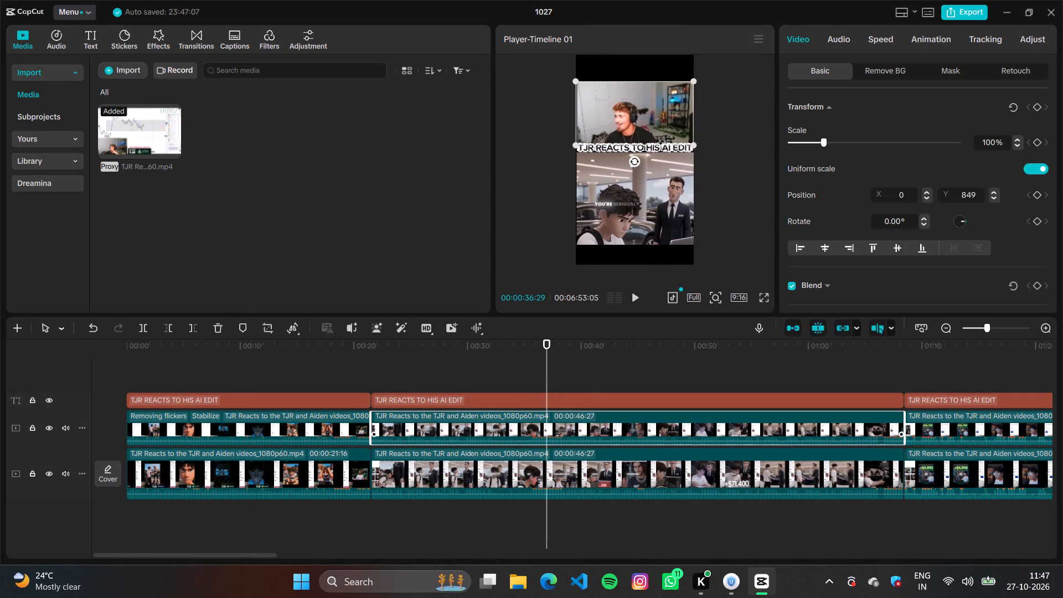
drag(644, 106, 646, 208)
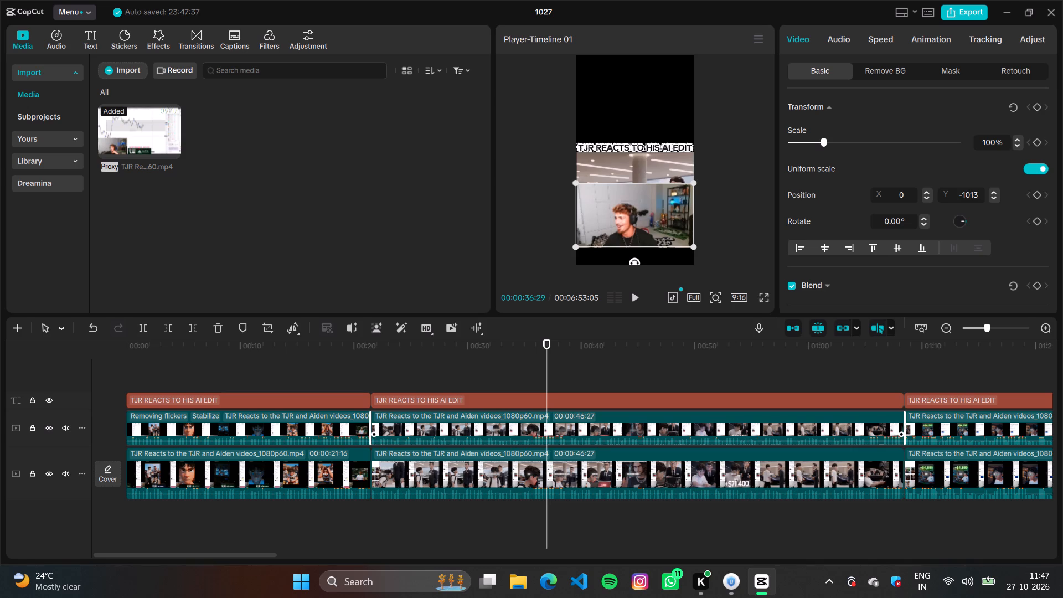
drag(644, 165, 645, 101)
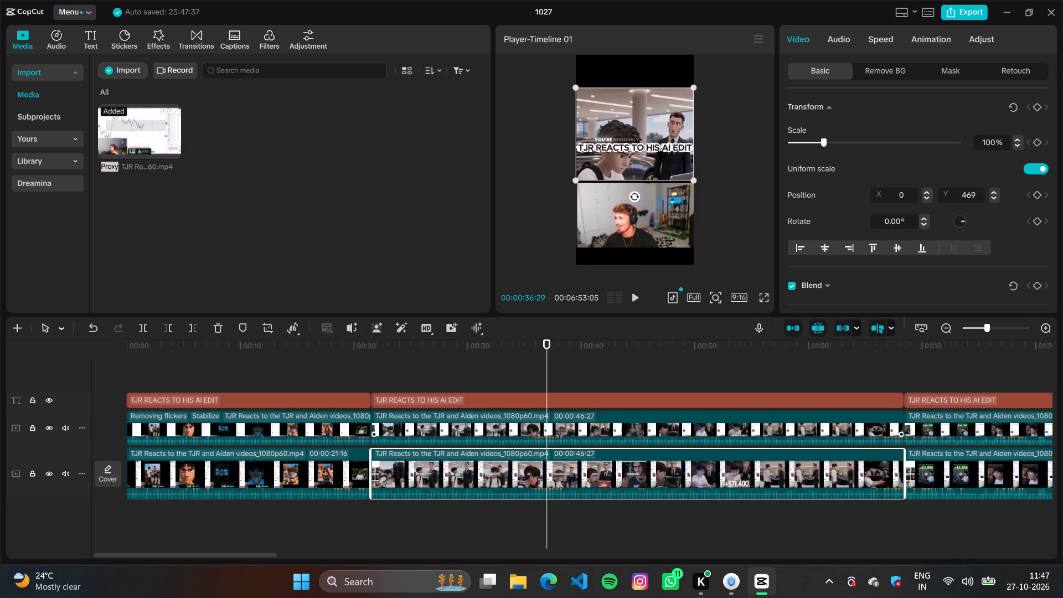
Fine-tune the second clip's two halves so they meet, with the webcam video at about Y -823 below the AI video.
drag(636, 202, 637, 194)
click(658, 212)
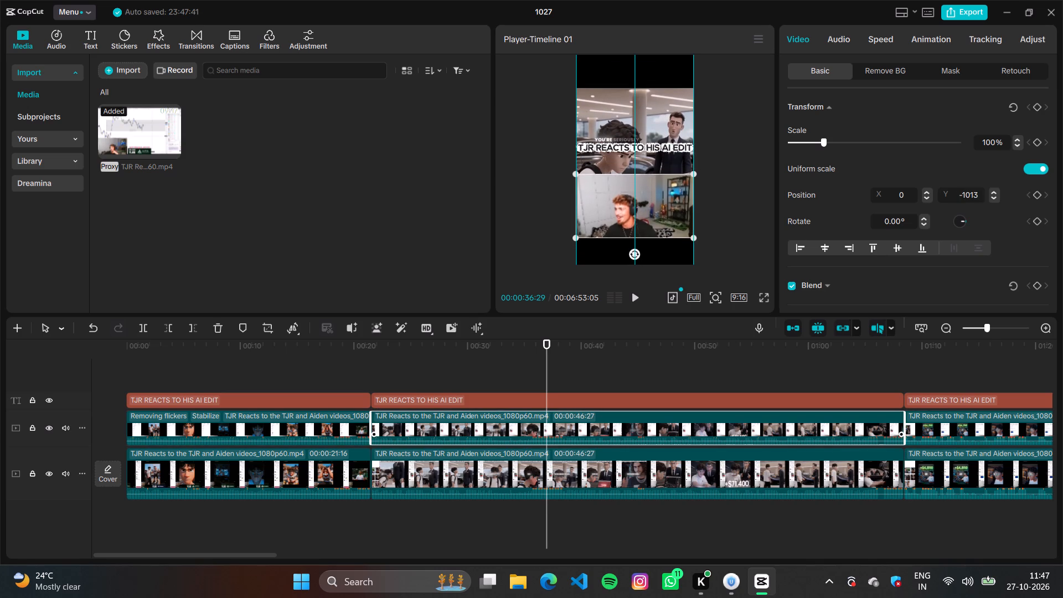
drag(654, 107, 654, 86)
drag(646, 110, 647, 93)
click(646, 109)
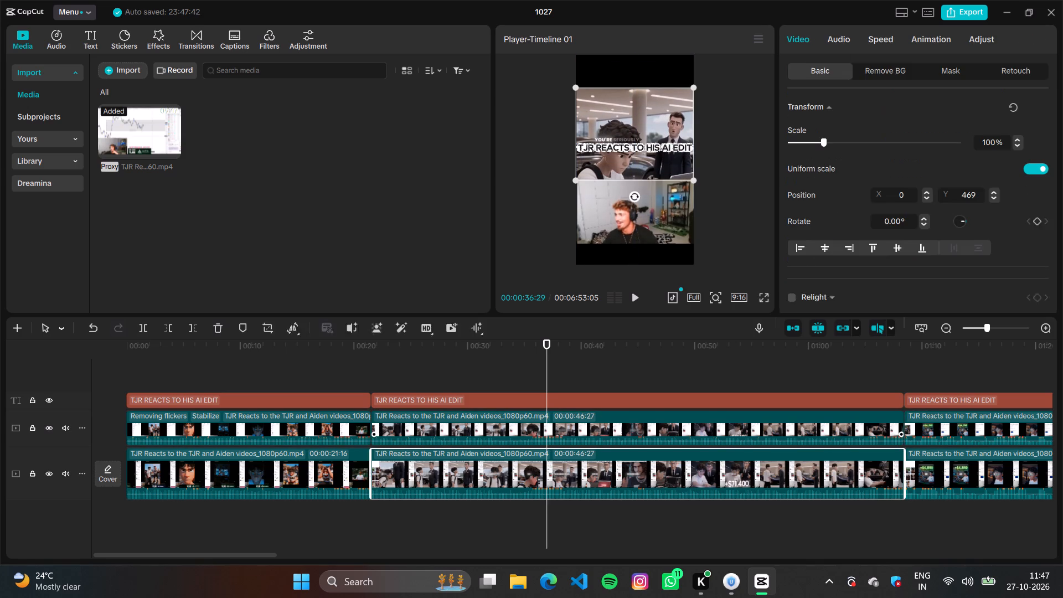
drag(646, 109, 643, 95)
drag(626, 113, 631, 122)
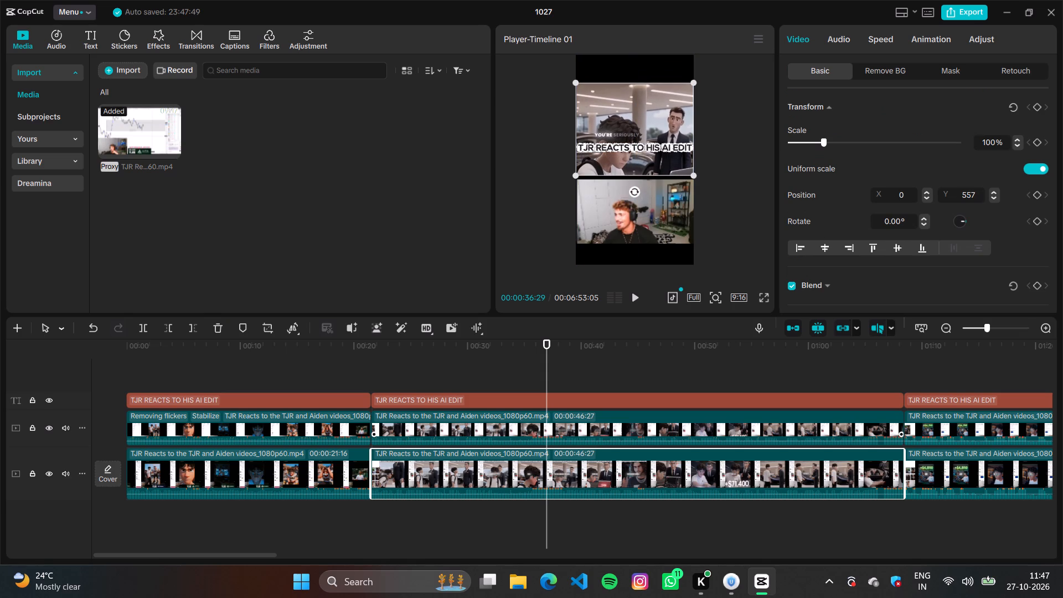
drag(634, 144, 636, 167)
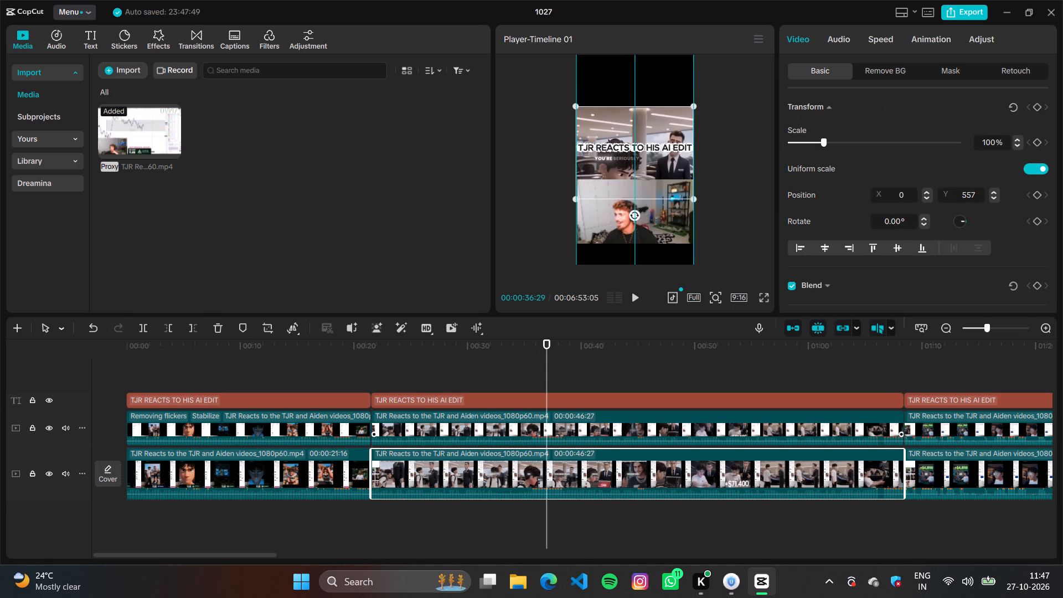
drag(636, 167, 636, 135)
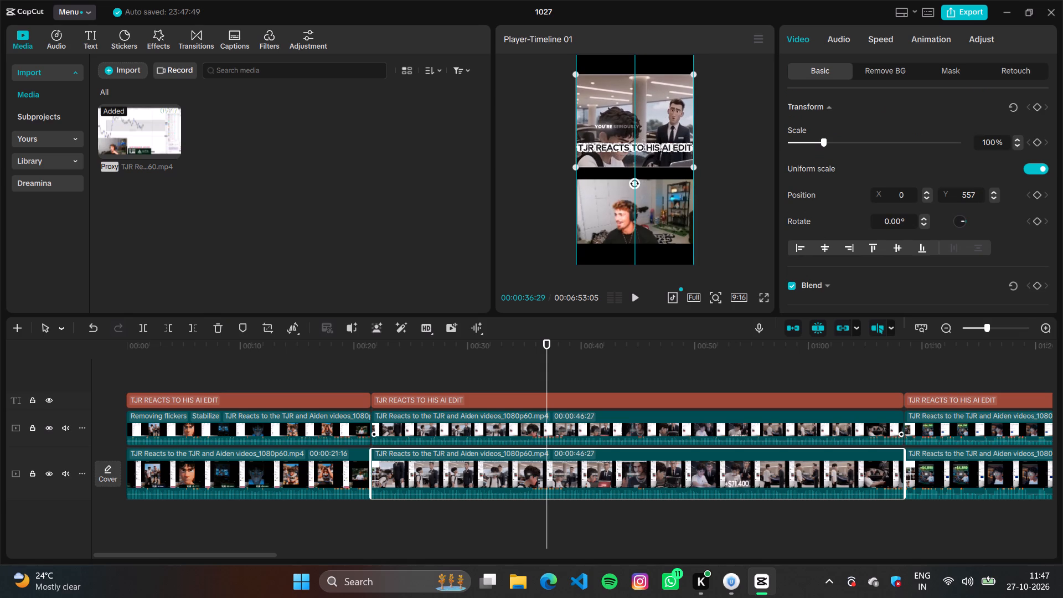
drag(636, 135, 637, 138)
drag(653, 211, 653, 197)
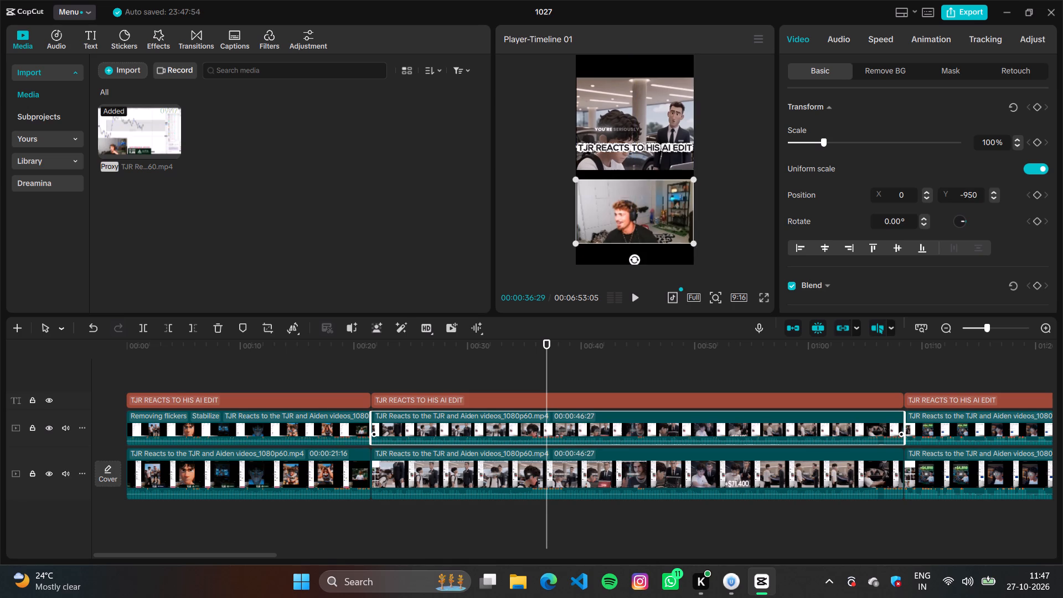
drag(653, 197, 656, 204)
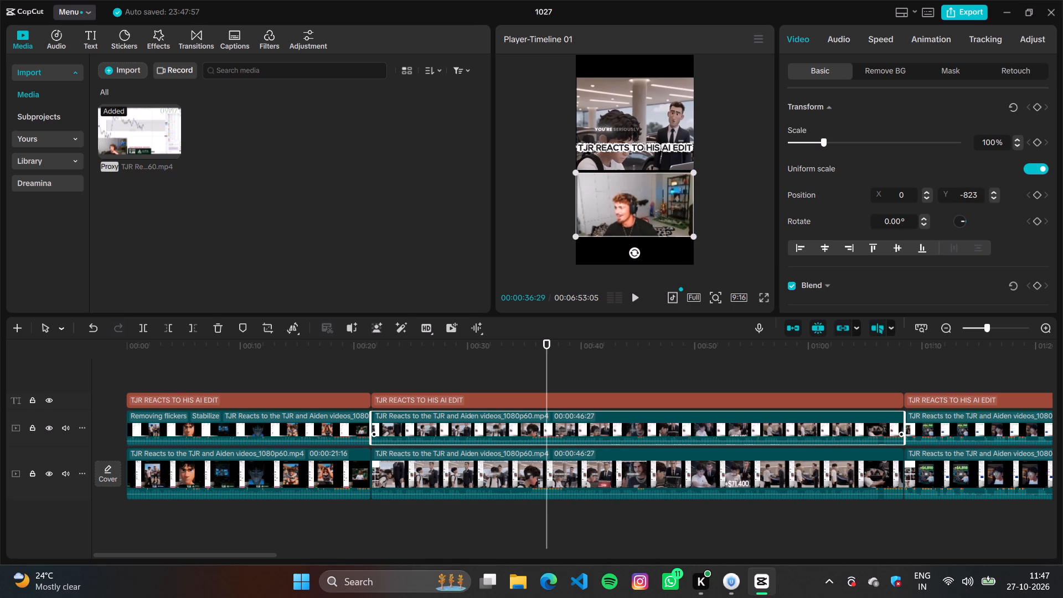
Move the second clip's "TJR REACTS TO HIS AI EDIT" title down onto the seam between the AI and webcam videos.
click(644, 397)
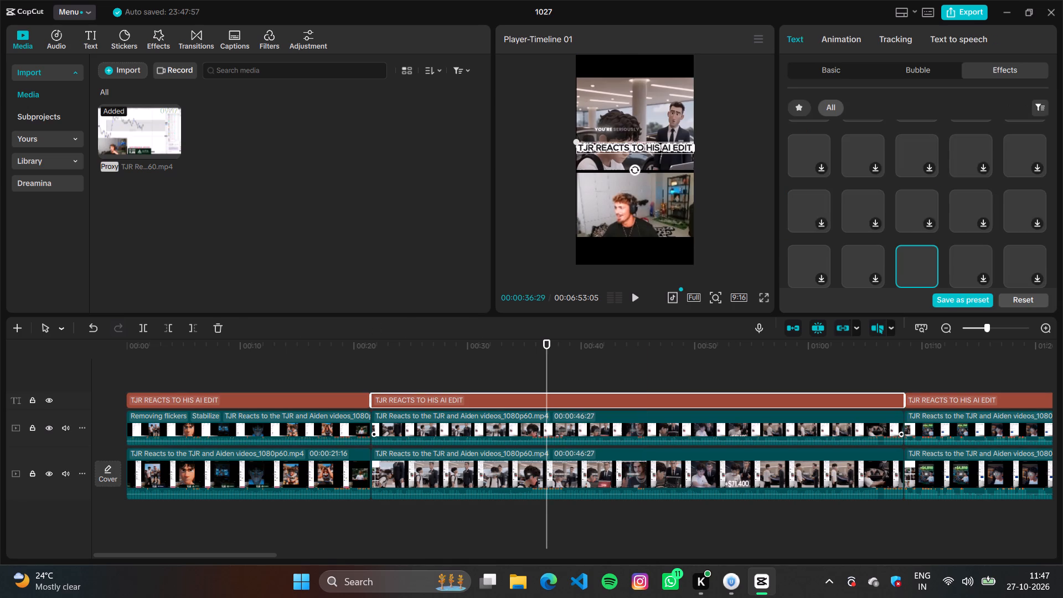
drag(649, 146, 648, 167)
Swap the third clip's split-screen halves, placing the webcam video below and the AI video above it.
click(922, 371)
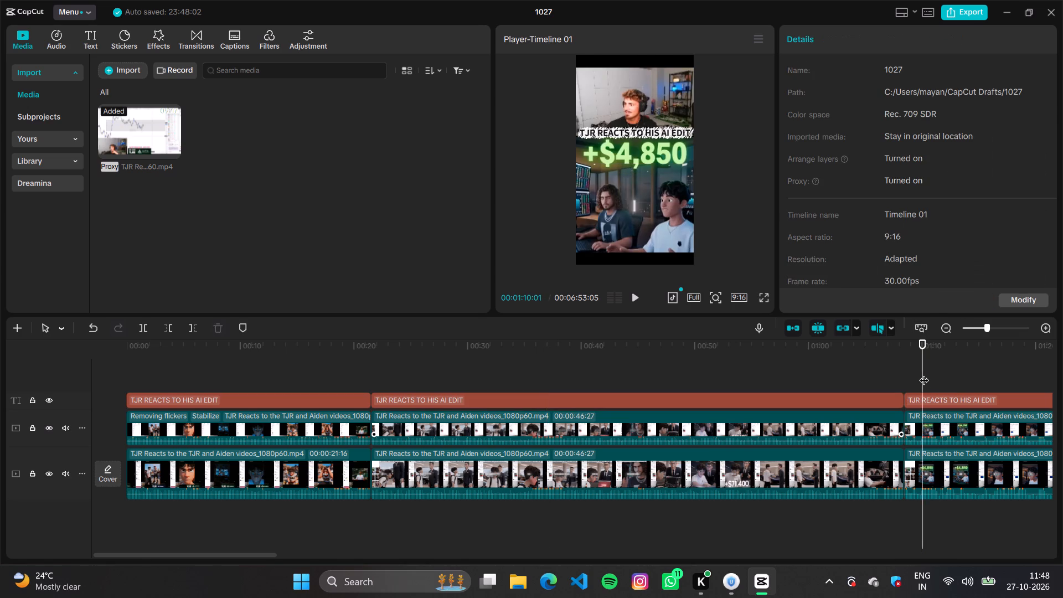
click(942, 424)
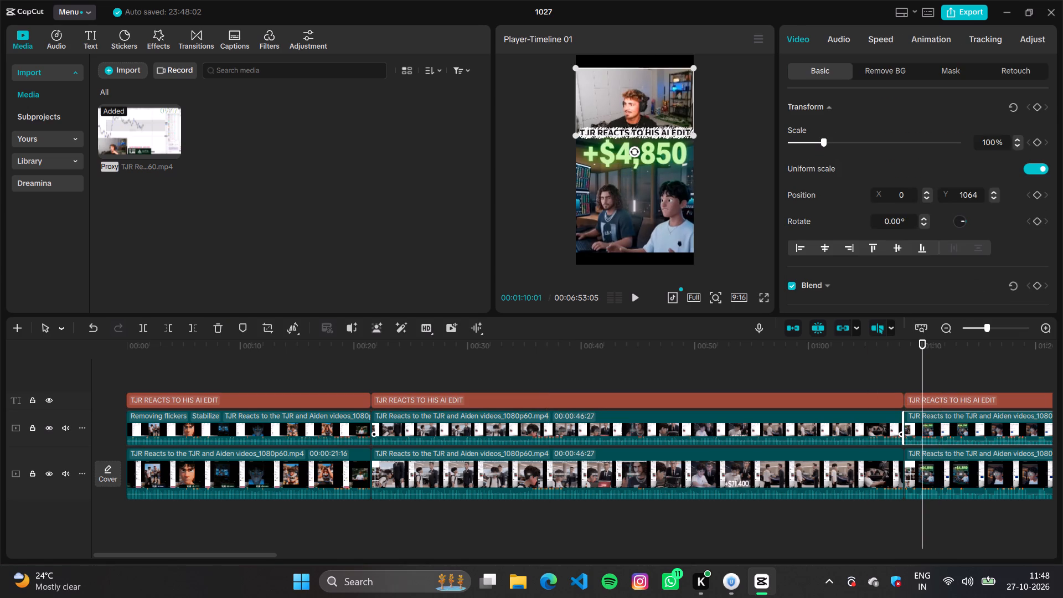
drag(618, 96, 618, 194)
click(620, 149)
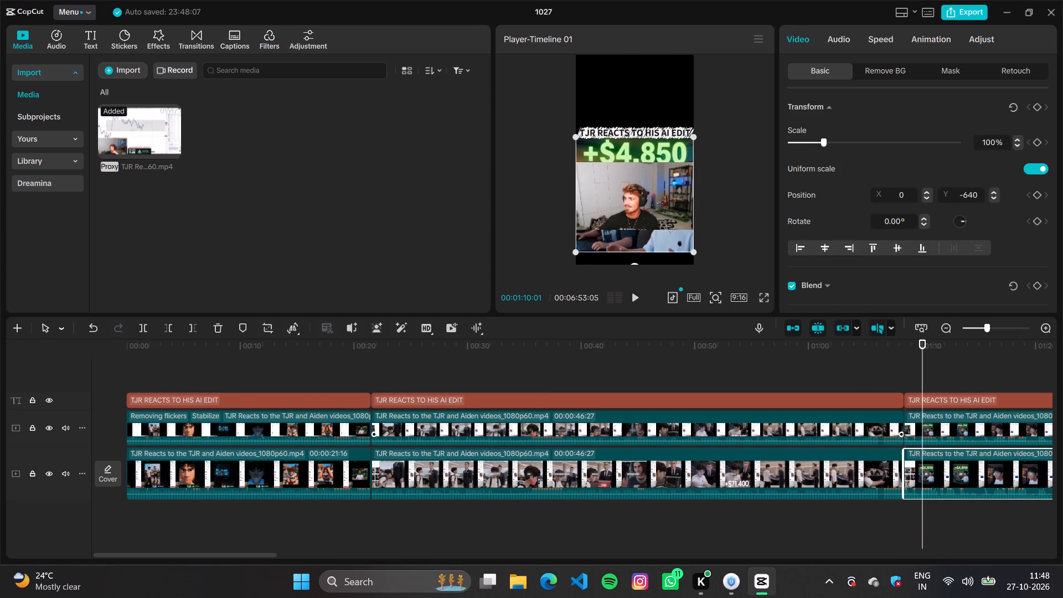
drag(620, 149, 617, 81)
click(625, 185)
drag(623, 193, 623, 204)
drag(626, 183, 627, 206)
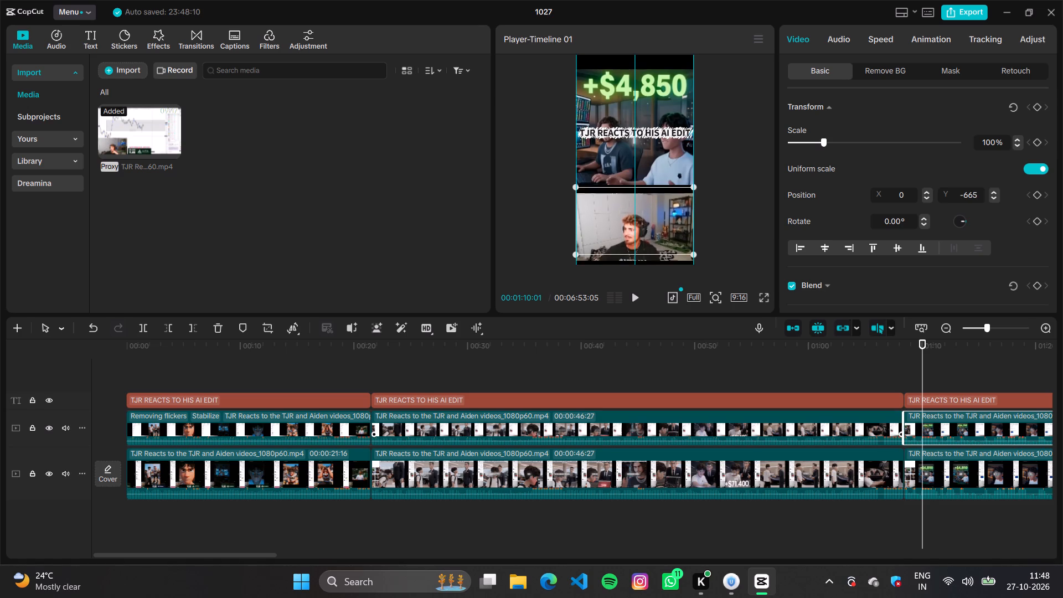
drag(627, 206, 627, 206)
Move the third clip's "TJR REACTS TO HIS AI EDIT" title down onto the seam between the AI and webcam videos.
drag(635, 132, 630, 168)
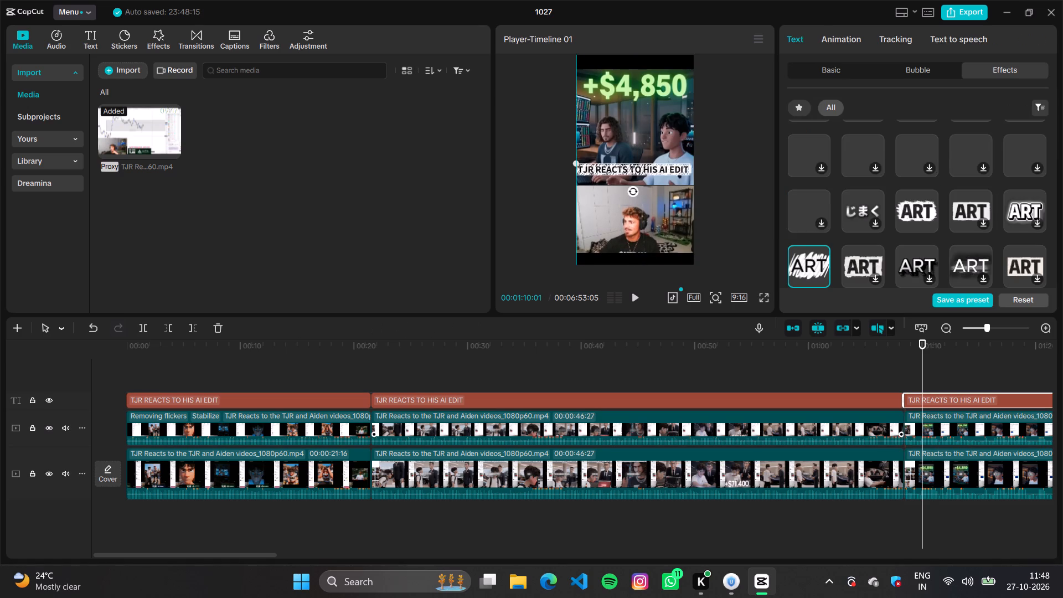
drag(628, 167, 626, 179)
Swap the fourth clip's split-screen halves, placing the webcam video below and the AI video above it at about Y 595.
drag(921, 368, 1026, 385)
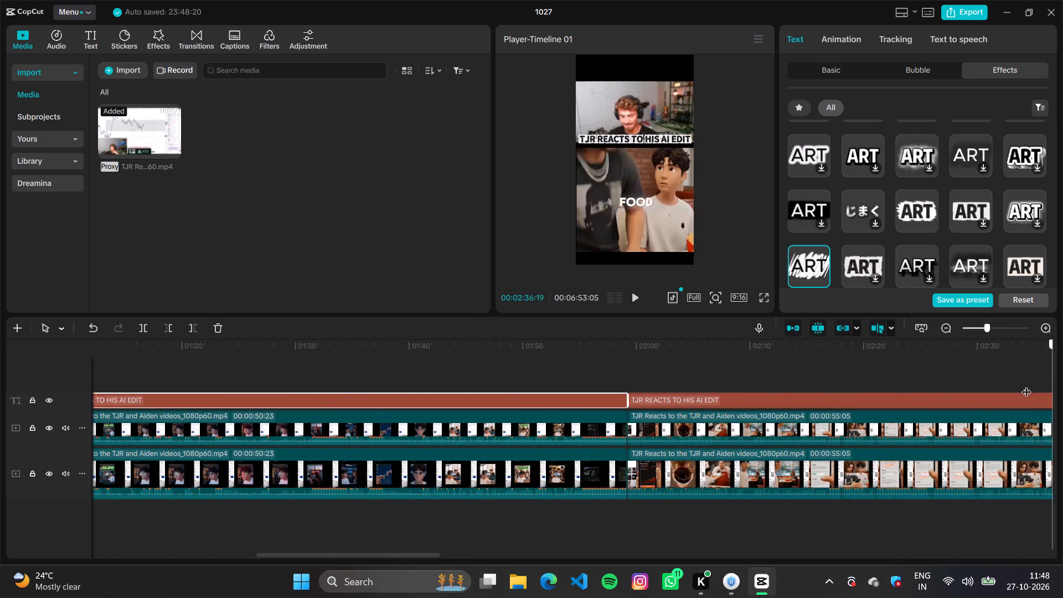
drag(1026, 385, 927, 382)
click(763, 367)
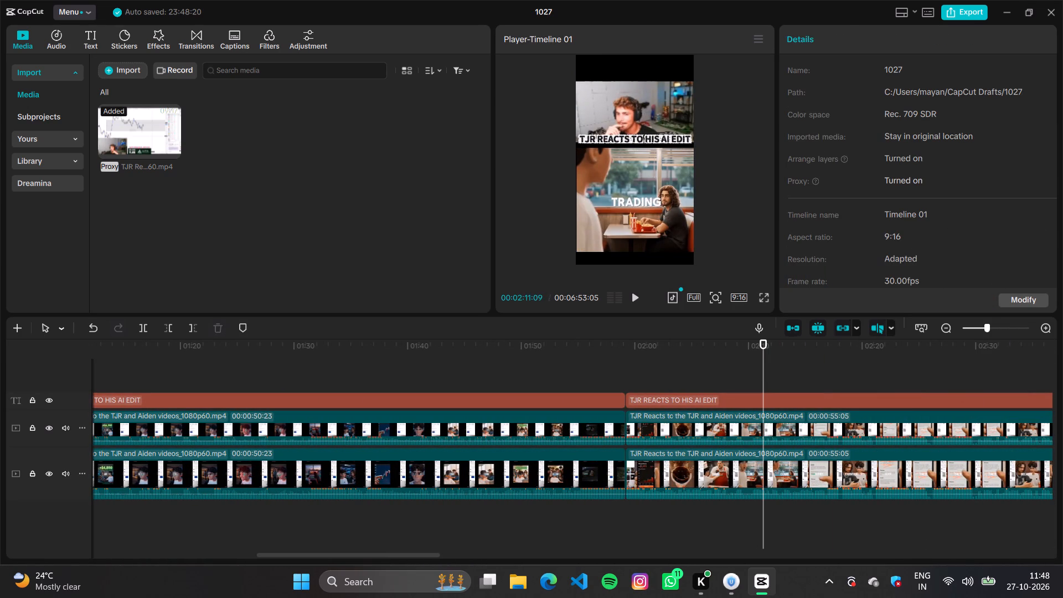
click(628, 96)
drag(628, 96, 632, 188)
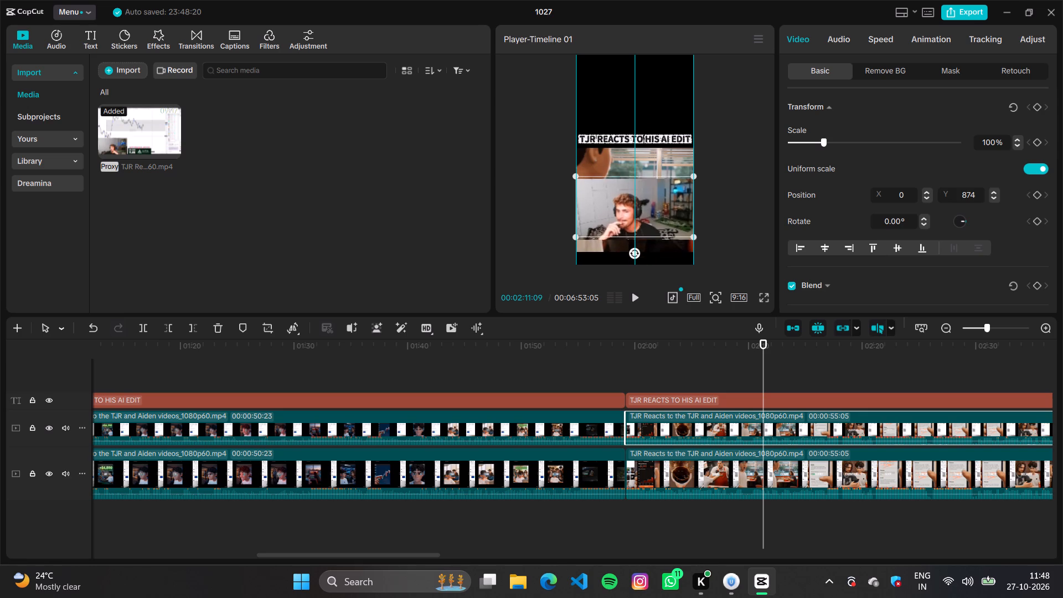
drag(632, 188, 632, 189)
click(631, 157)
drag(631, 157, 631, 78)
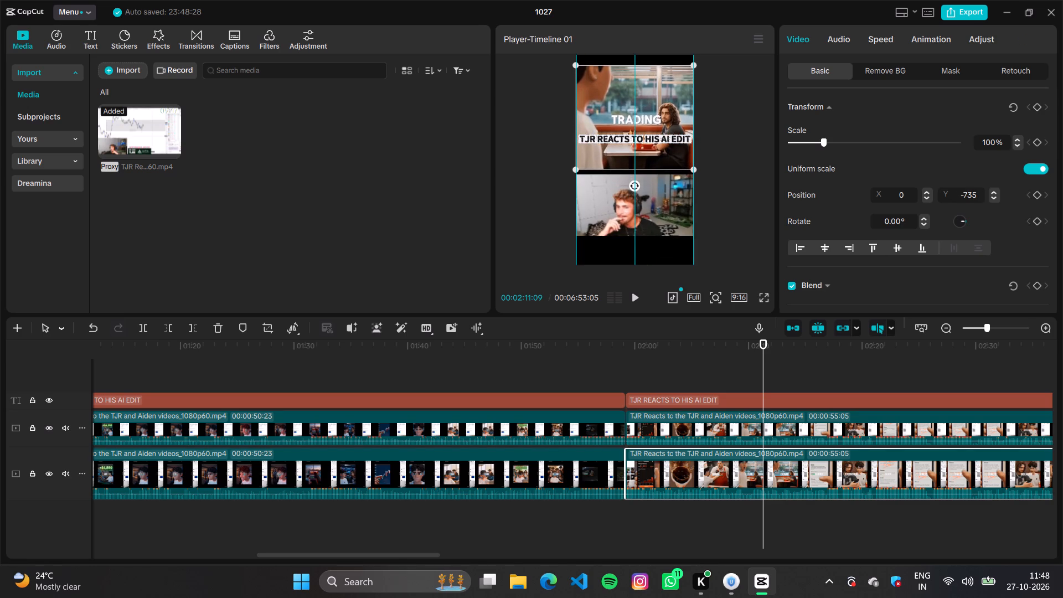
drag(631, 78, 629, 87)
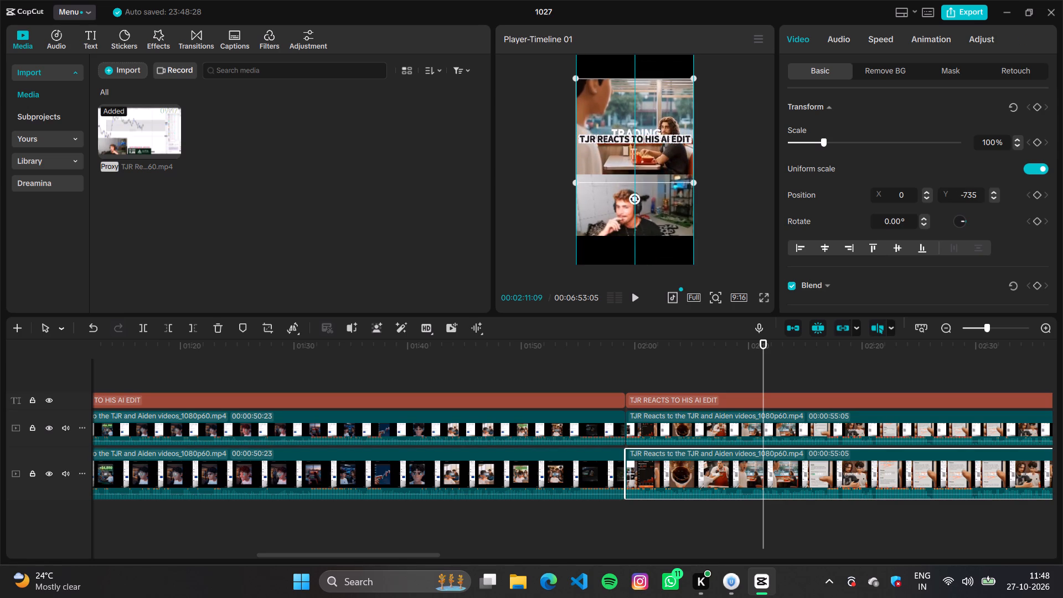
drag(629, 87, 629, 84)
Move the fourth clip's "TJR REACTS TO HIS AI EDIT" title down onto the seam, lowering the AI video to about Y 507.
click(636, 140)
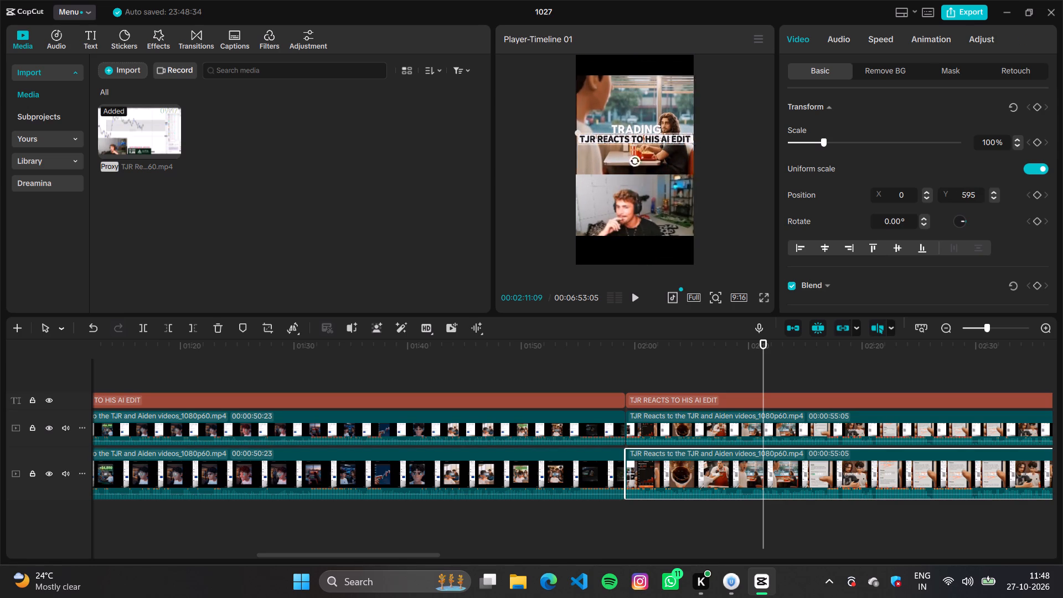
click(636, 140)
drag(636, 140, 636, 160)
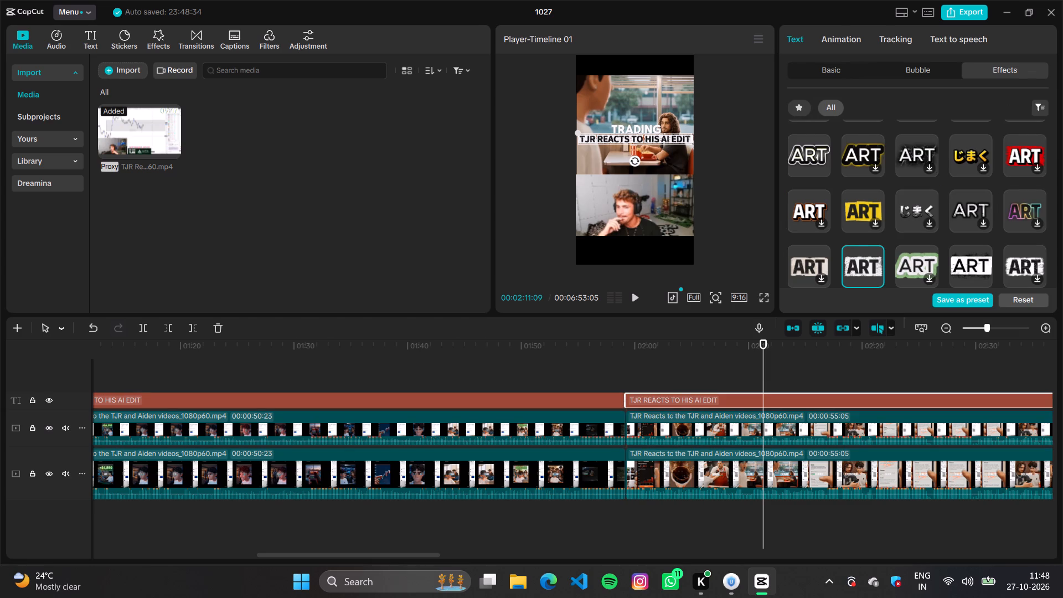
drag(636, 160, 636, 171)
drag(638, 133, 638, 165)
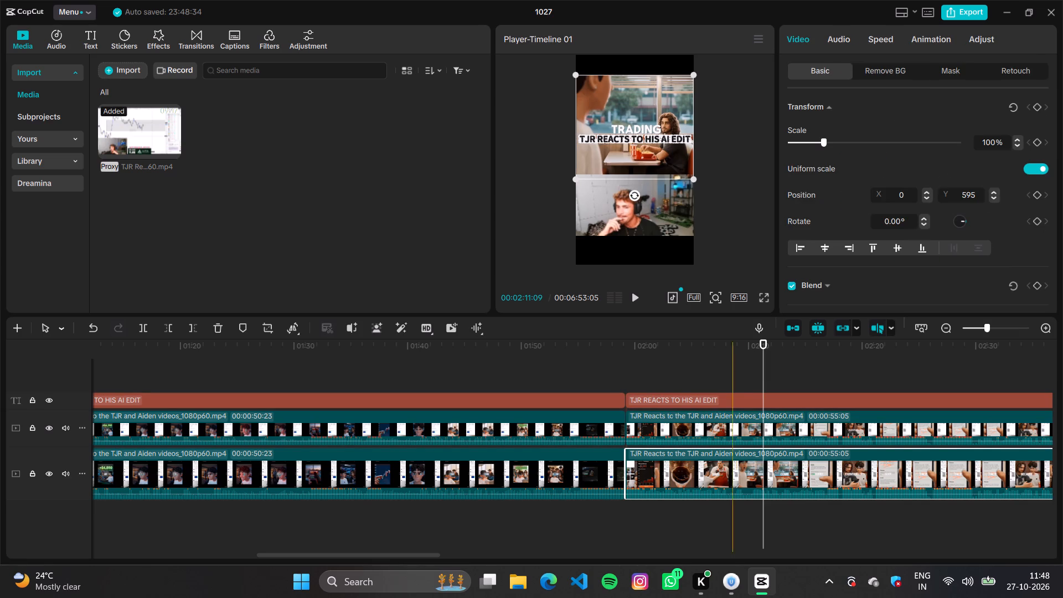
click(740, 397)
click(613, 133)
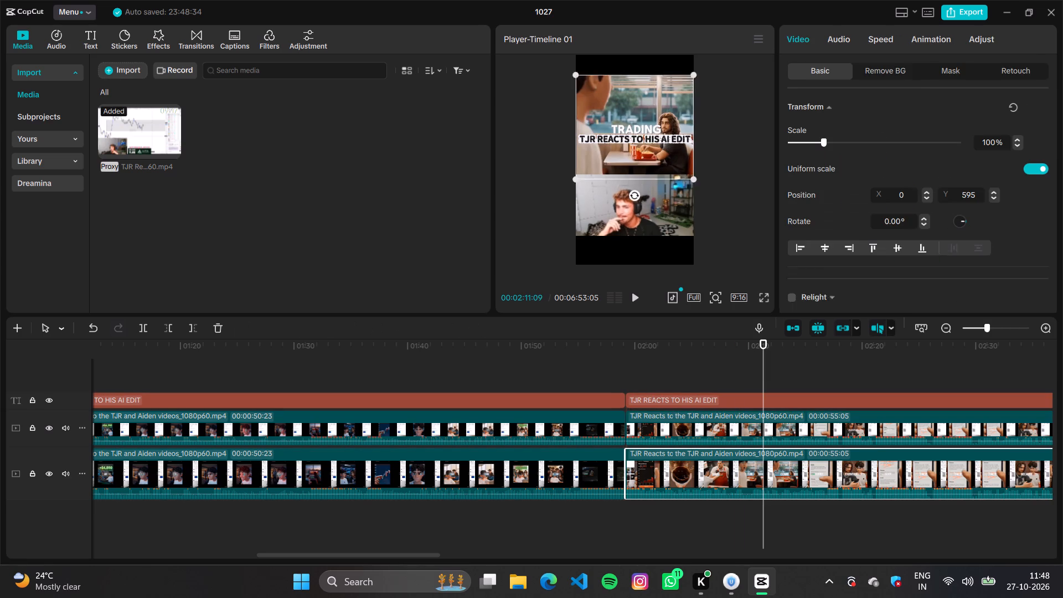
click(711, 394)
drag(651, 135, 648, 172)
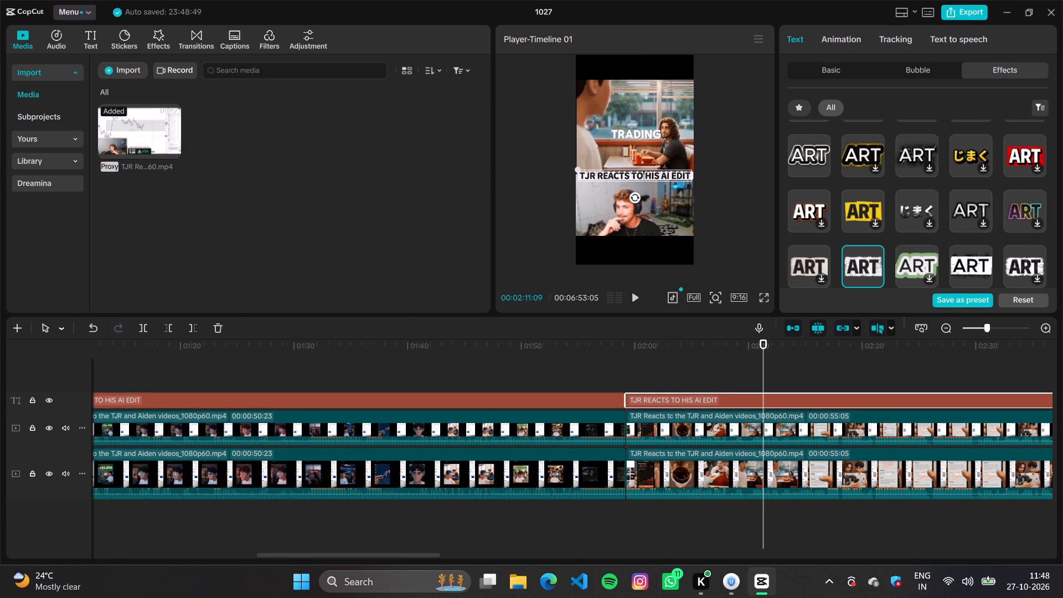
Restyle the fourth clip's title with the white-lettering text effect on a black scribbled backing, and nudge it up onto the seam.
scroll(947, 230, down, 2)
scroll(947, 230, down, 20)
scroll(947, 230, down, 8)
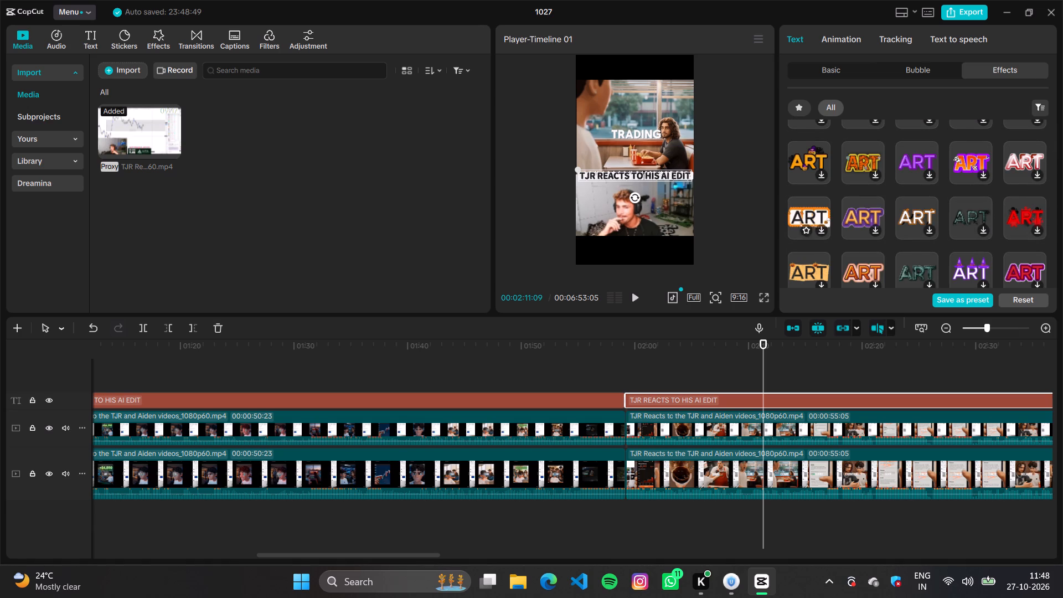
scroll(916, 244, up, 6)
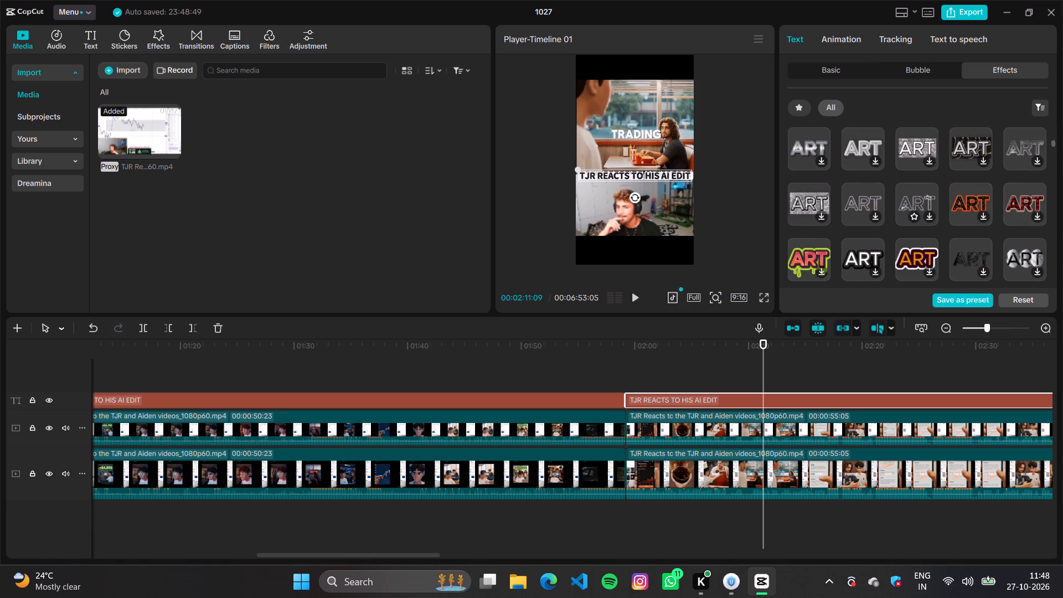
click(922, 143)
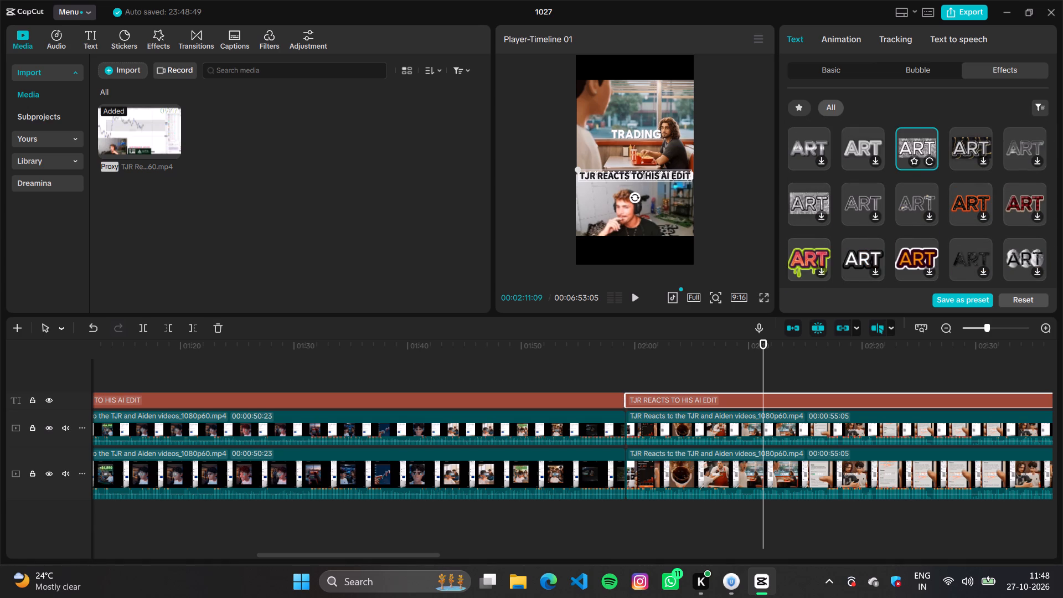
click(807, 201)
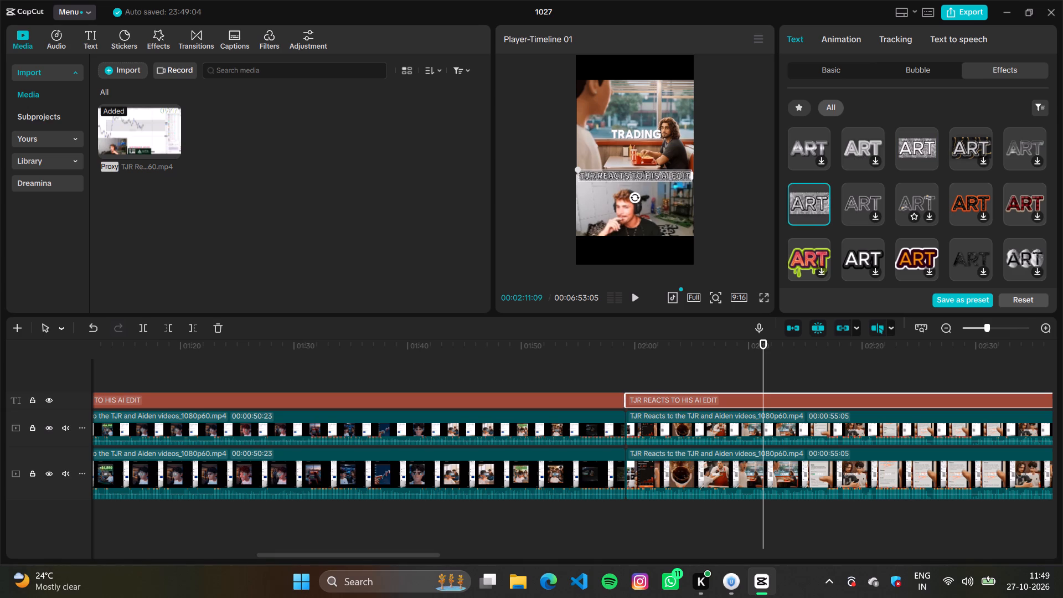
scroll(909, 216, up, 5)
click(804, 179)
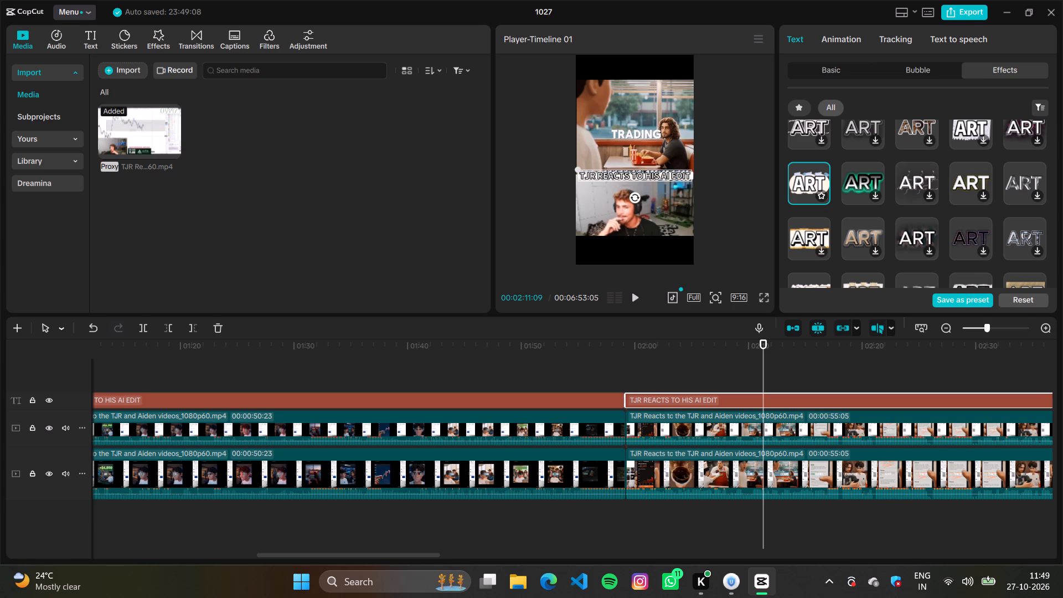
scroll(878, 181, up, 3)
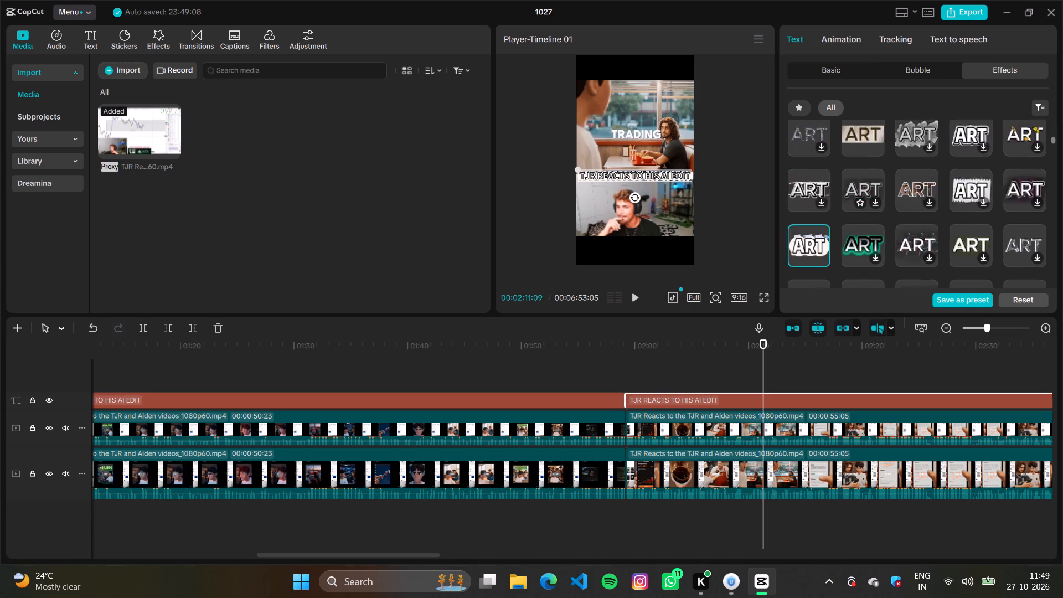
scroll(878, 181, up, 2)
click(808, 159)
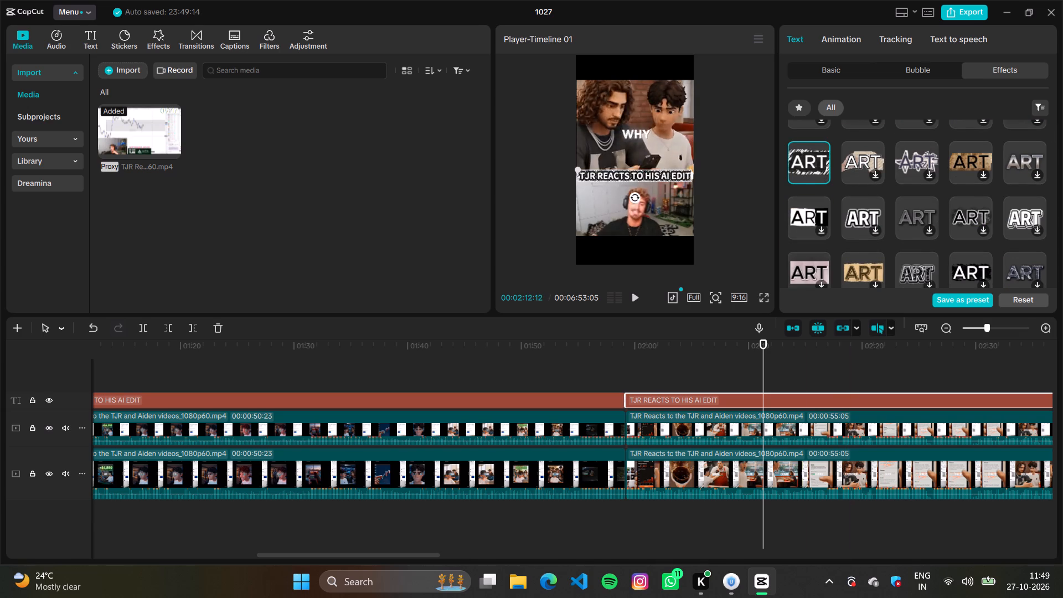
click(641, 176)
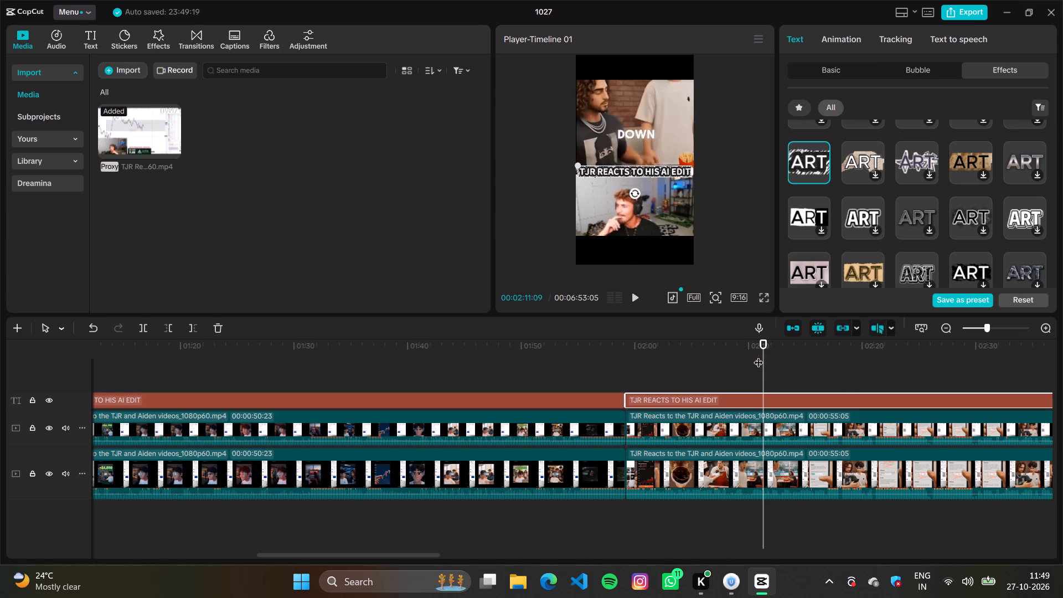
Copy the attributes of the seventh clip's "TJR REACTS TO HIS OWN AI EDIT" title.
drag(762, 355, 1062, 373)
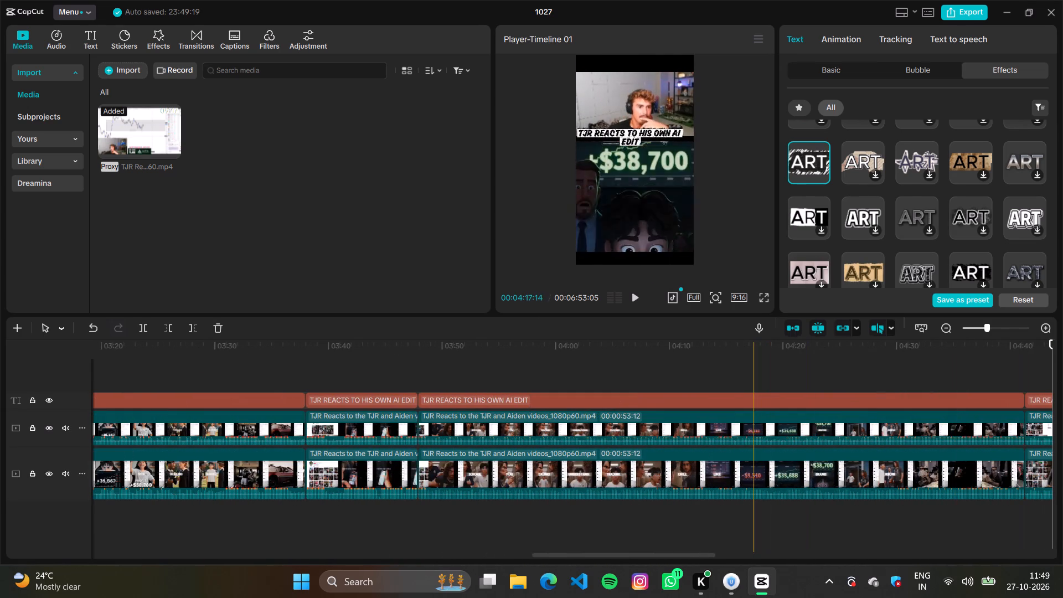
click(754, 395)
right_click(754, 395)
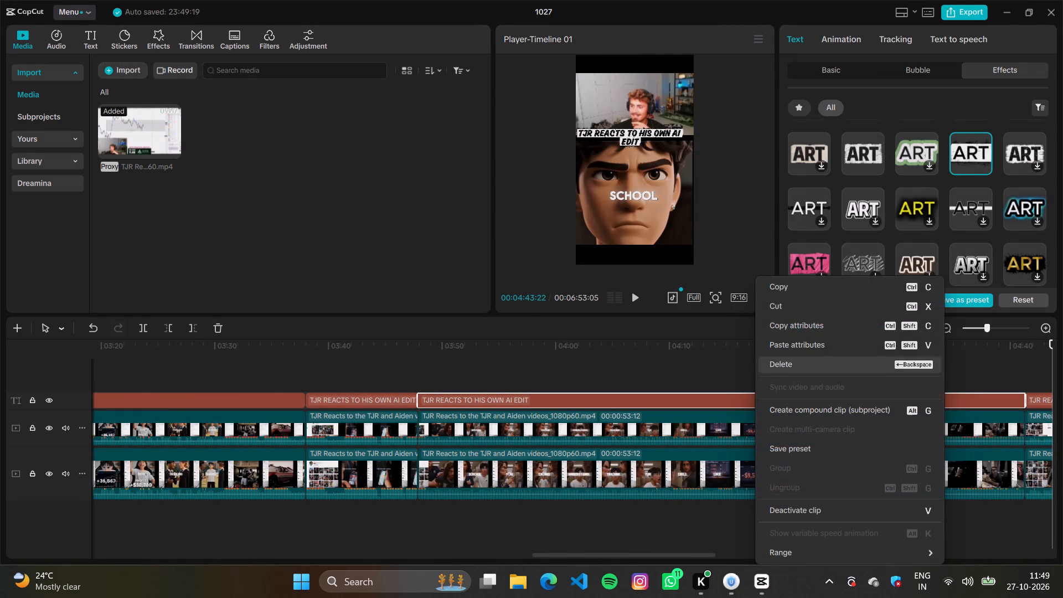
click(796, 330)
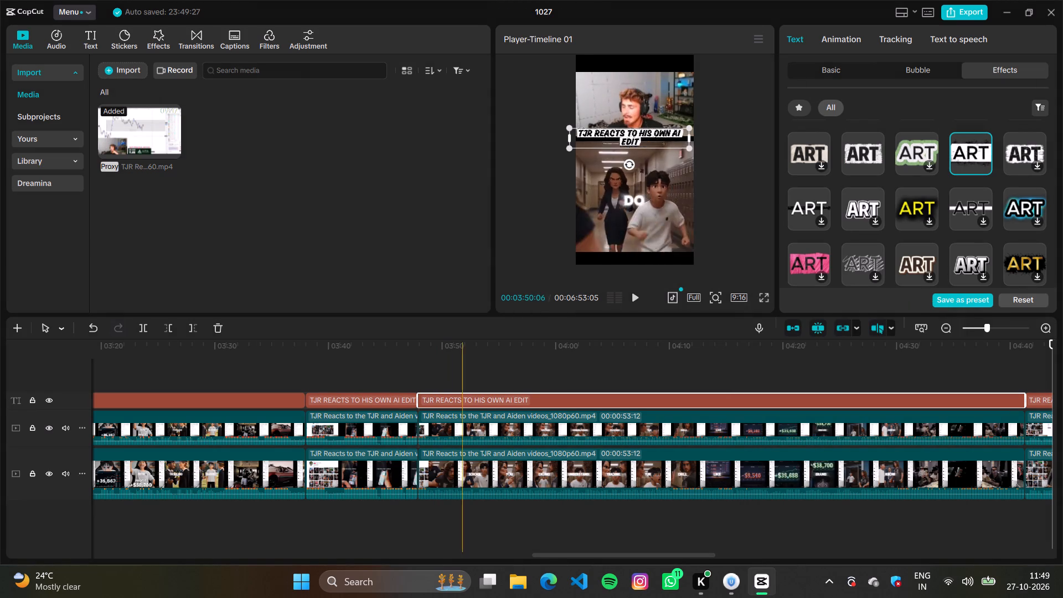
Review the split-screen layouts and title styles of the fourth through seventh clips.
drag(474, 372, 469, 373)
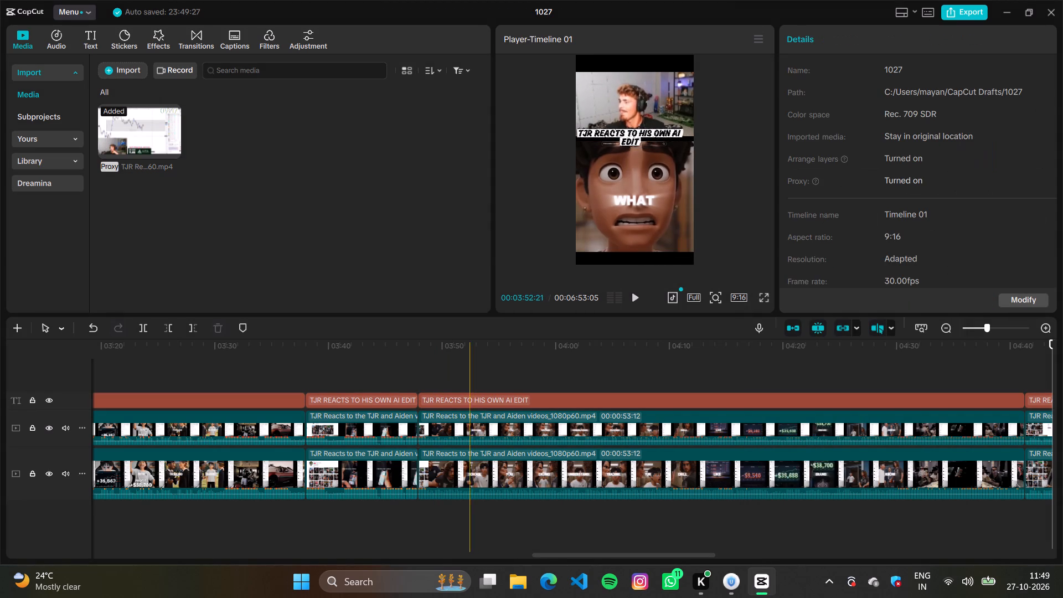
drag(469, 373, 4, 360)
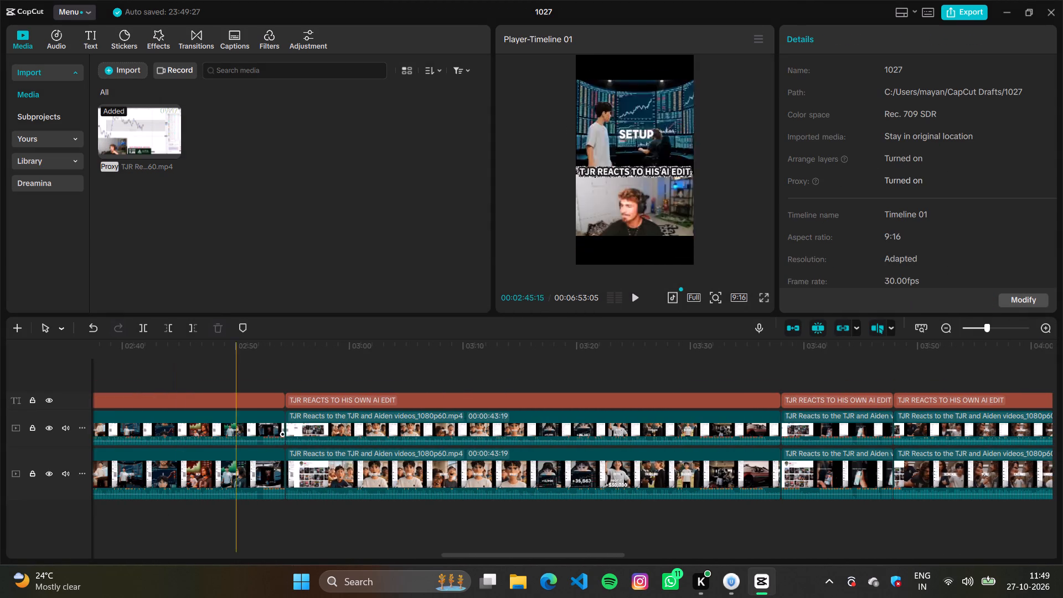
click(368, 397)
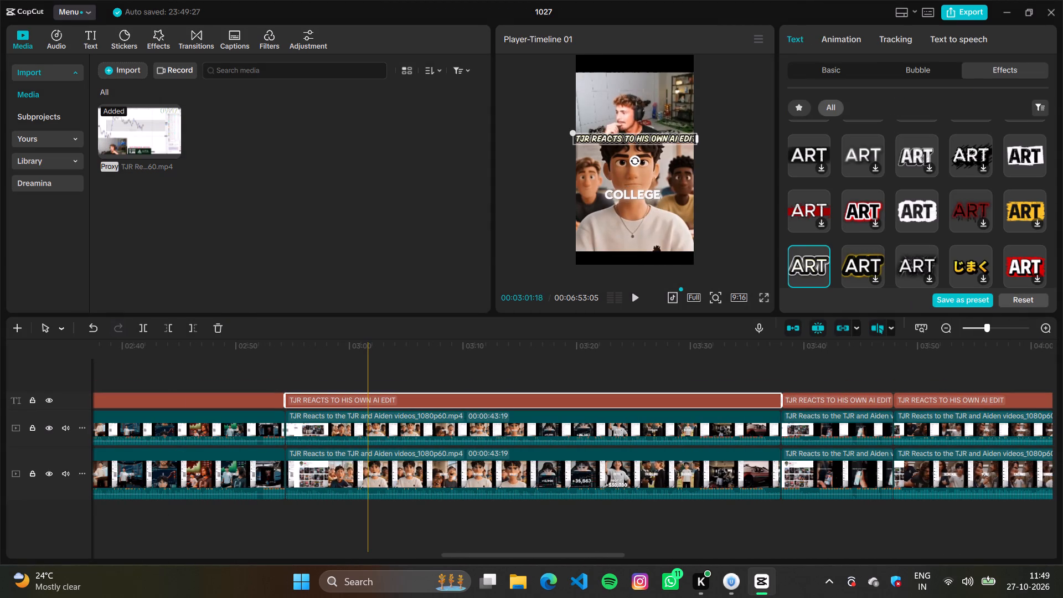
click(428, 375)
click(369, 361)
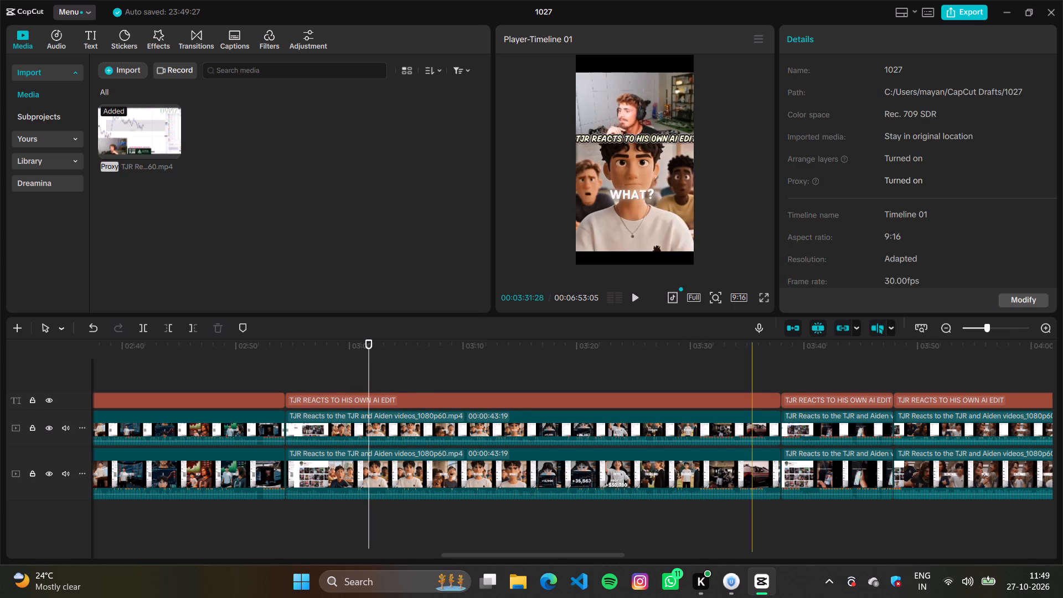
click(845, 380)
click(1009, 373)
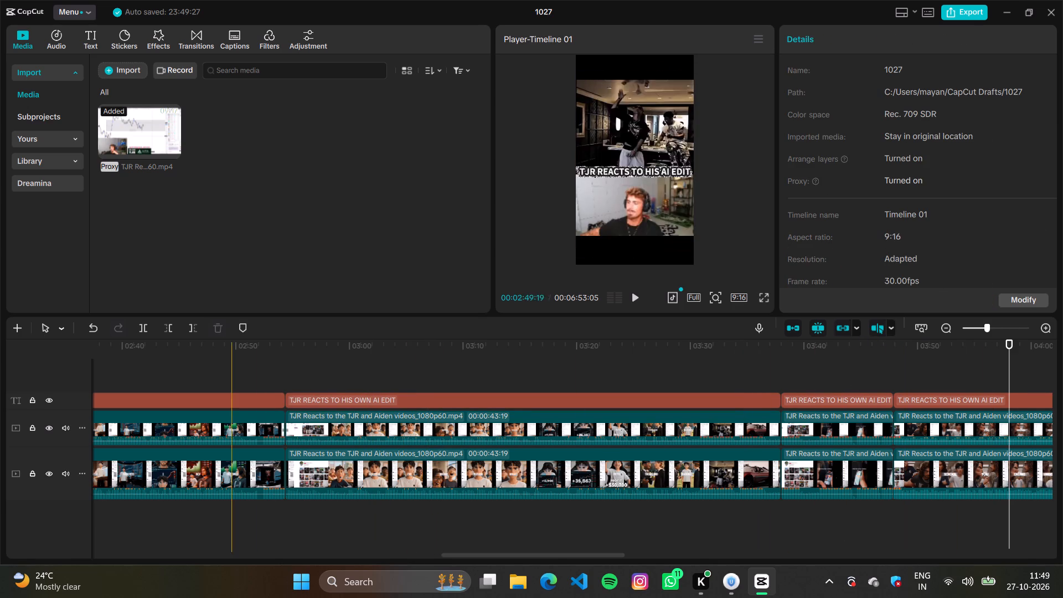
drag(1011, 374, 1062, 373)
Swap the split-screen of the short clip around 03:42, placing the webcam below and the AI video above at about Y 474.
click(605, 482)
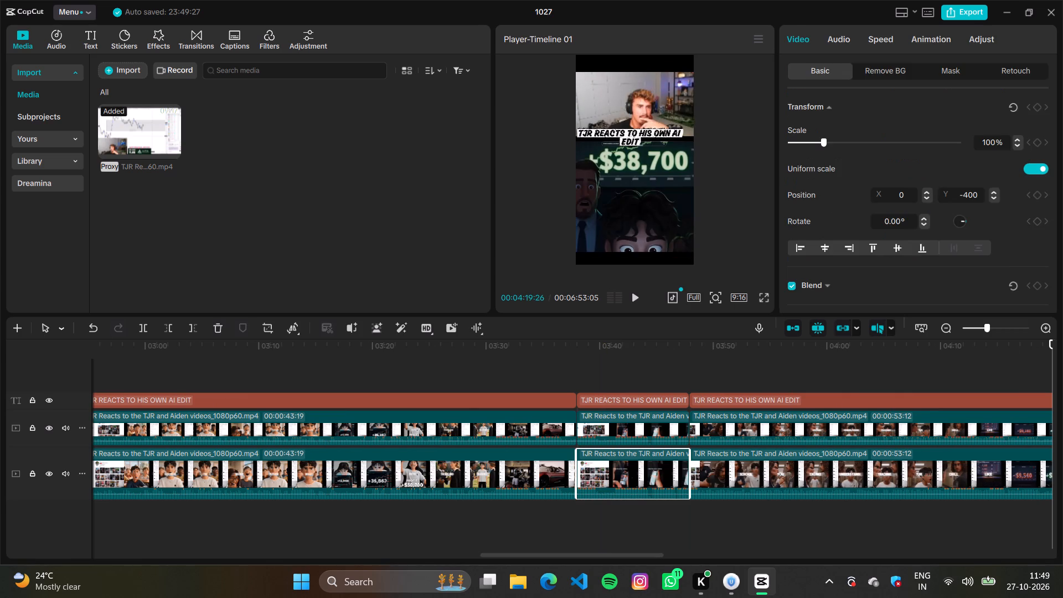
click(626, 377)
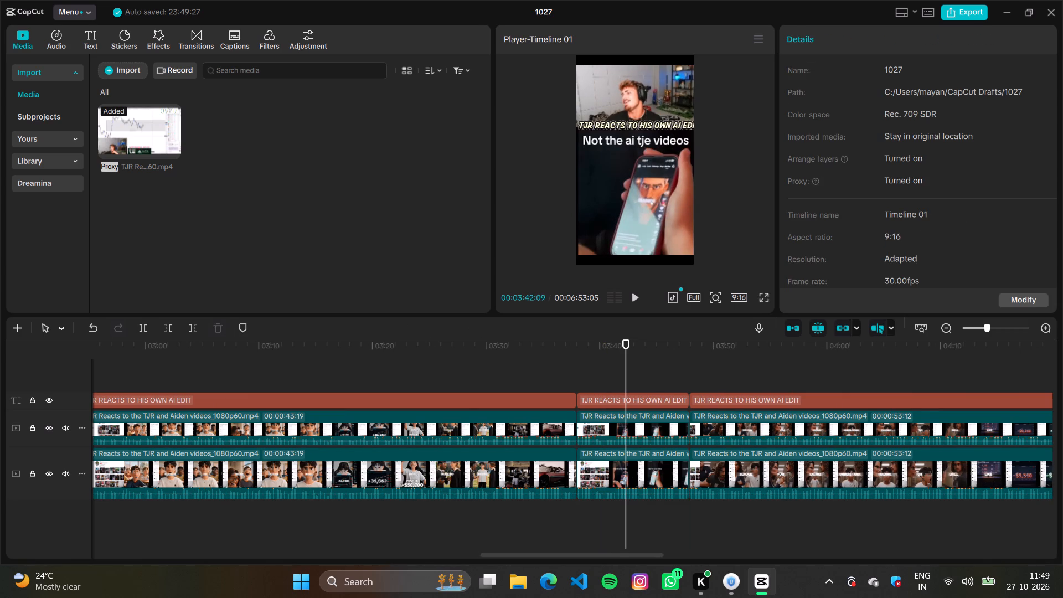
drag(631, 92, 636, 220)
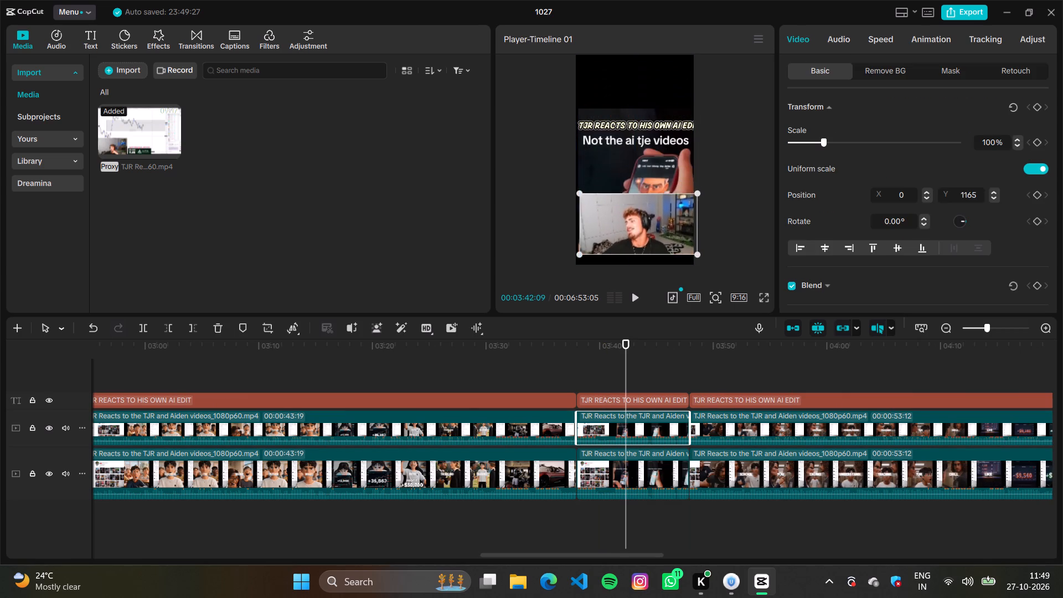
drag(636, 220, 634, 216)
click(637, 164)
drag(637, 170, 637, 119)
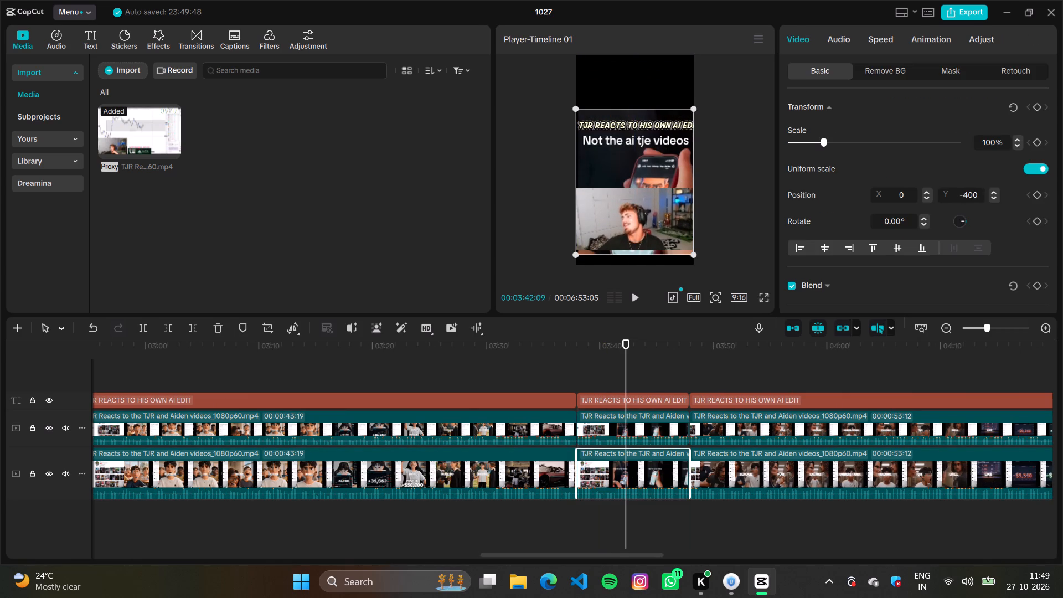
drag(637, 119, 637, 117)
drag(632, 140, 633, 95)
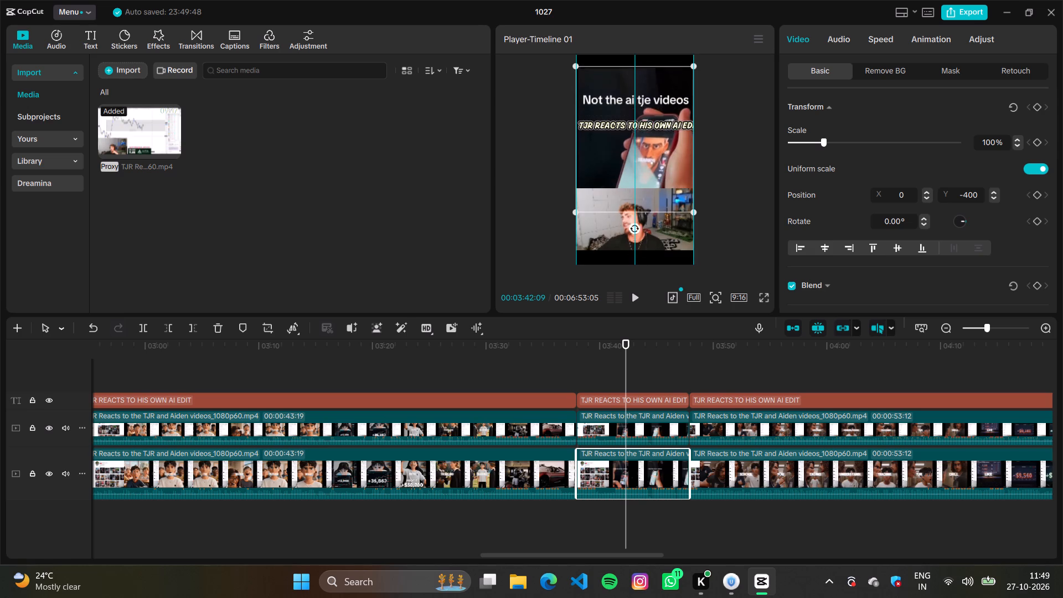
drag(633, 95, 631, 91)
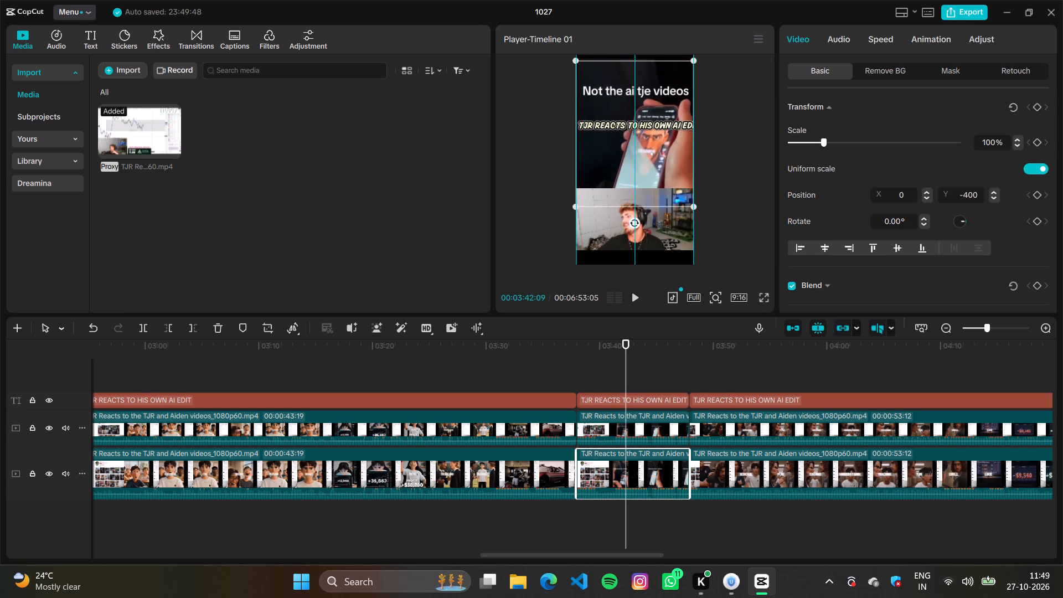
drag(631, 91, 631, 90)
click(629, 120)
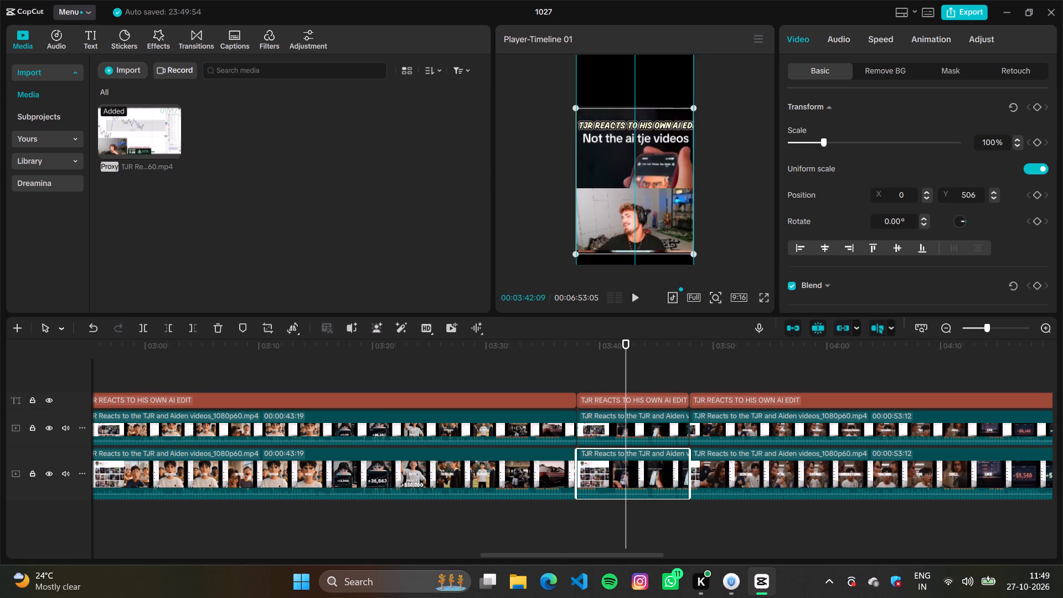
Move the "TJR REACTS TO HIS OWN AI EDIT" title of the clip around 03:42 down onto the seam and play it back.
click(628, 123)
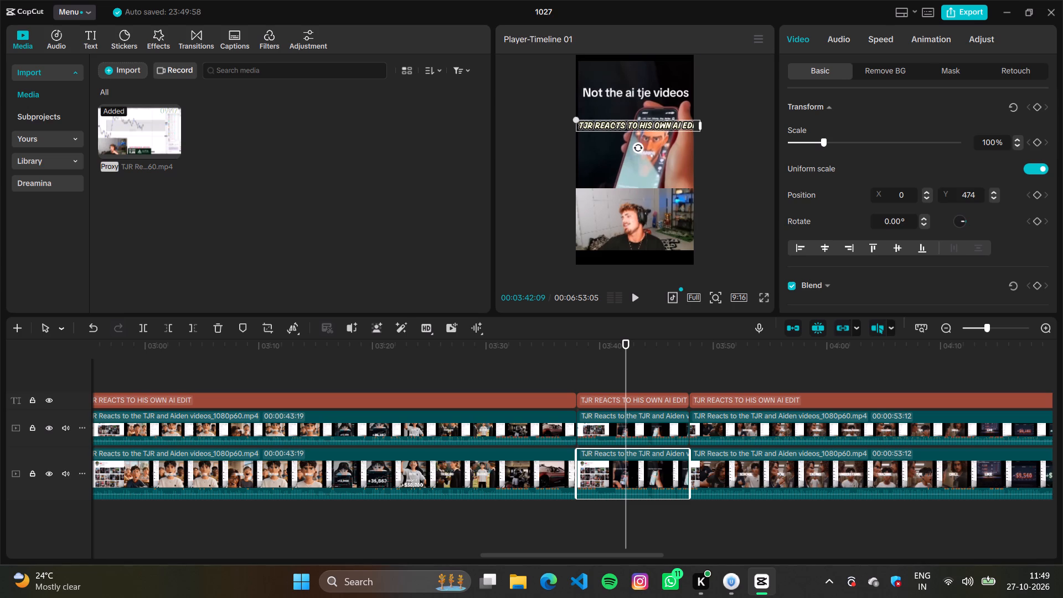
drag(628, 123, 632, 183)
click(734, 214)
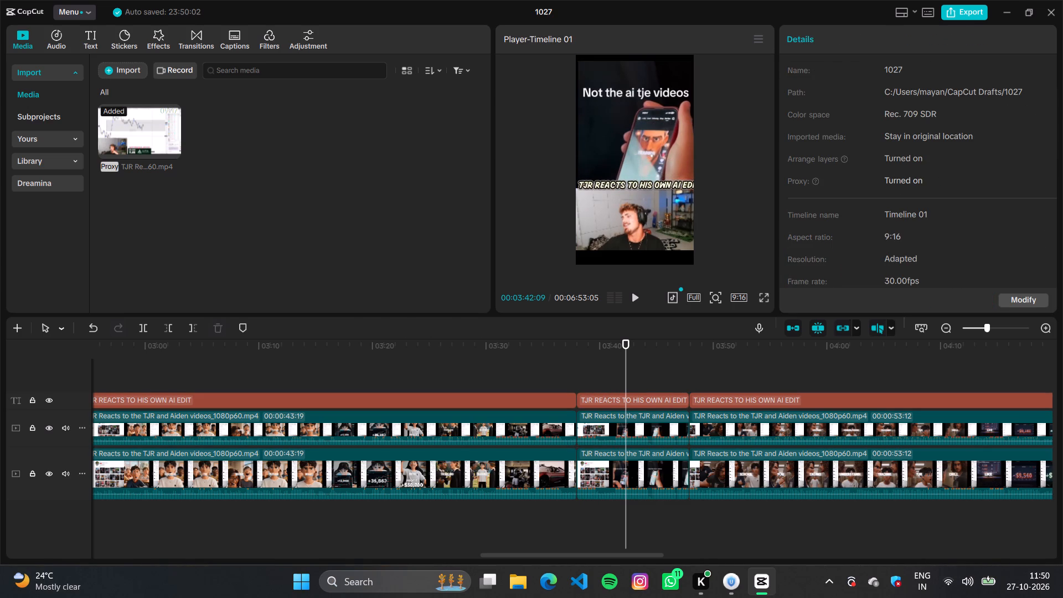
click(617, 126)
click(617, 126)
click(714, 134)
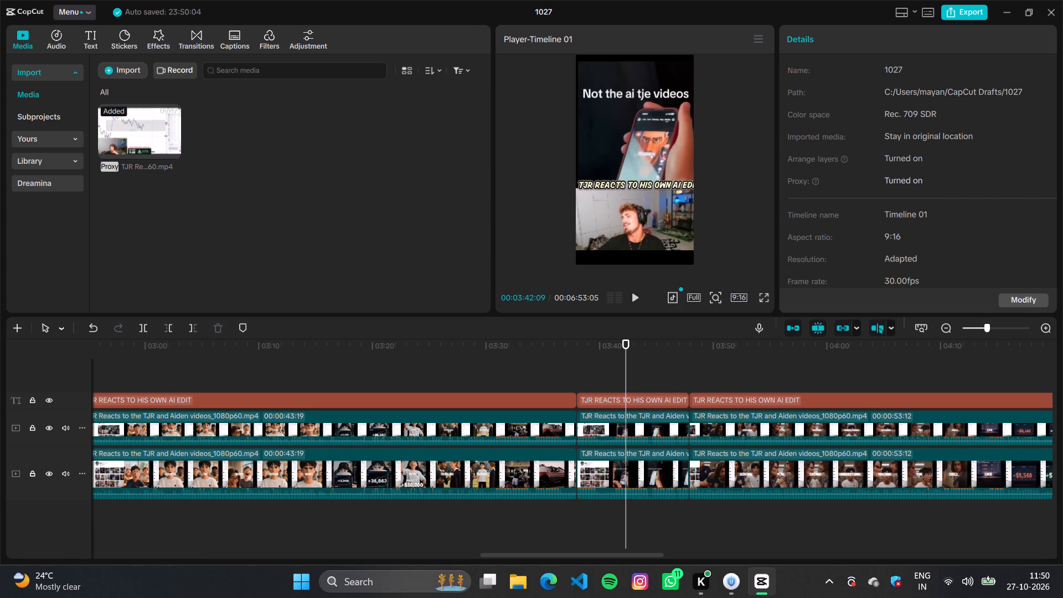
key(space)
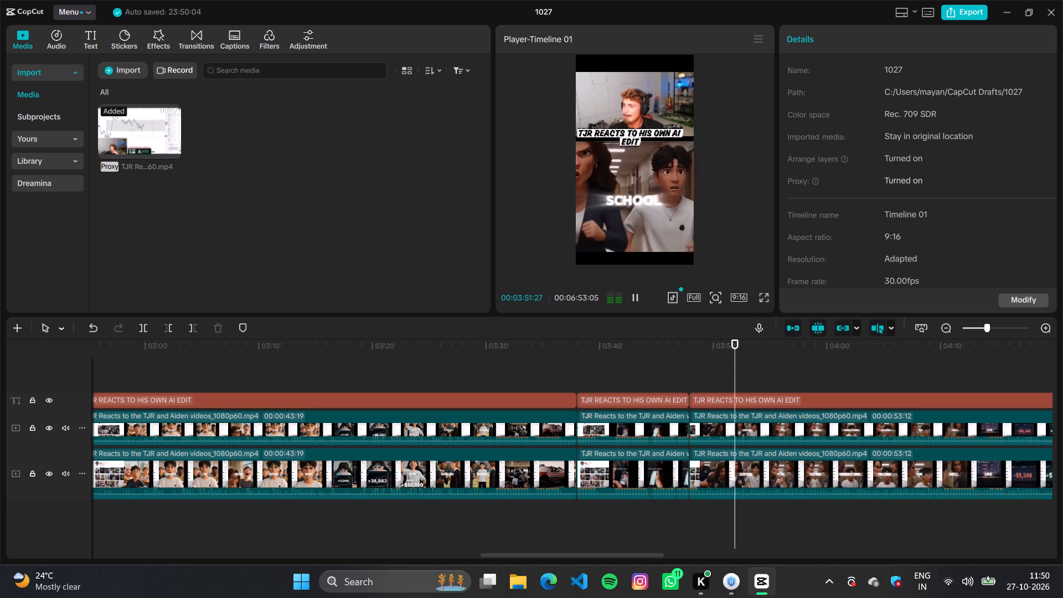
Swap the split-screen of the clip around 05:34, placing the AI video above at about X 70, Y 792 and the webcam below.
click(777, 340)
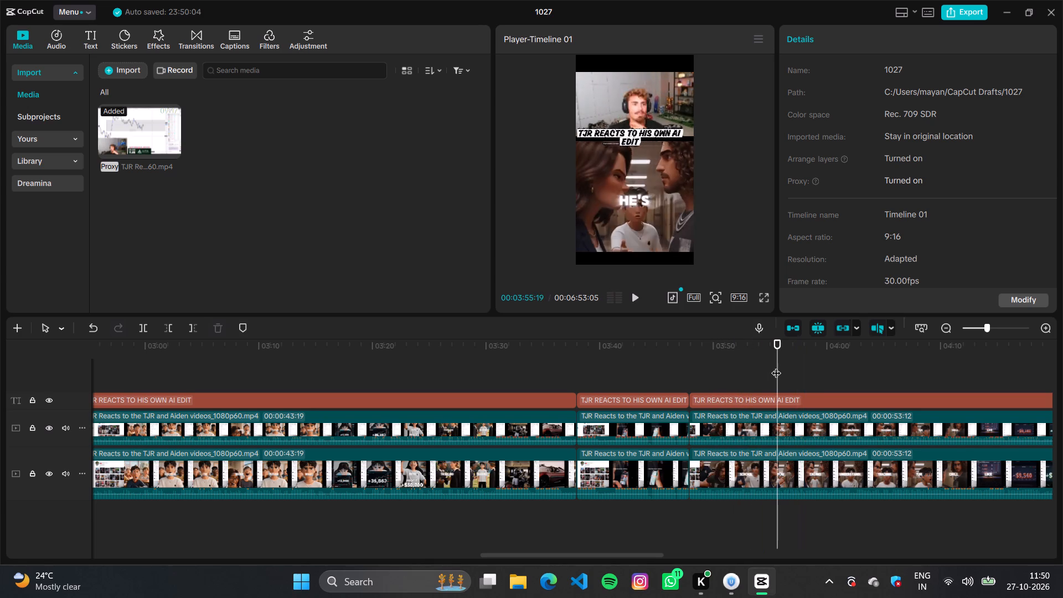
drag(777, 365, 1057, 388)
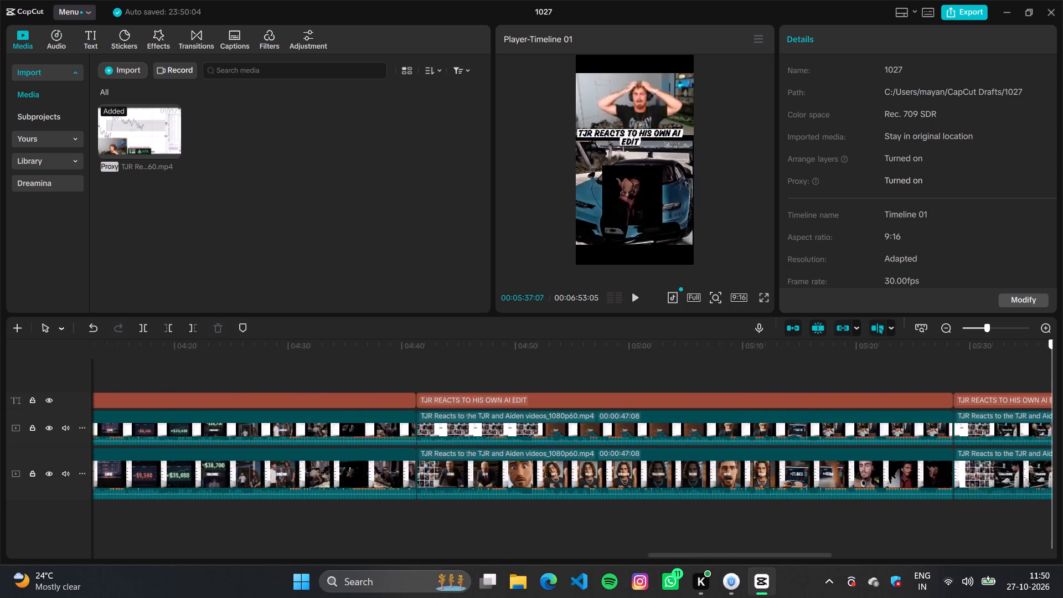
drag(1057, 388, 375, 420)
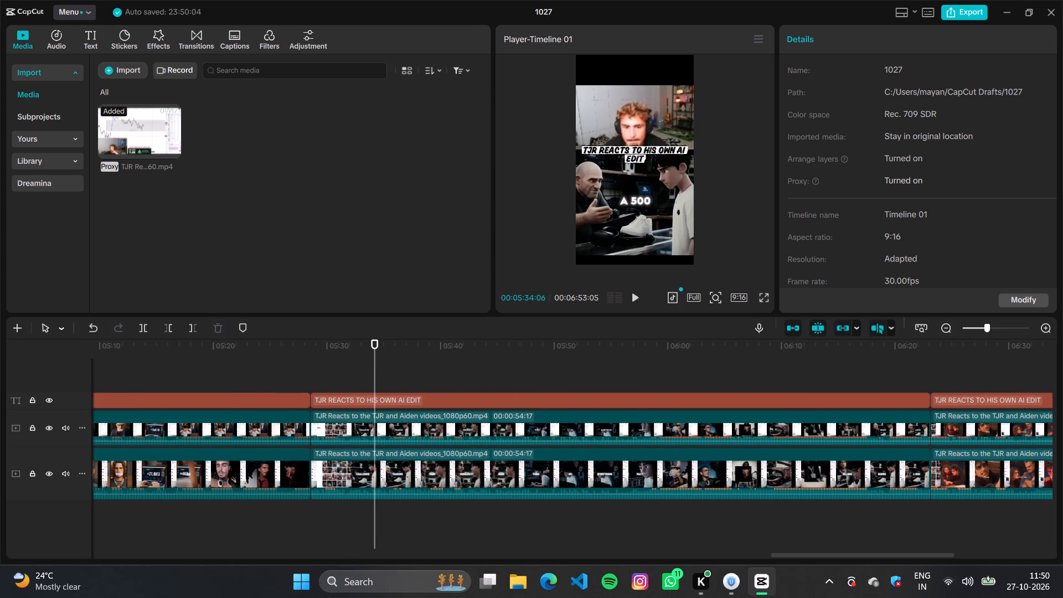
click(418, 438)
click(426, 464)
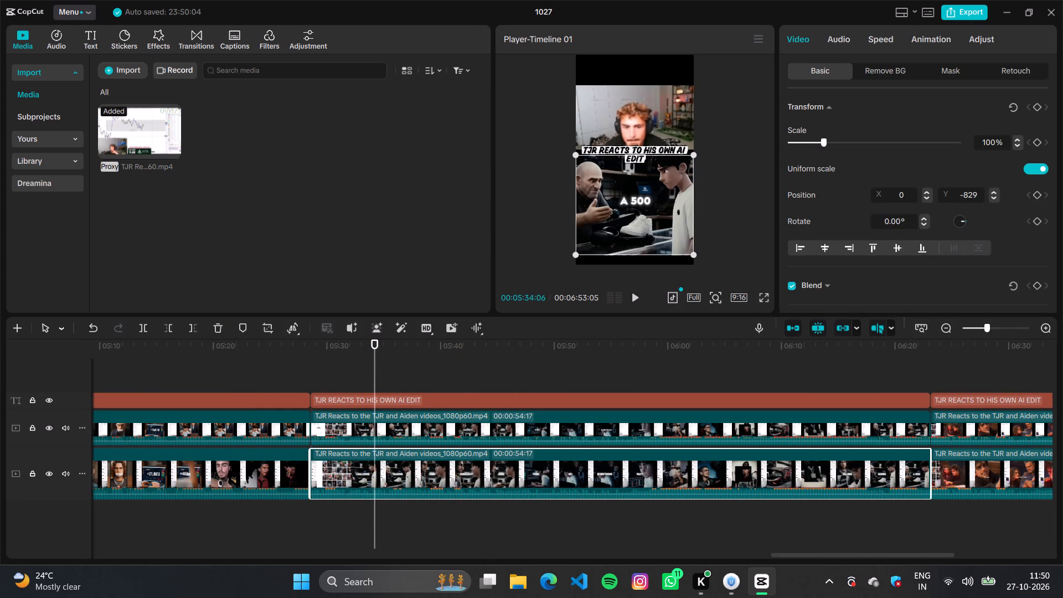
drag(637, 104, 634, 226)
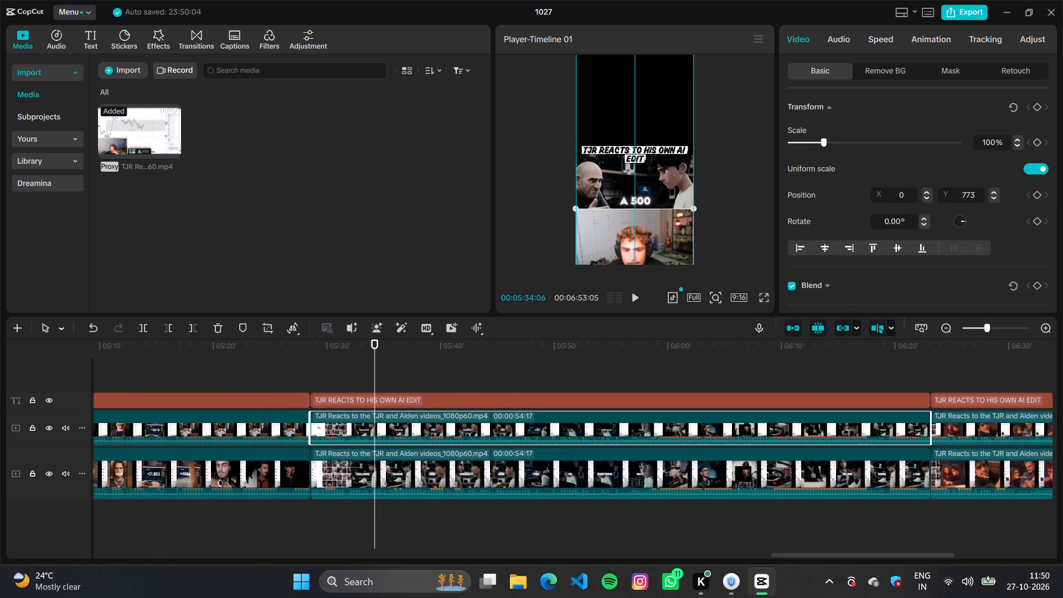
drag(634, 226, 634, 221)
click(634, 174)
drag(634, 176, 639, 82)
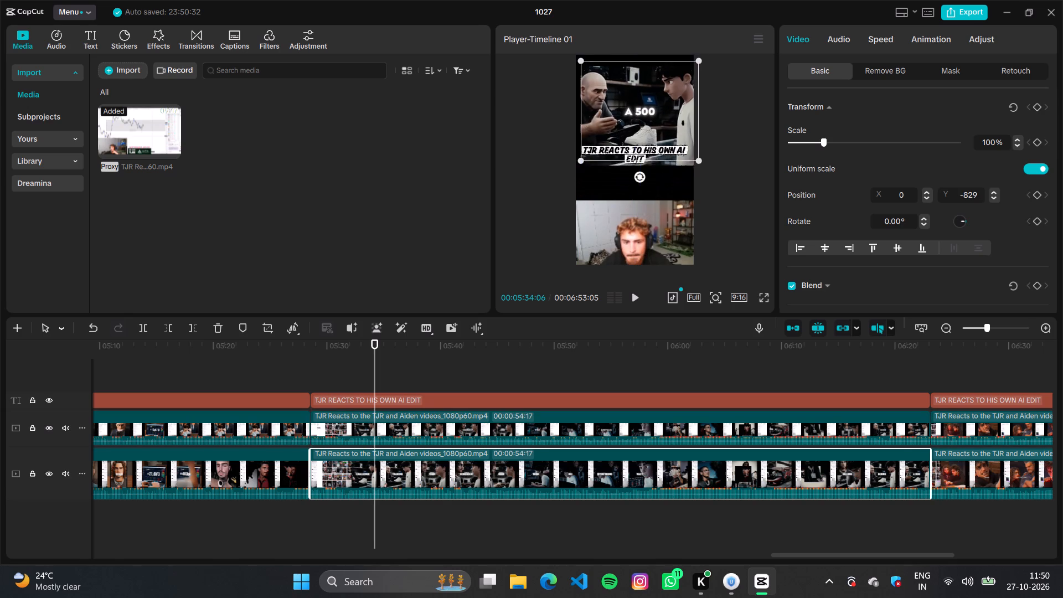
drag(639, 82, 638, 87)
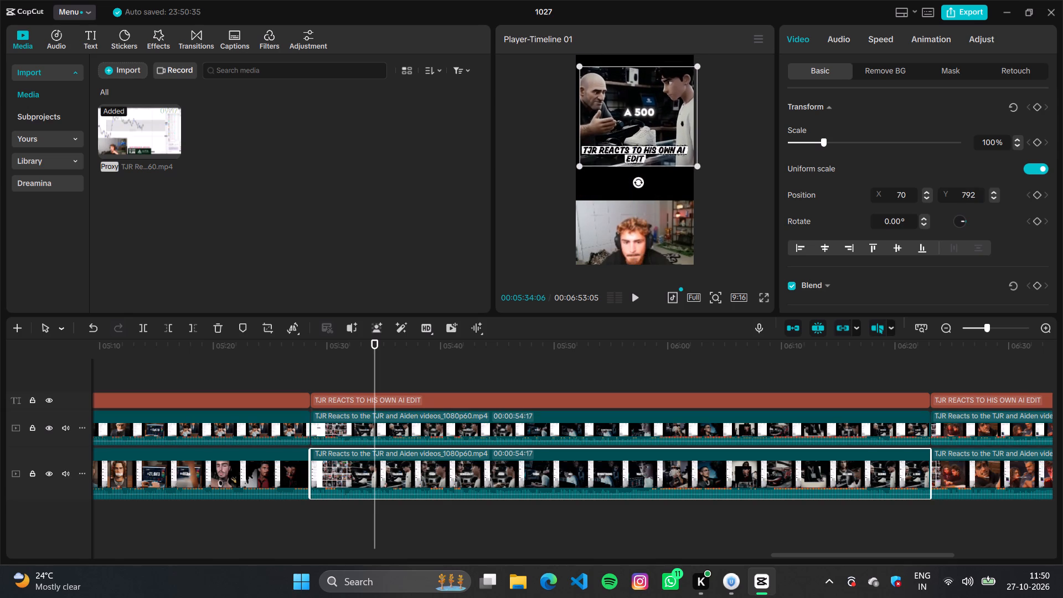
drag(626, 229, 627, 202)
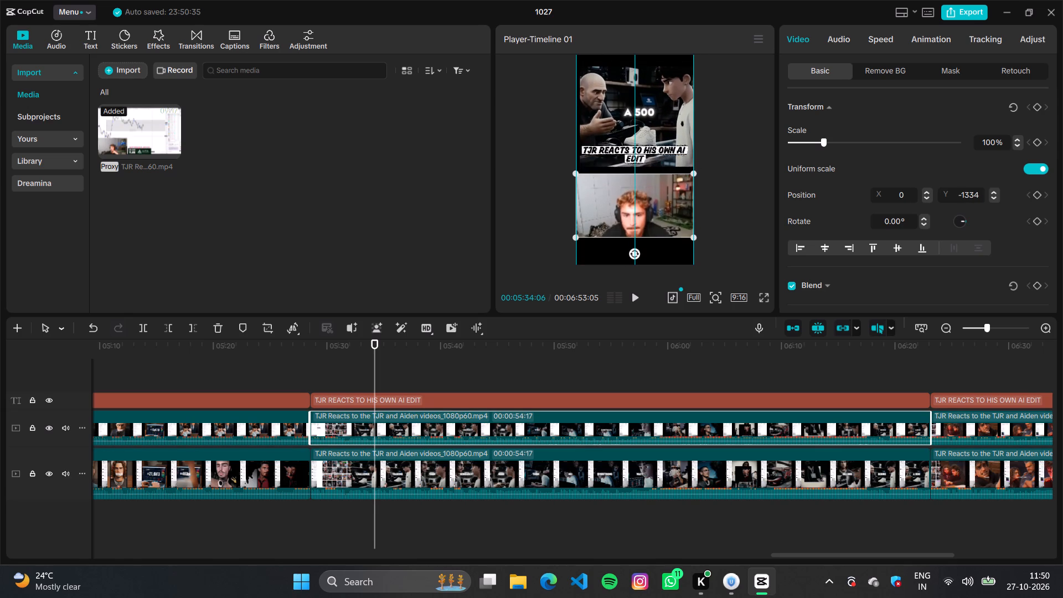
drag(627, 202, 627, 201)
Move the title of the clip around 05:34 down onto the seam, enlarge it slightly to span the frame width, and play it back.
click(635, 153)
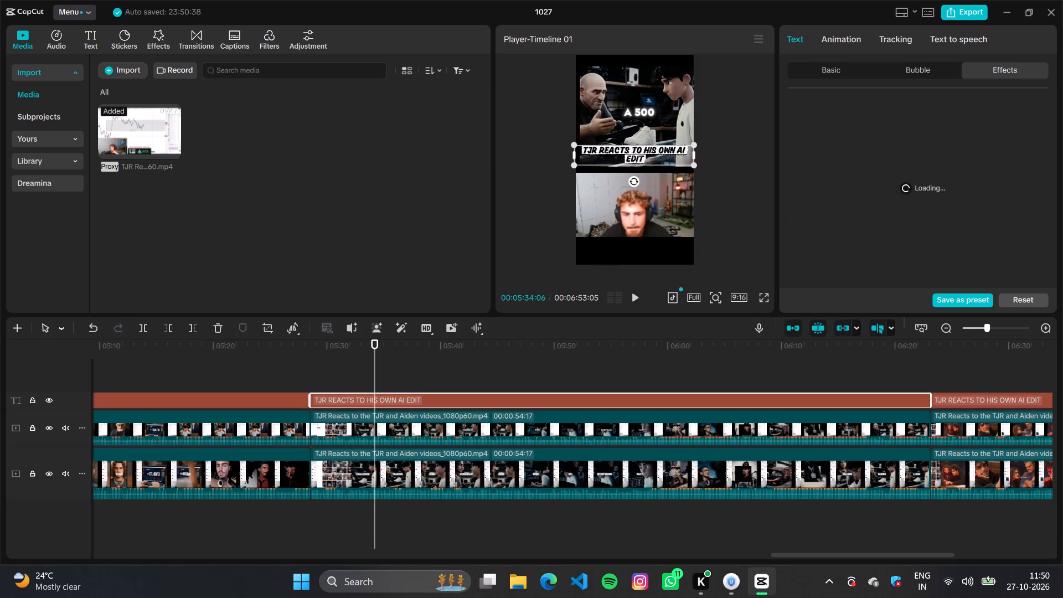
drag(632, 149, 633, 183)
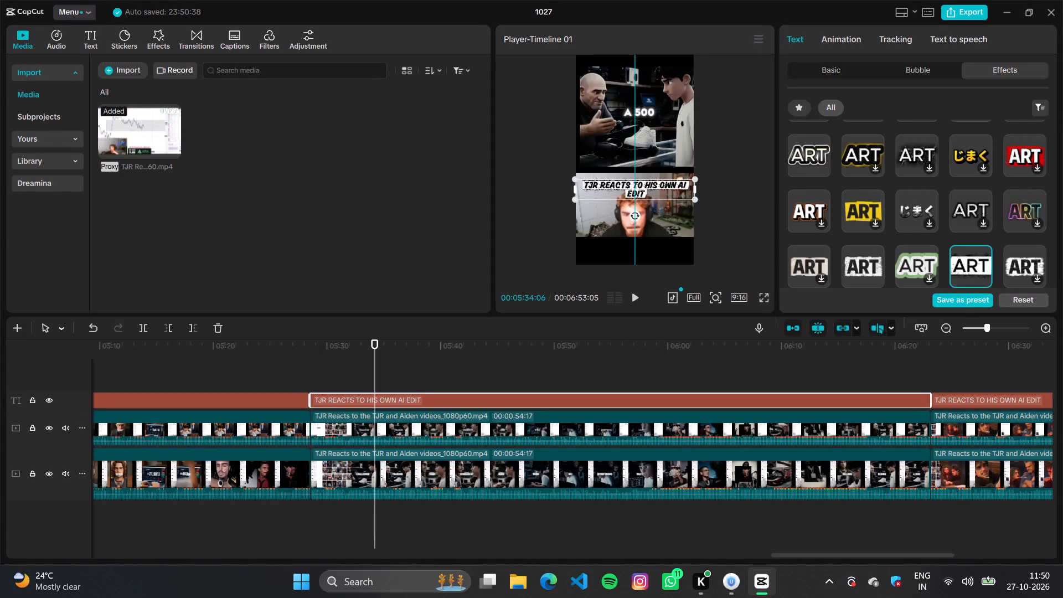
drag(633, 183, 632, 167)
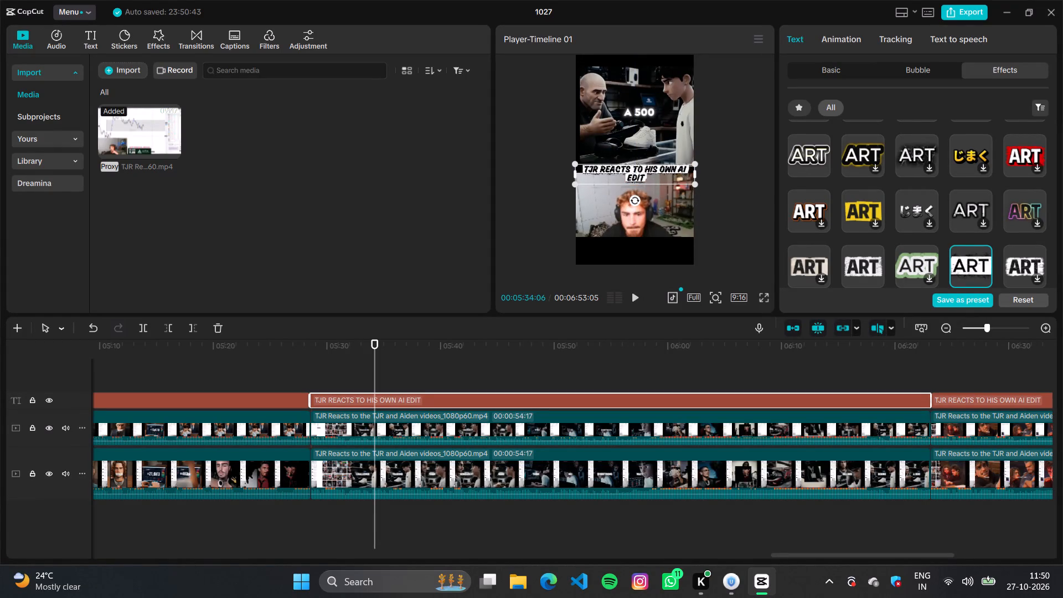
click(737, 205)
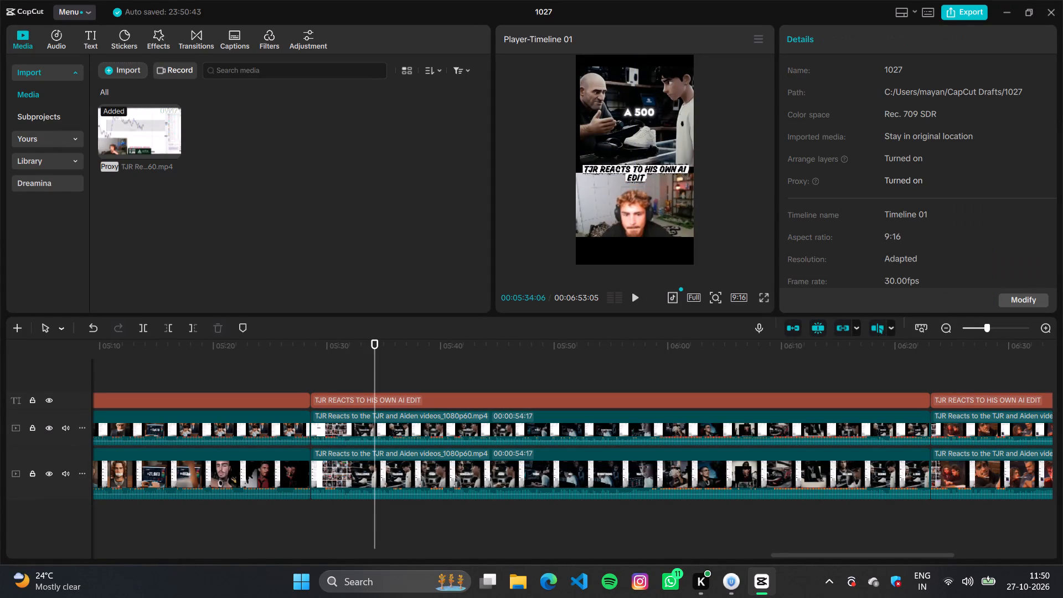
click(647, 171)
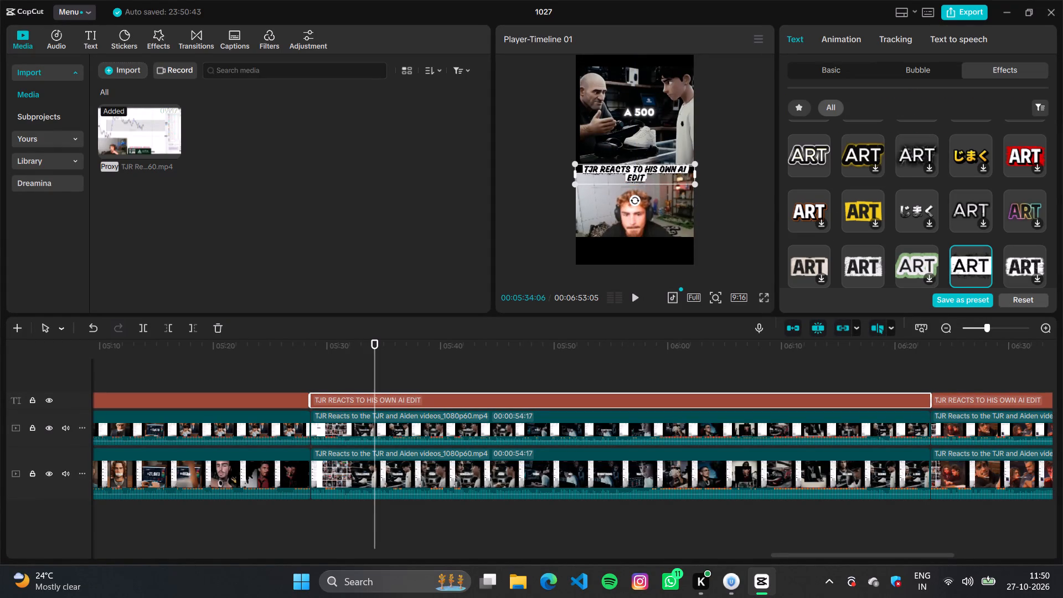
drag(695, 182, 700, 184)
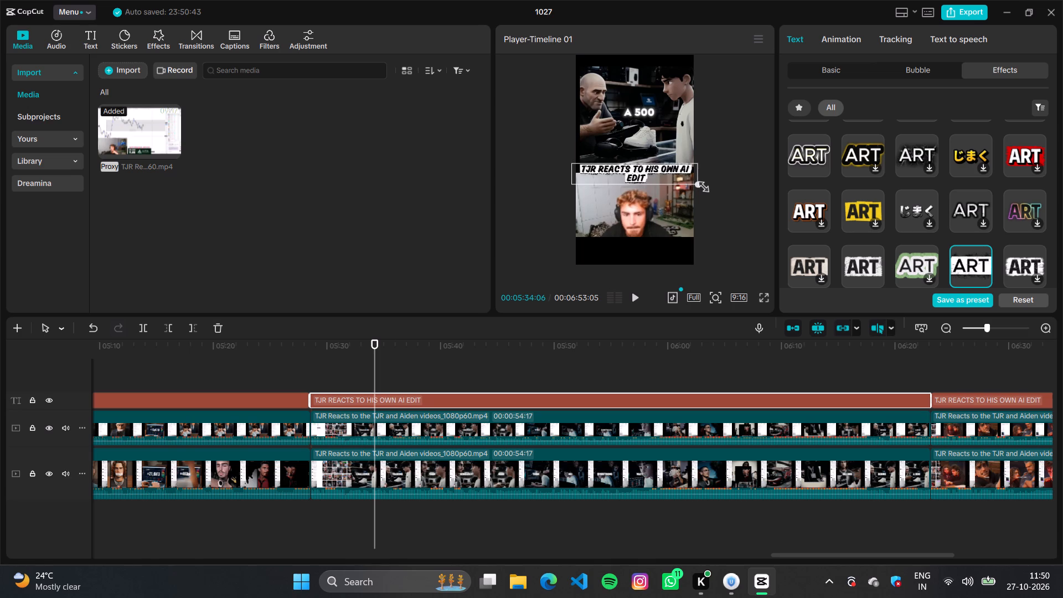
drag(700, 184, 704, 186)
click(725, 159)
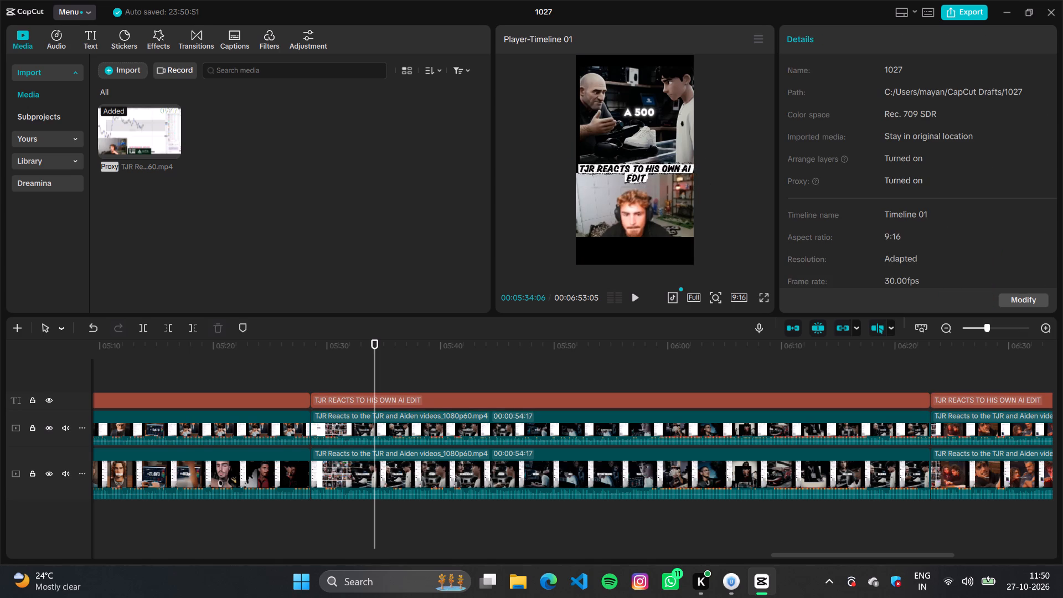
key(space)
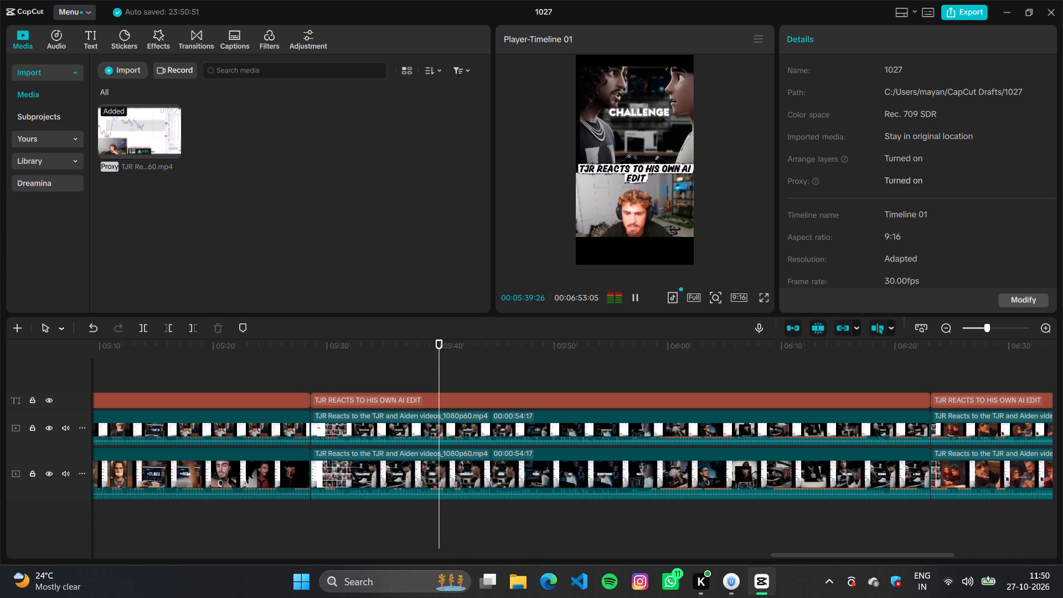
Raise the last clip's AI video to about Y 735.
click(862, 374)
click(971, 368)
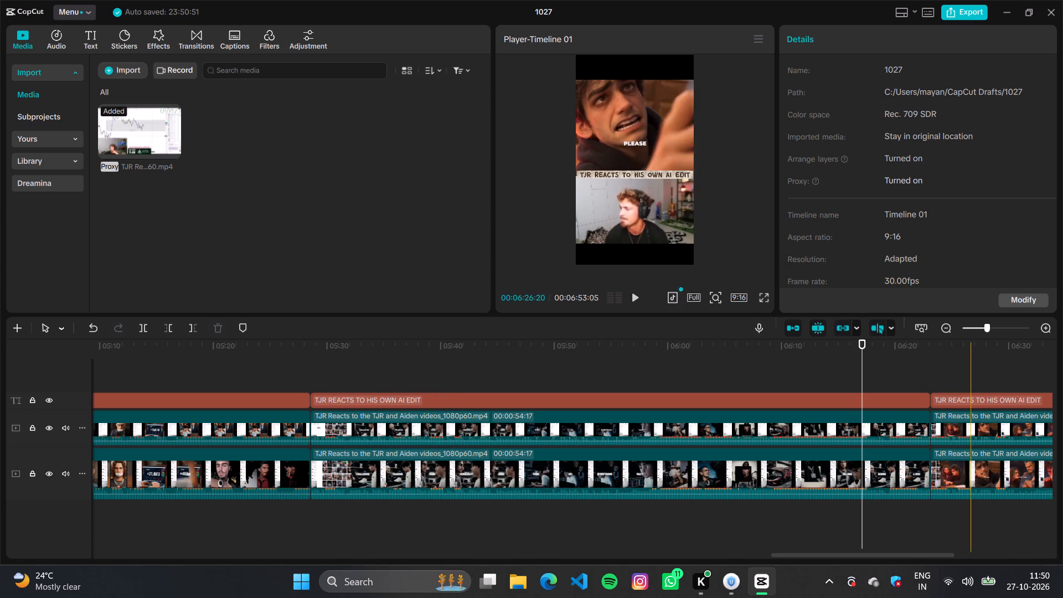
drag(971, 365, 1062, 368)
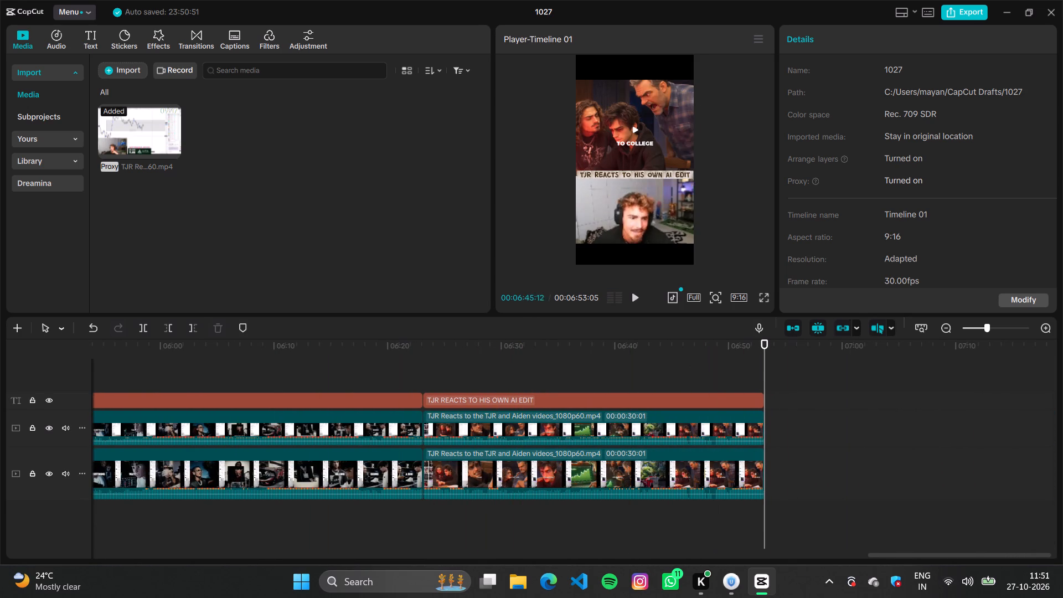
click(608, 361)
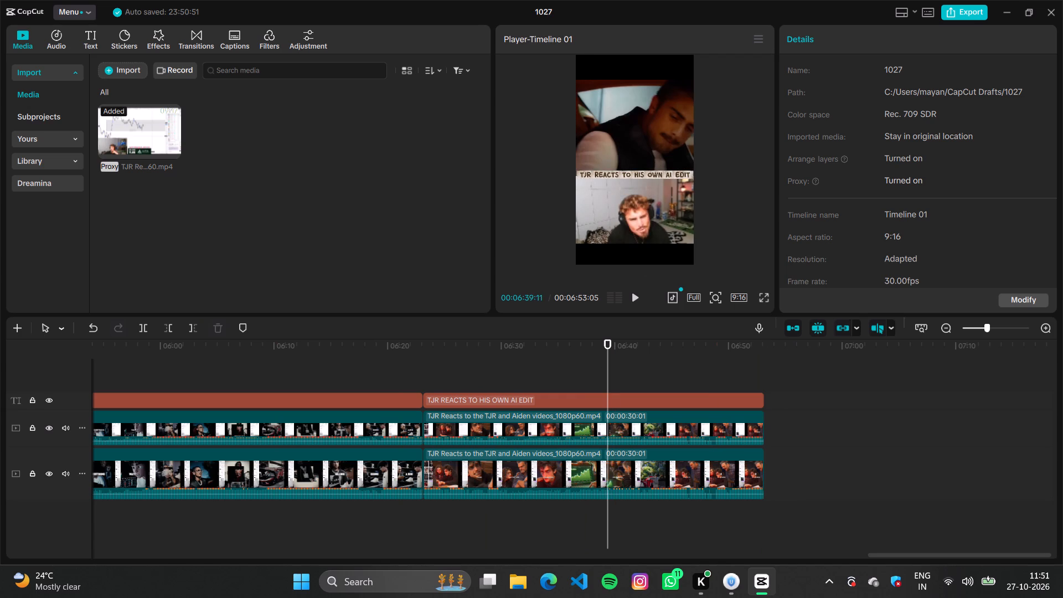
click(628, 120)
drag(628, 120, 628, 104)
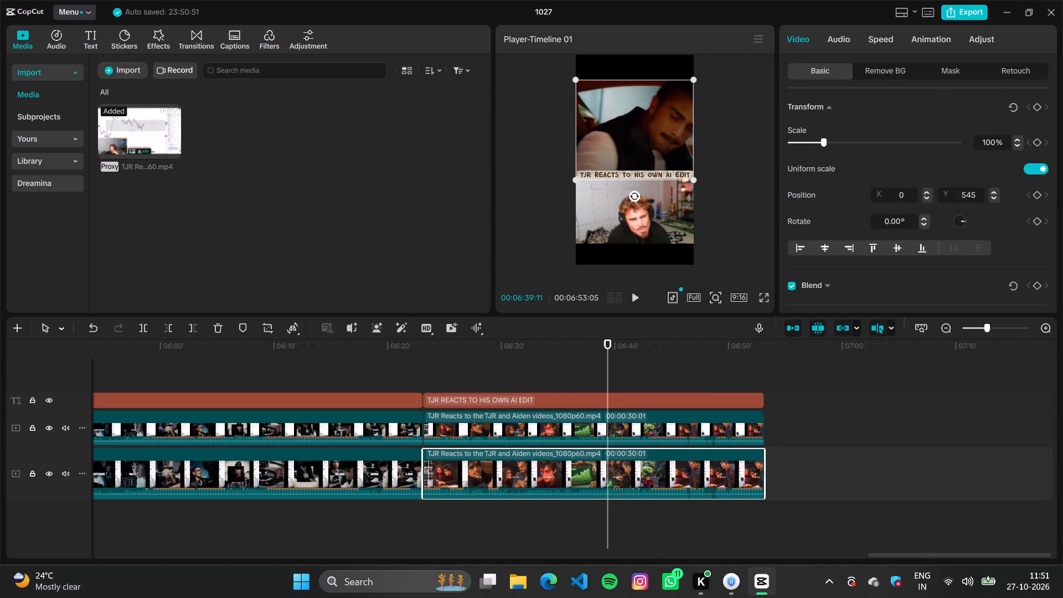
drag(628, 104, 632, 110)
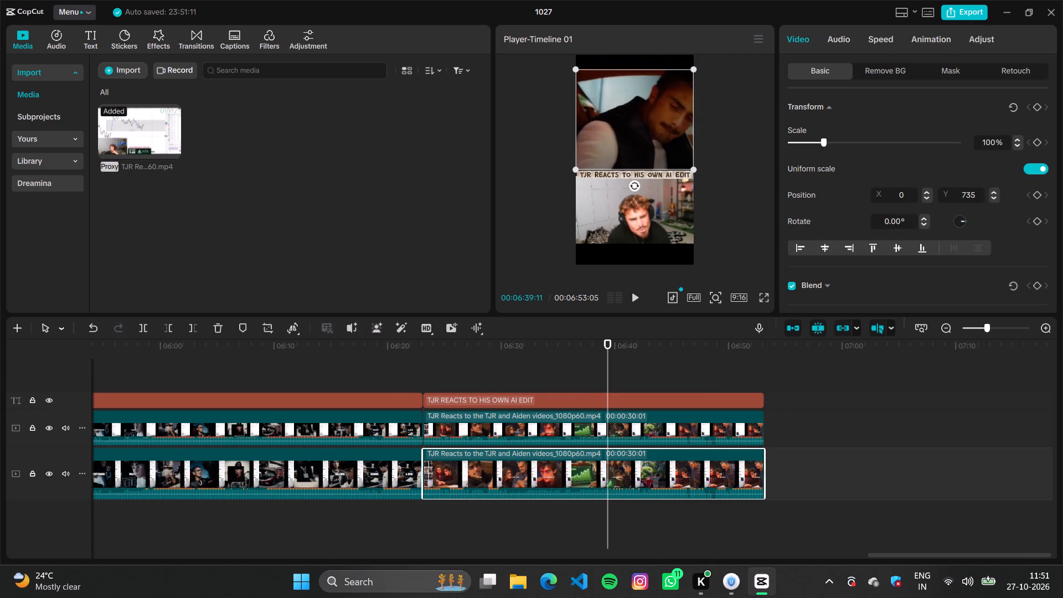
Nudge the last clip's webcam up to about Y -887, move its title up onto the seam, and play it back.
click(644, 223)
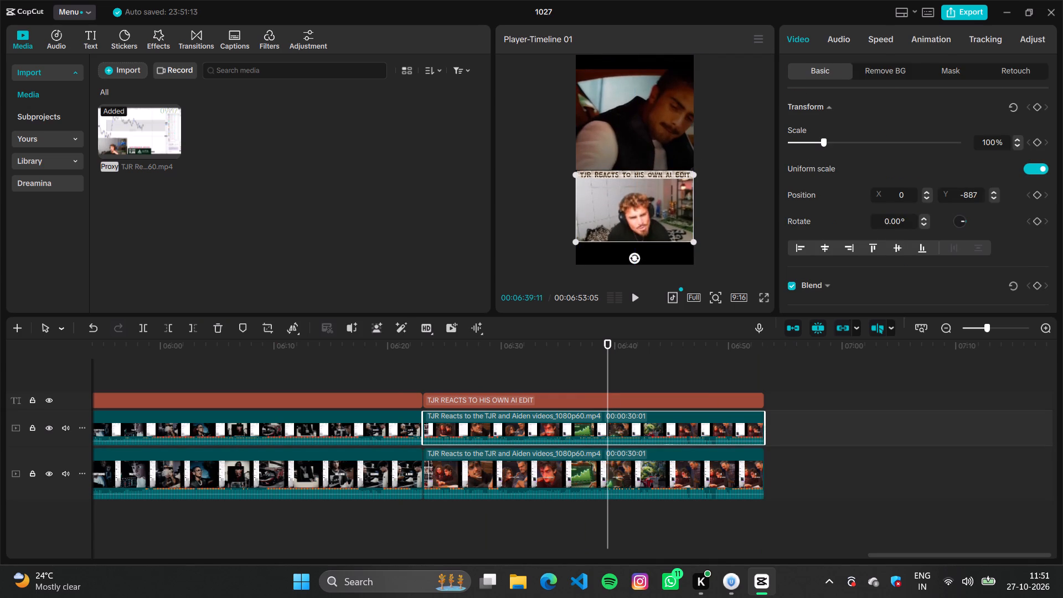
click(639, 173)
drag(639, 173, 642, 167)
click(736, 218)
key(space)
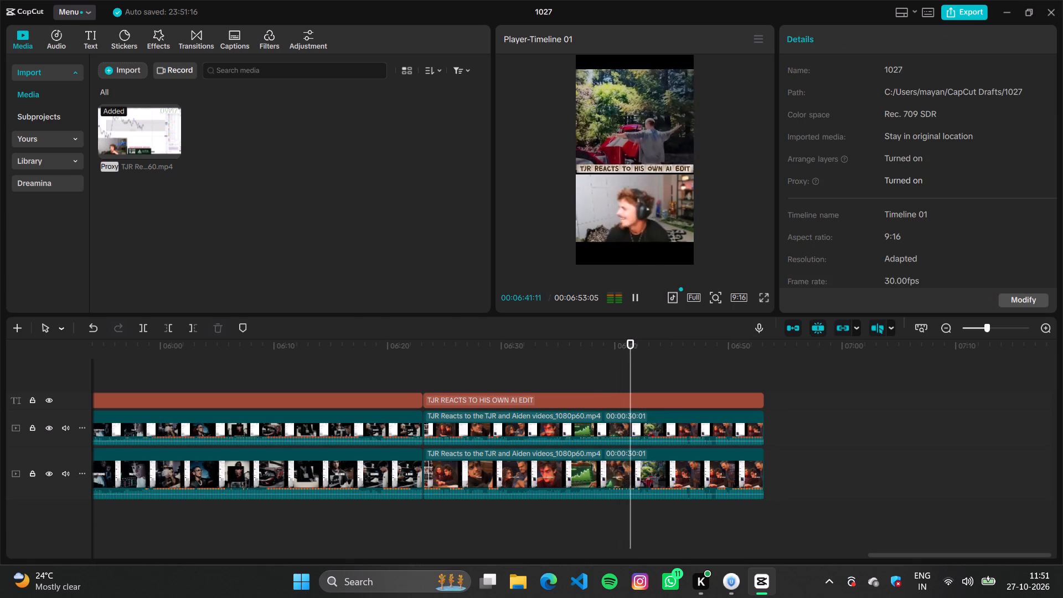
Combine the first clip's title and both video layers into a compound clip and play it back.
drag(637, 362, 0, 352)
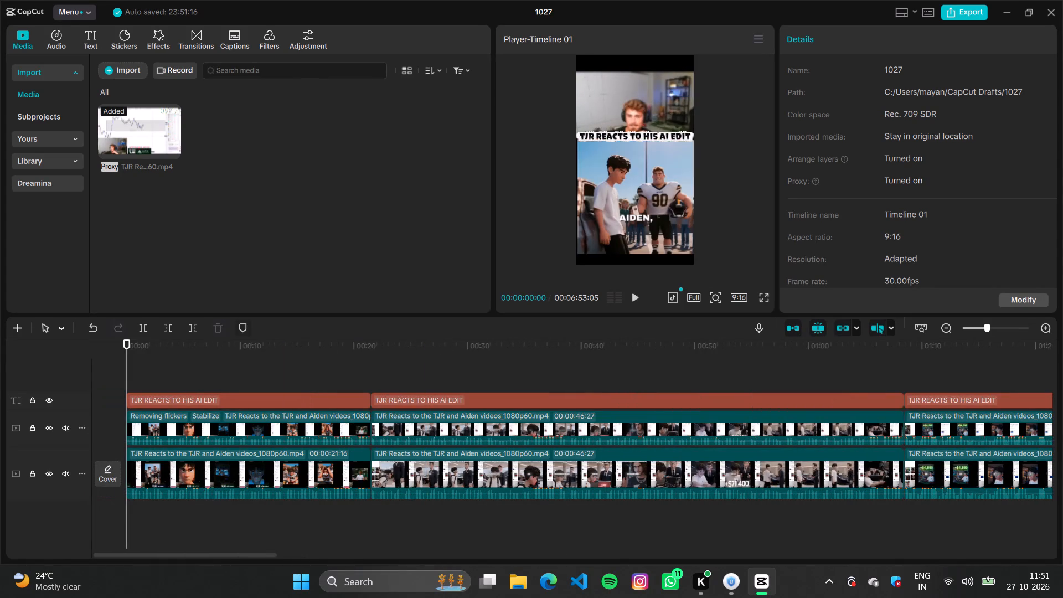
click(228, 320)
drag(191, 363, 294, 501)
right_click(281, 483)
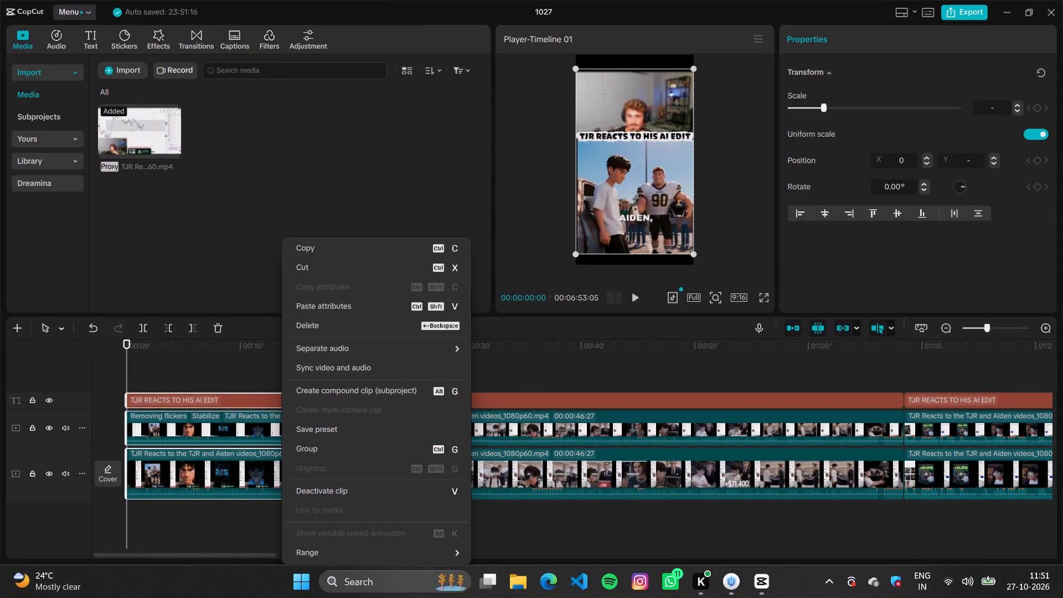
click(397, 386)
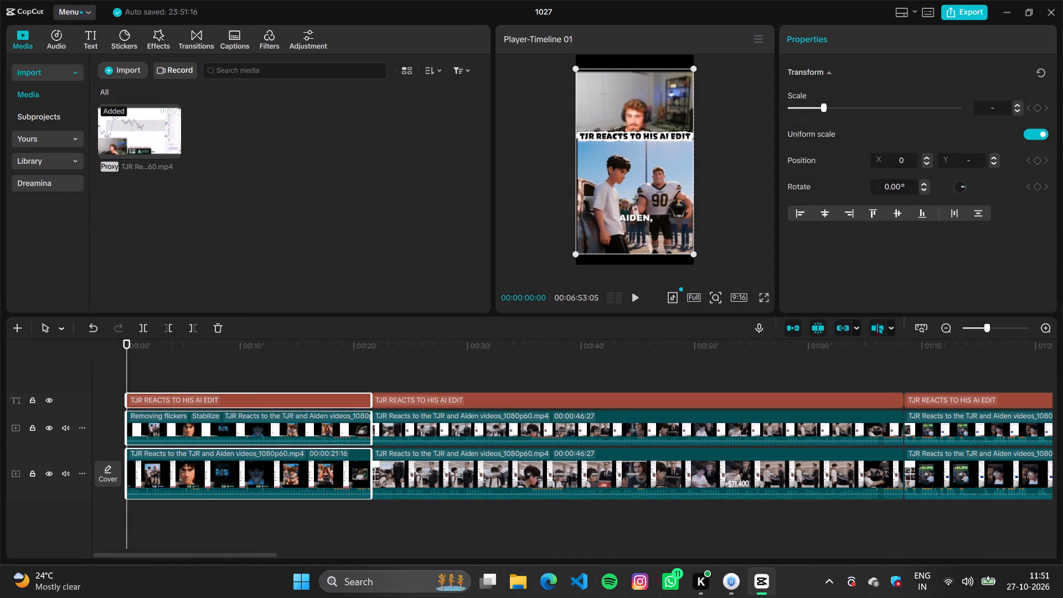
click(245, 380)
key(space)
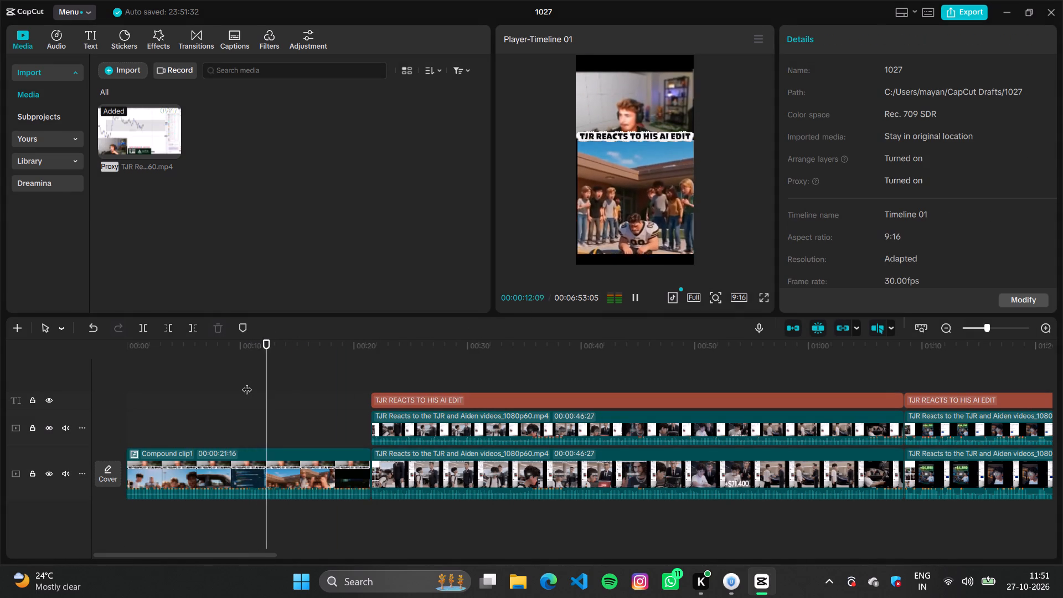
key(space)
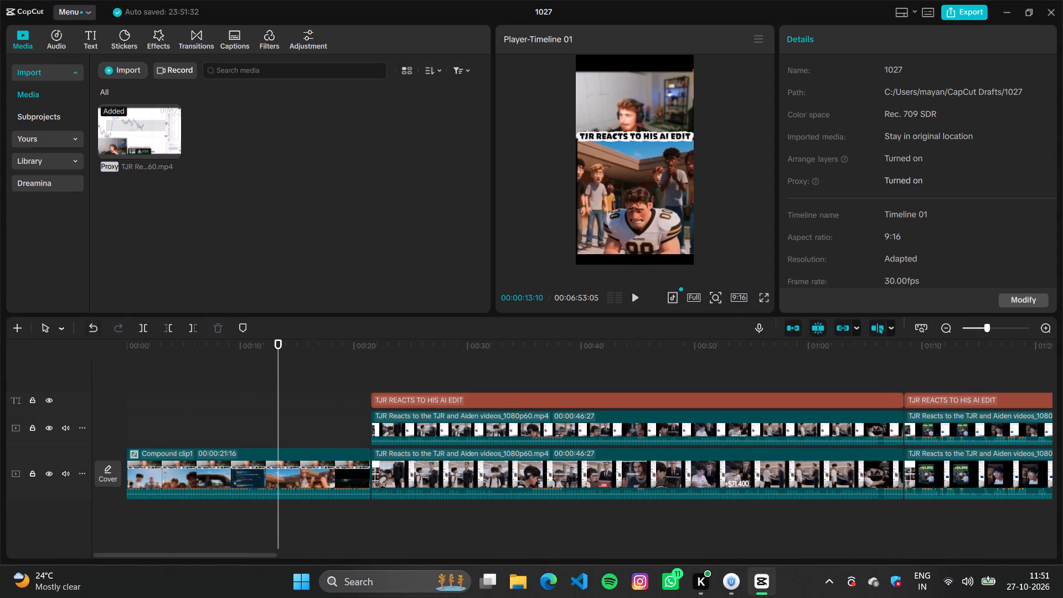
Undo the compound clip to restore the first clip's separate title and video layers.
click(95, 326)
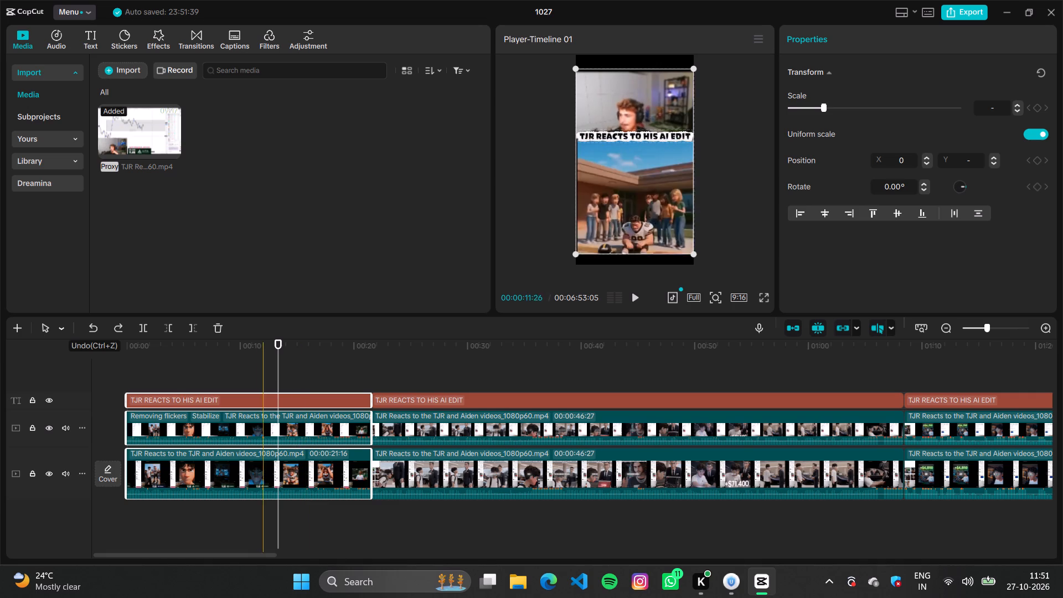
Skim the timeline from the first clip through to the last one to review the split-screen edits, and return to the start.
drag(276, 372, 1062, 408)
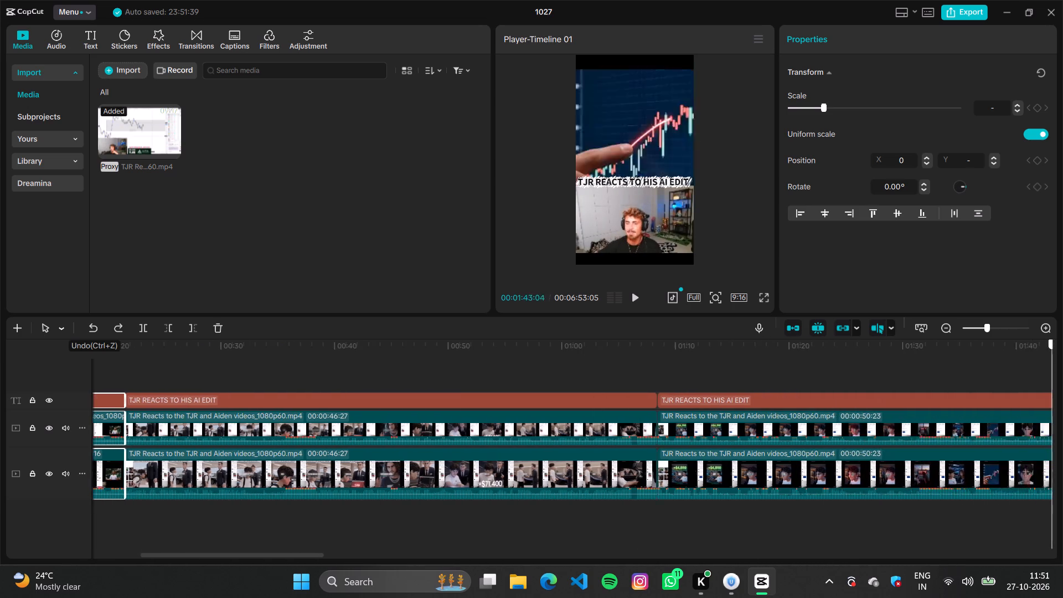
drag(1062, 408, 1062, 408)
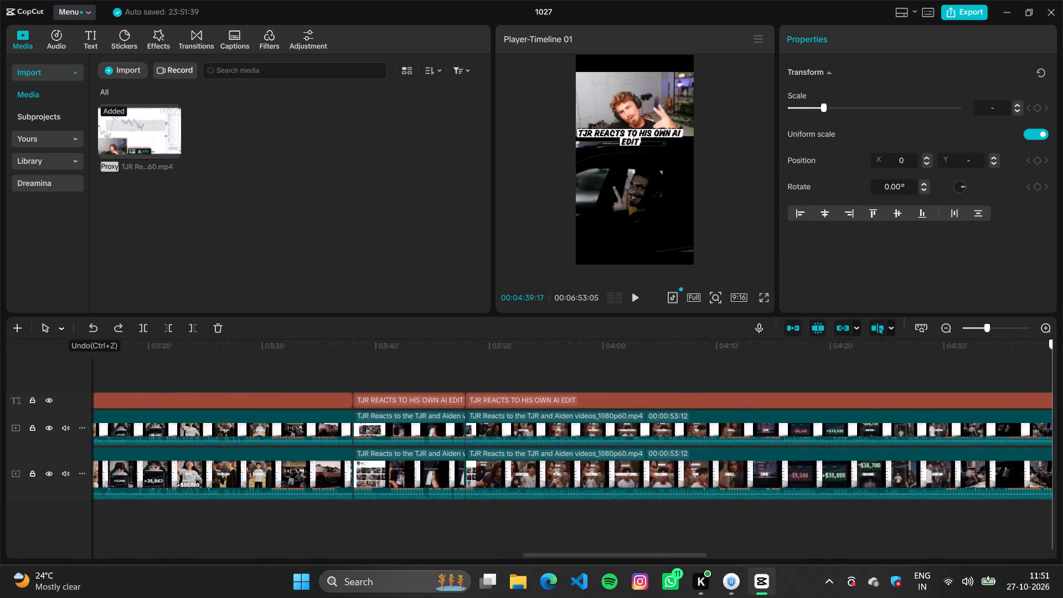
drag(1062, 408, 1062, 437)
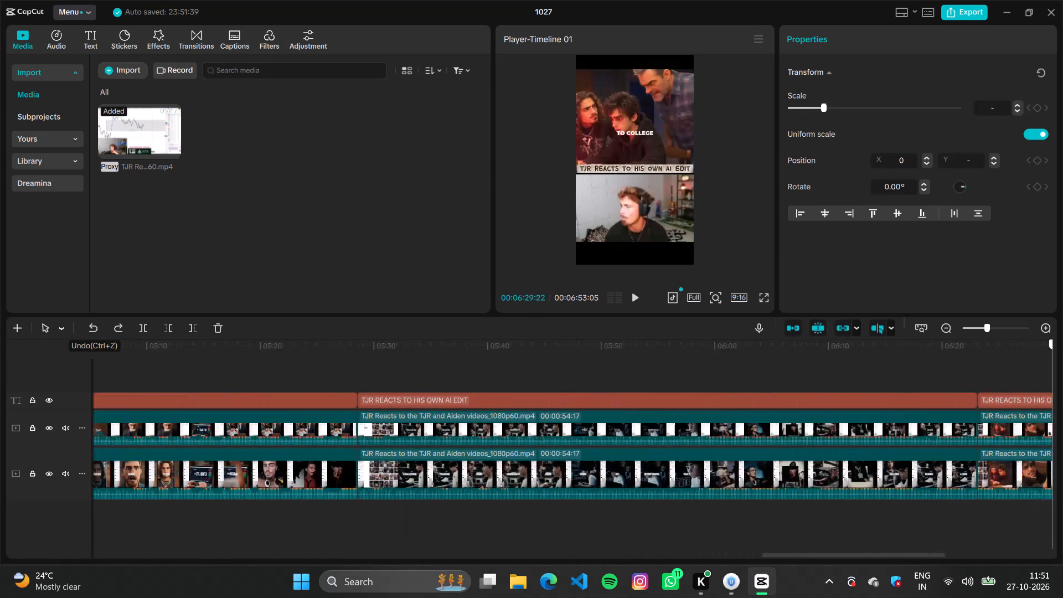
drag(1062, 437, 0, 450)
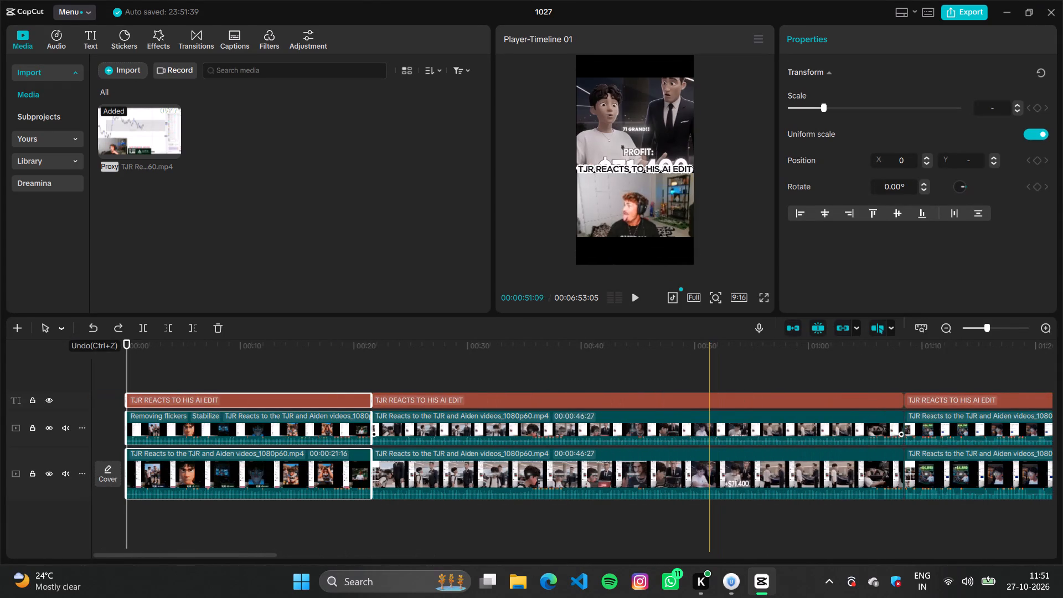
Close the 1027 project.
click(1054, 8)
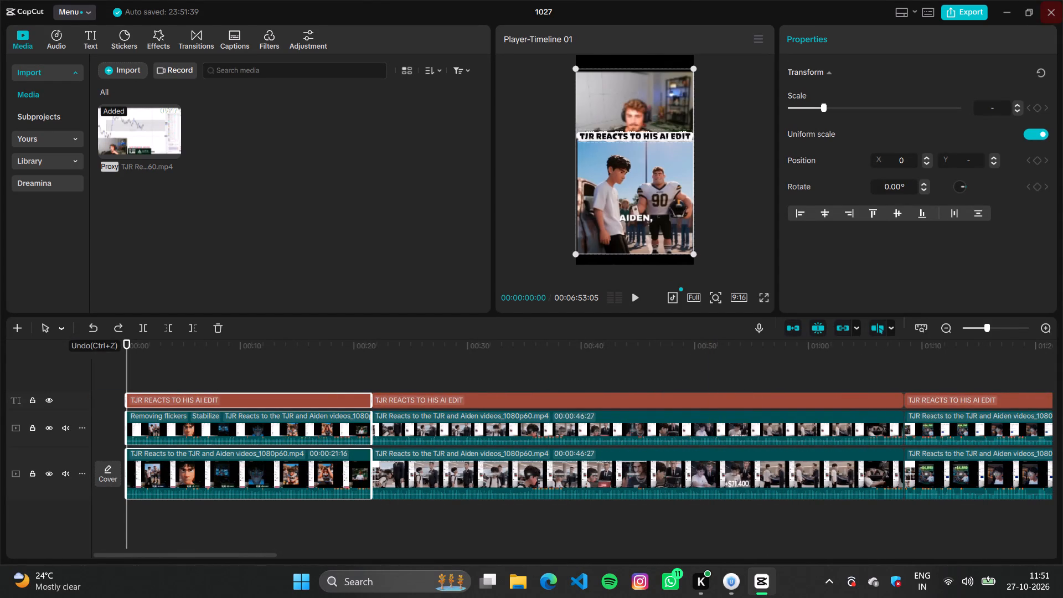
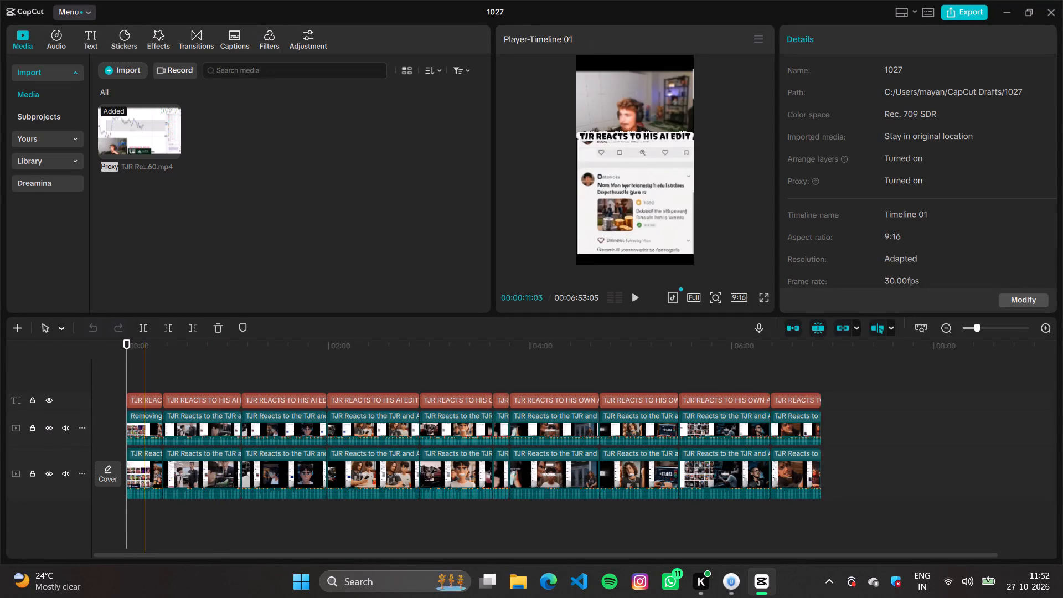
Select the first clip's title and both video layers, and open the export settings for the 1027 project.
drag(145, 363, 150, 504)
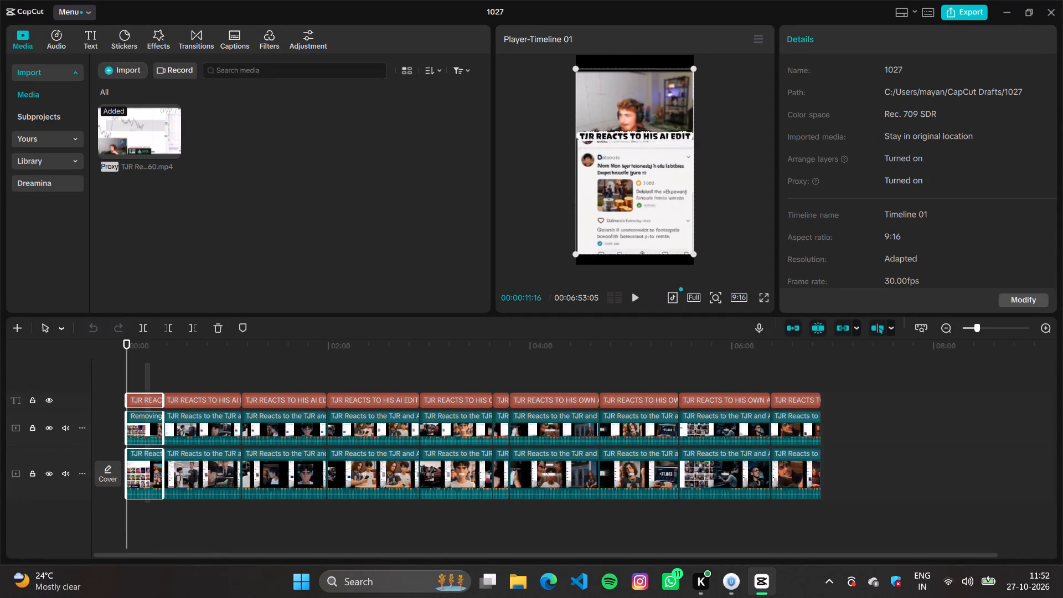
click(961, 7)
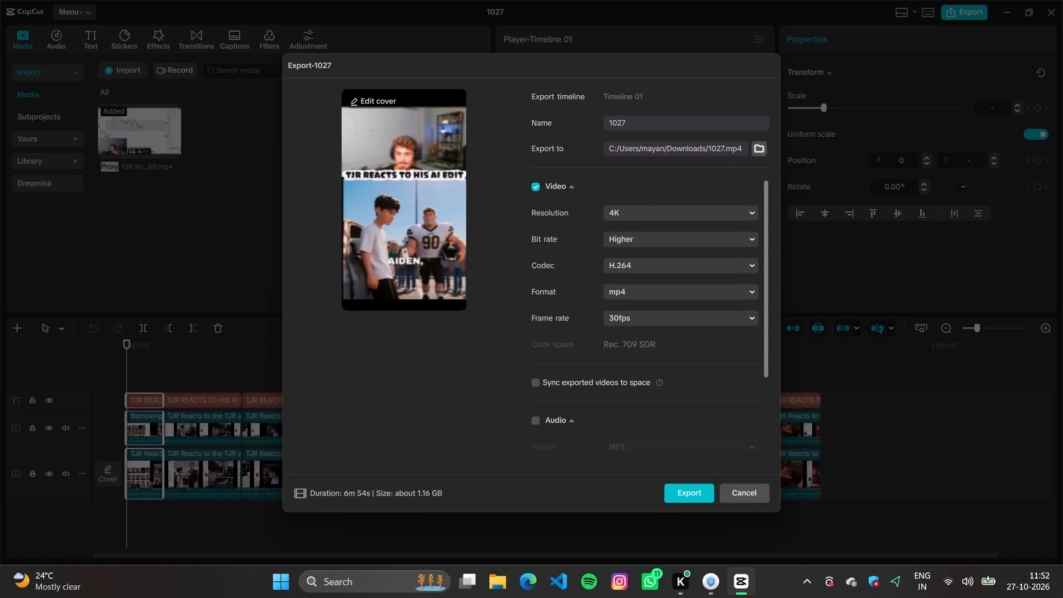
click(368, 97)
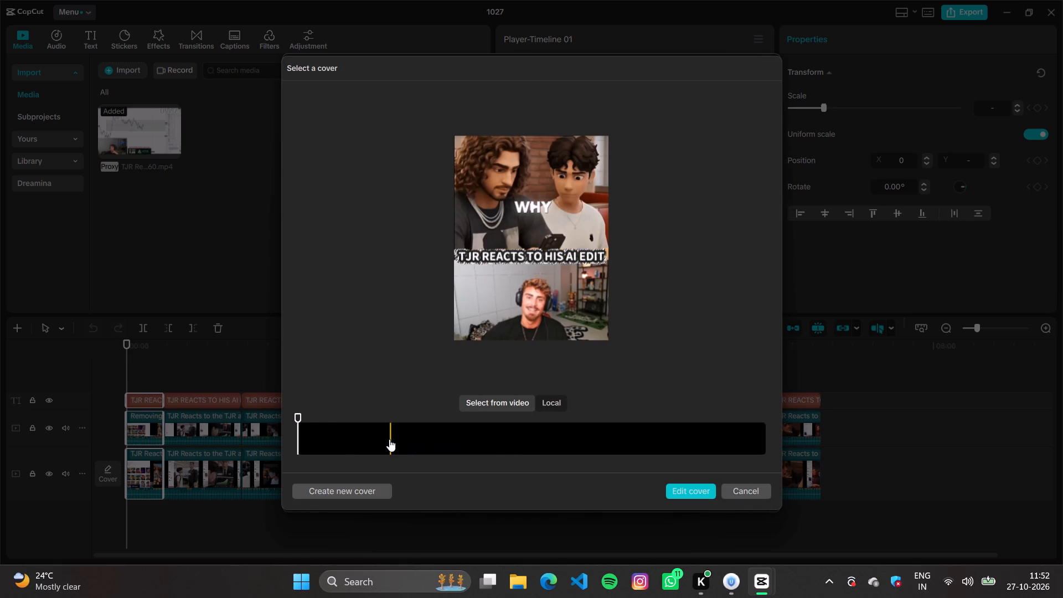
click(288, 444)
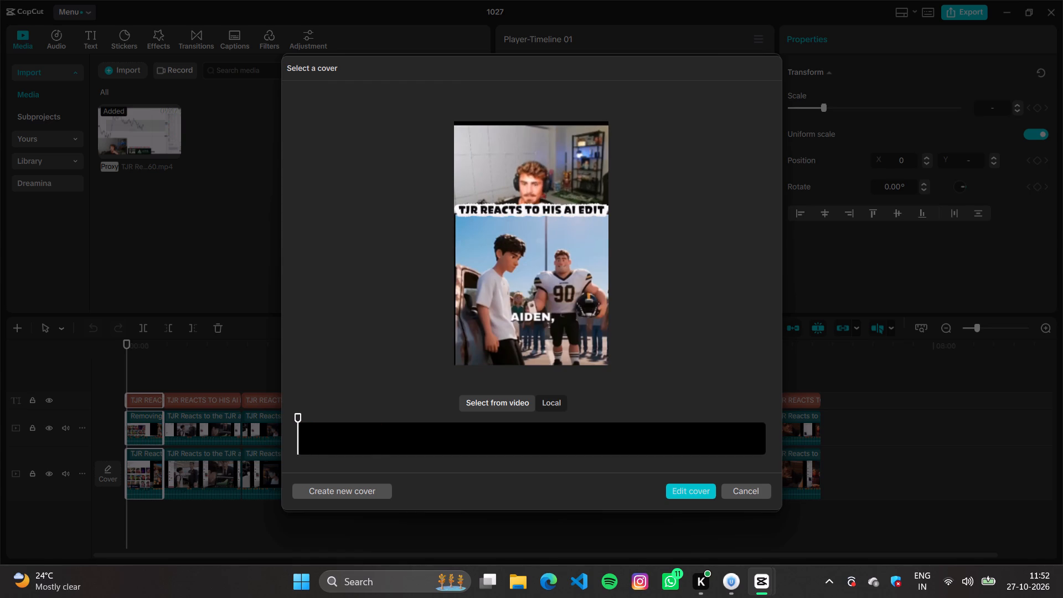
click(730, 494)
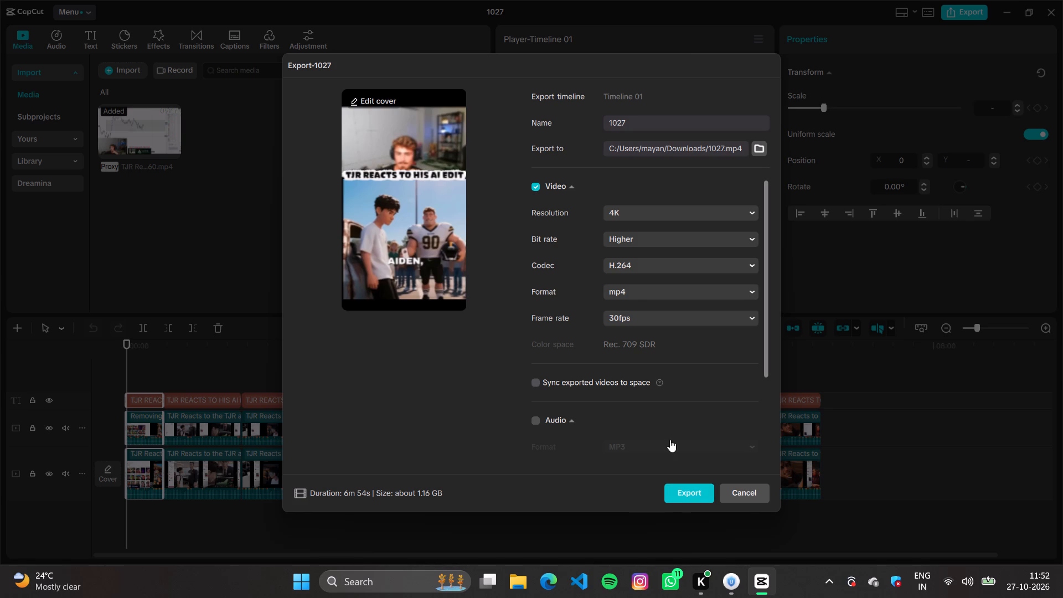
Export Timeline 01 to the Downloads folder as 1027.mp4 at 4K, 30fps, higher bit rate and H.264.
scroll(647, 271, down, 6)
scroll(632, 345, down, 4)
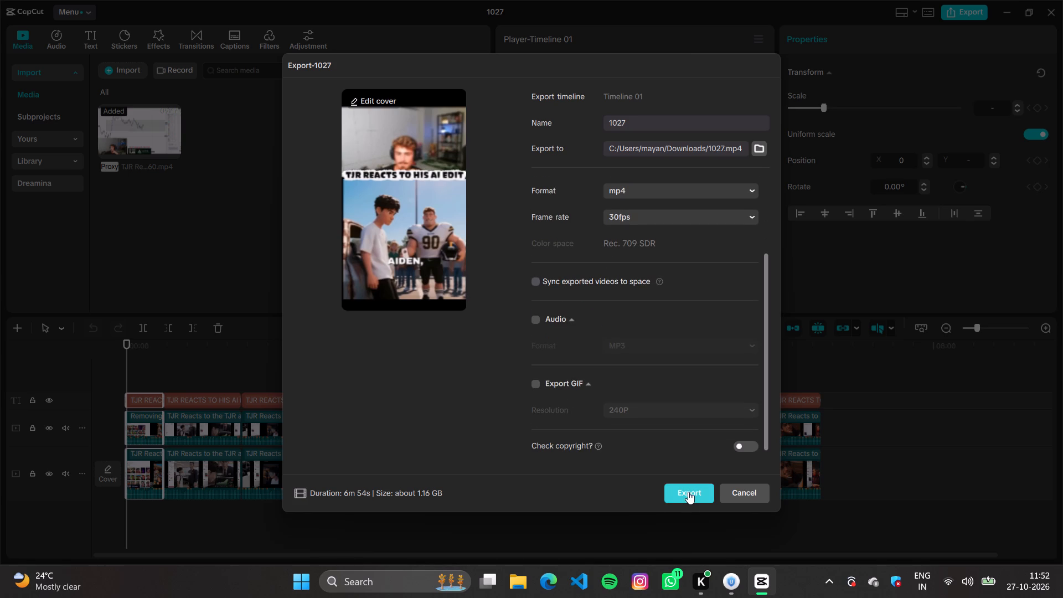
click(688, 492)
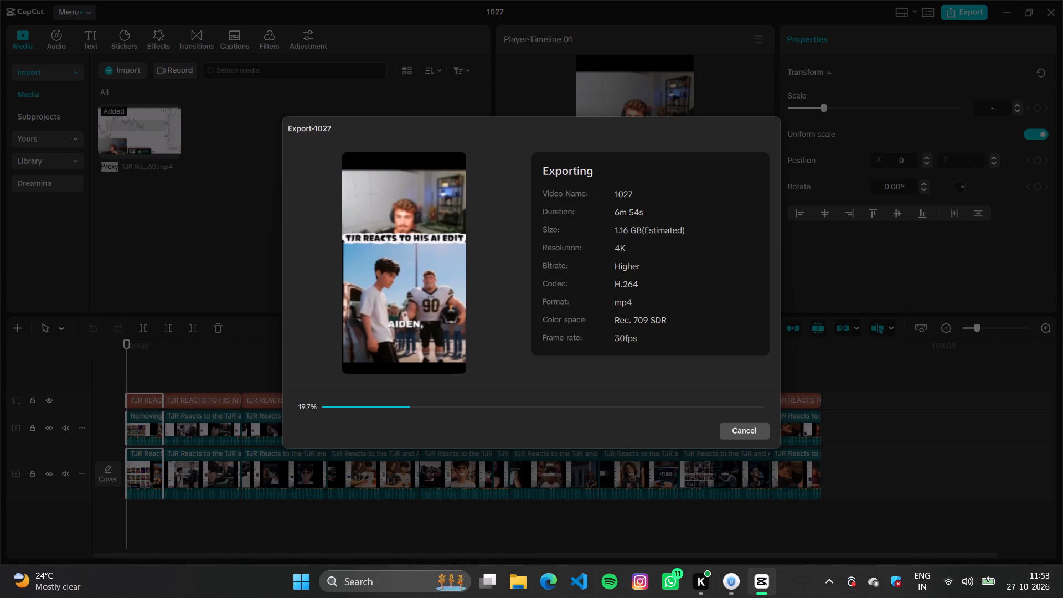
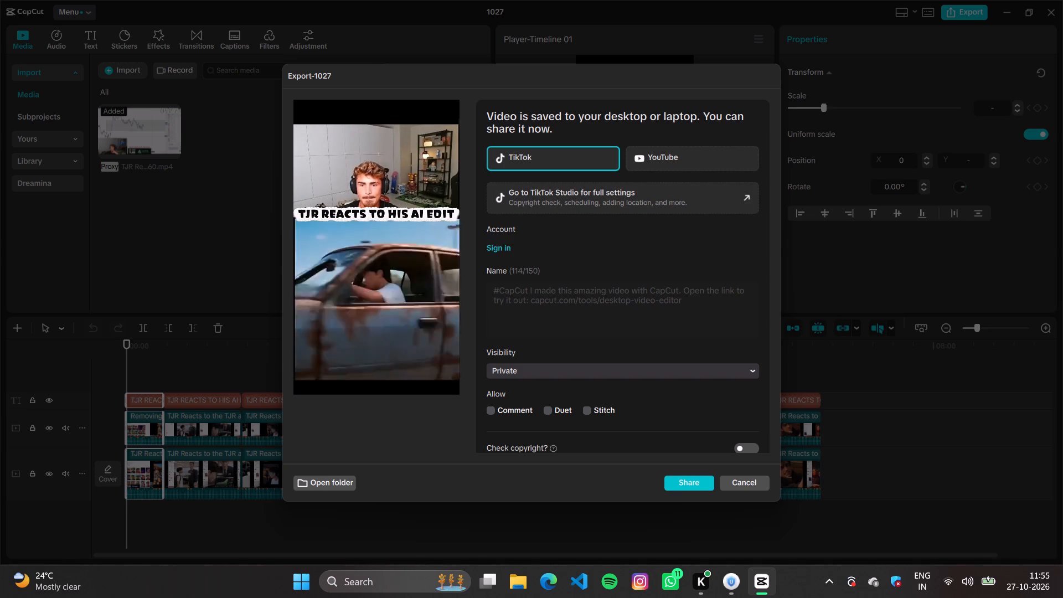
Dismiss the sharing window for the exported 1027 video without posting it.
click(751, 483)
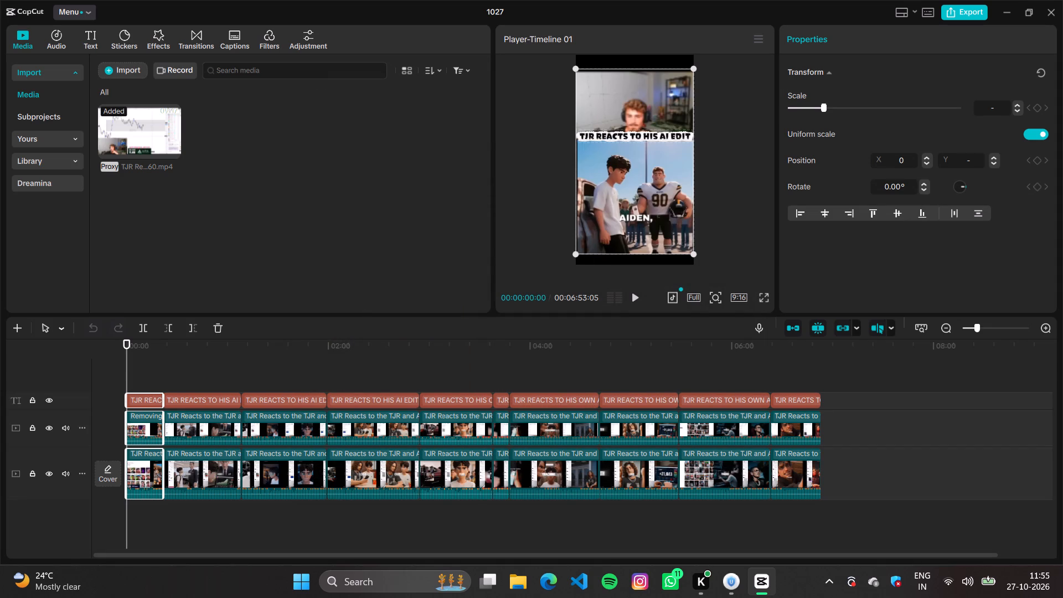
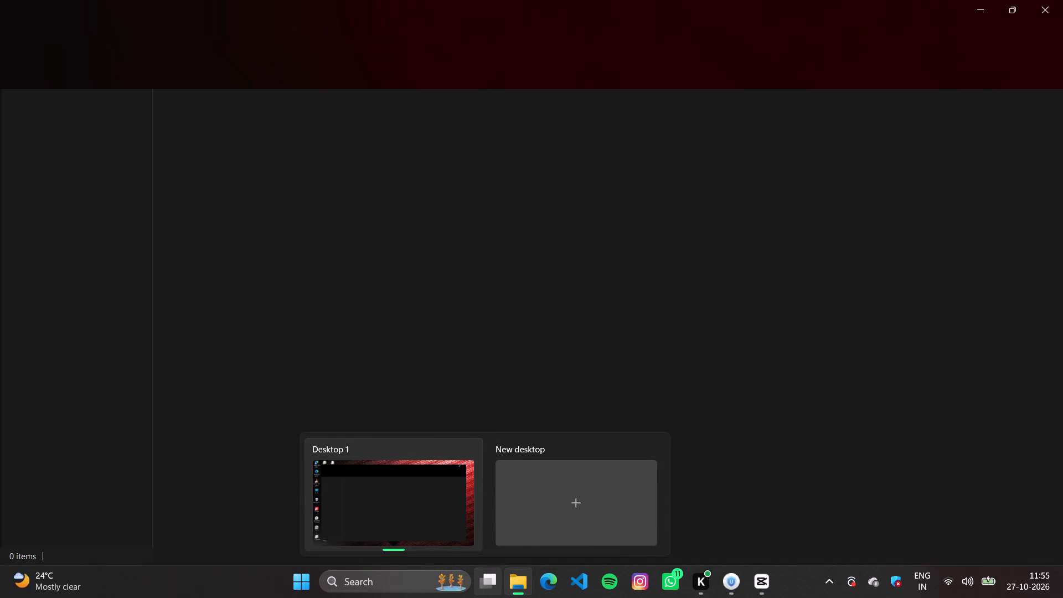
Refresh the Downloads folder and play the exported 1027 video in VLC to check it, closing the player when done.
click(68, 218)
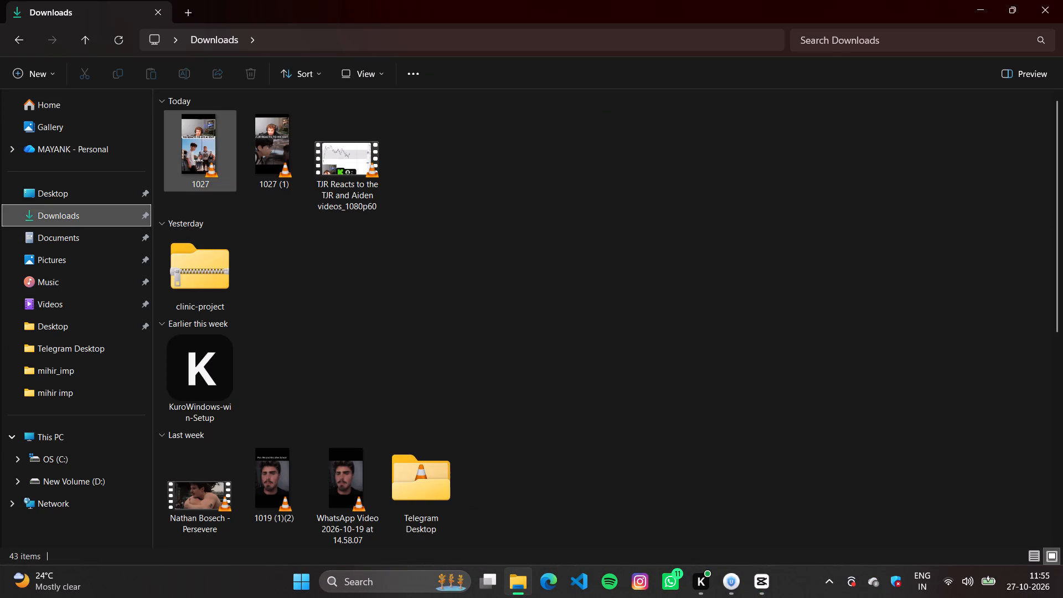
click(121, 43)
click(121, 41)
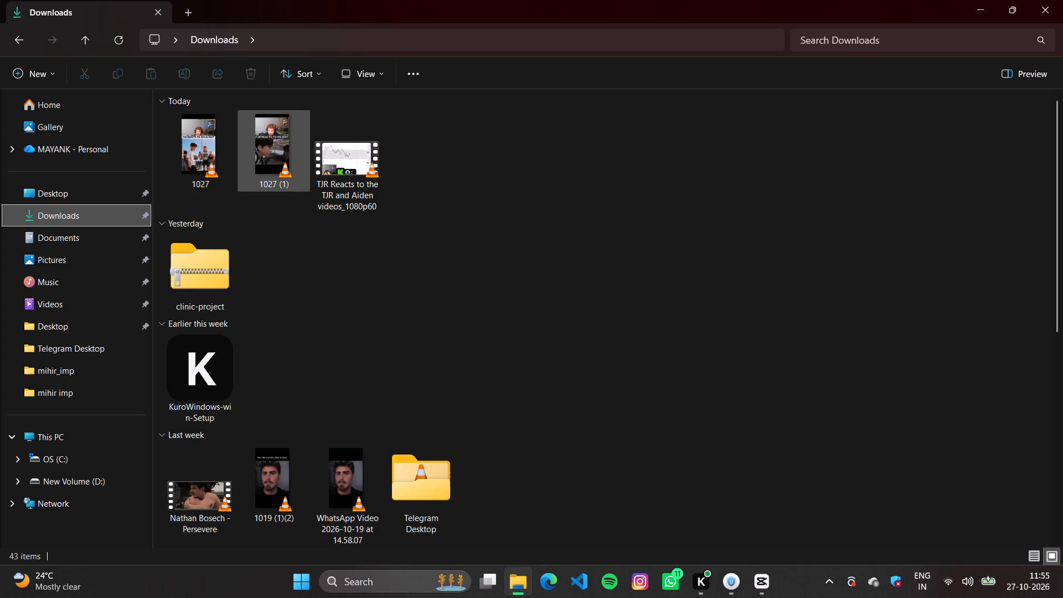
double_click(205, 147)
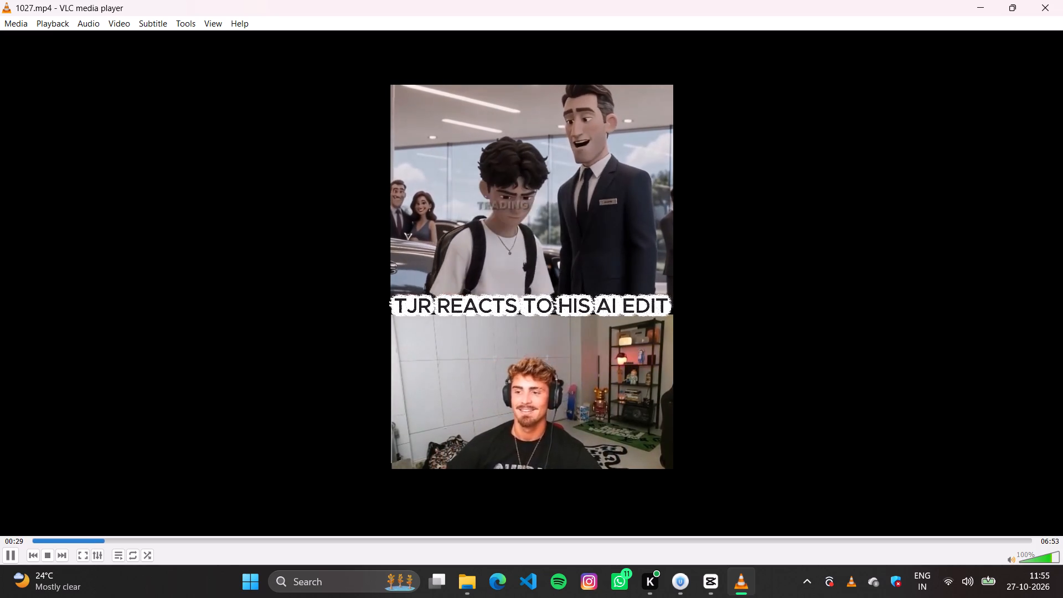
key(space)
key(space)
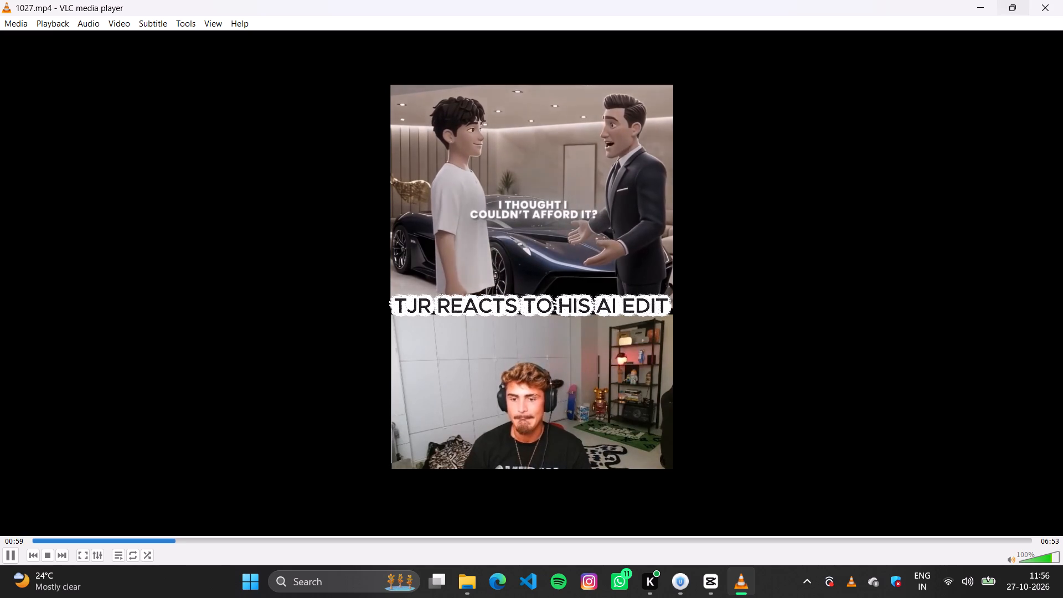
click(1060, 8)
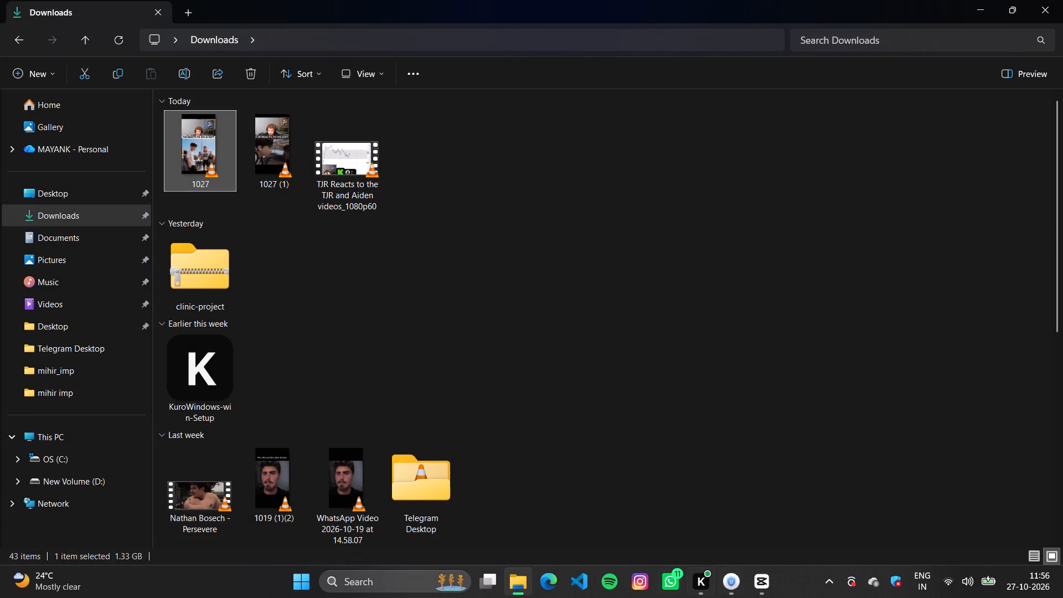
Switch to CapCut, then copy and delete every title and video clip after the first reaction segment.
click(750, 512)
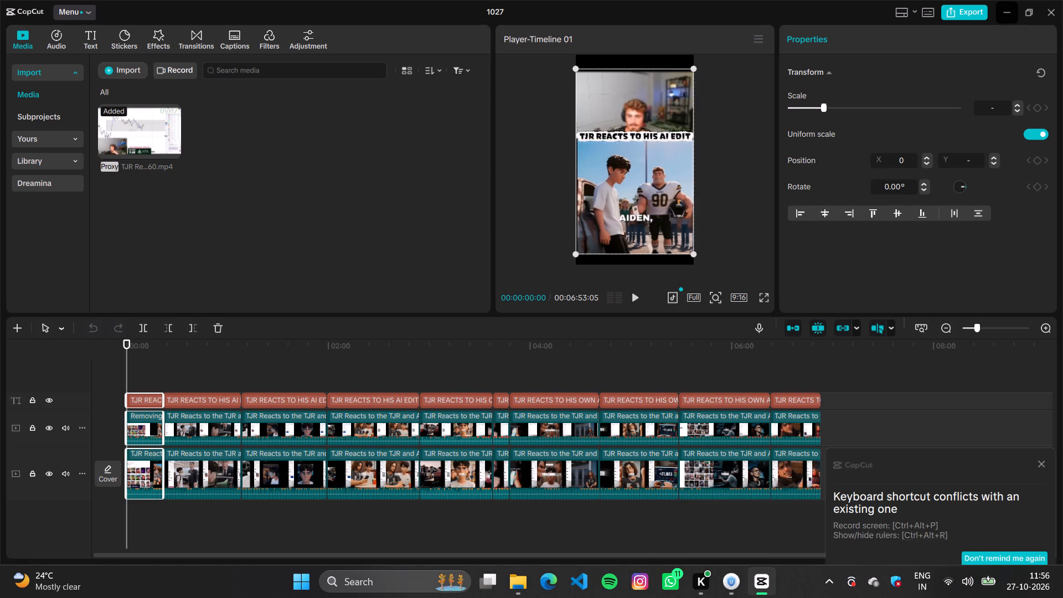
click(1046, 450)
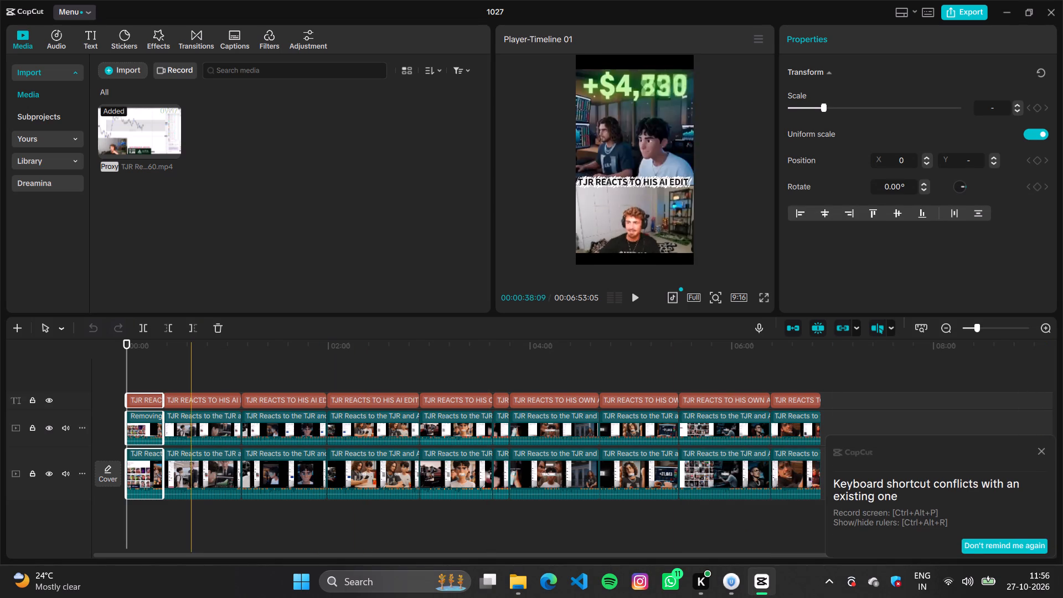
drag(184, 370, 662, 510)
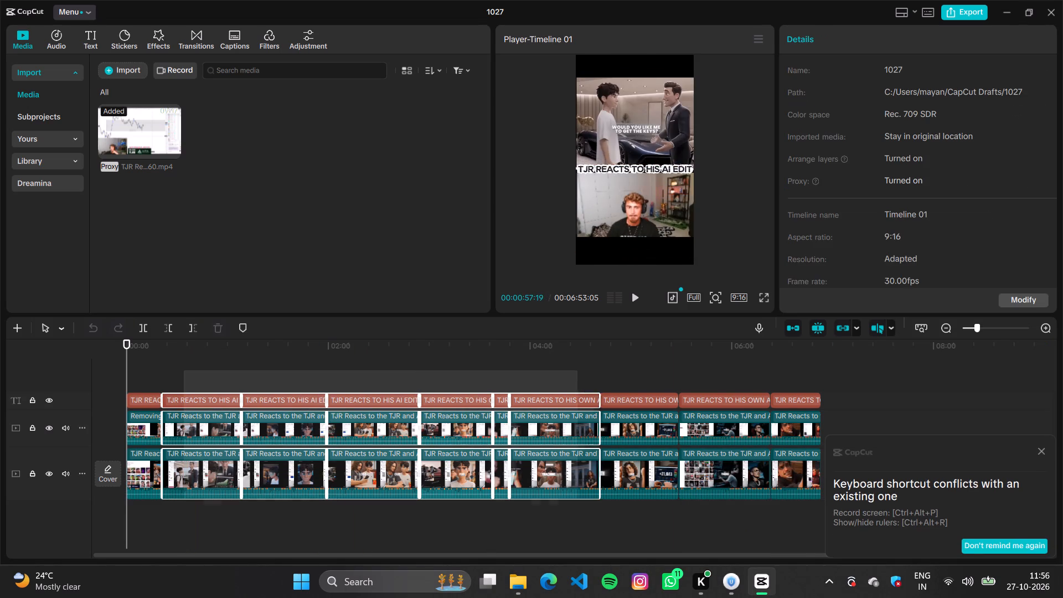
drag(662, 510, 732, 506)
drag(196, 365, 245, 393)
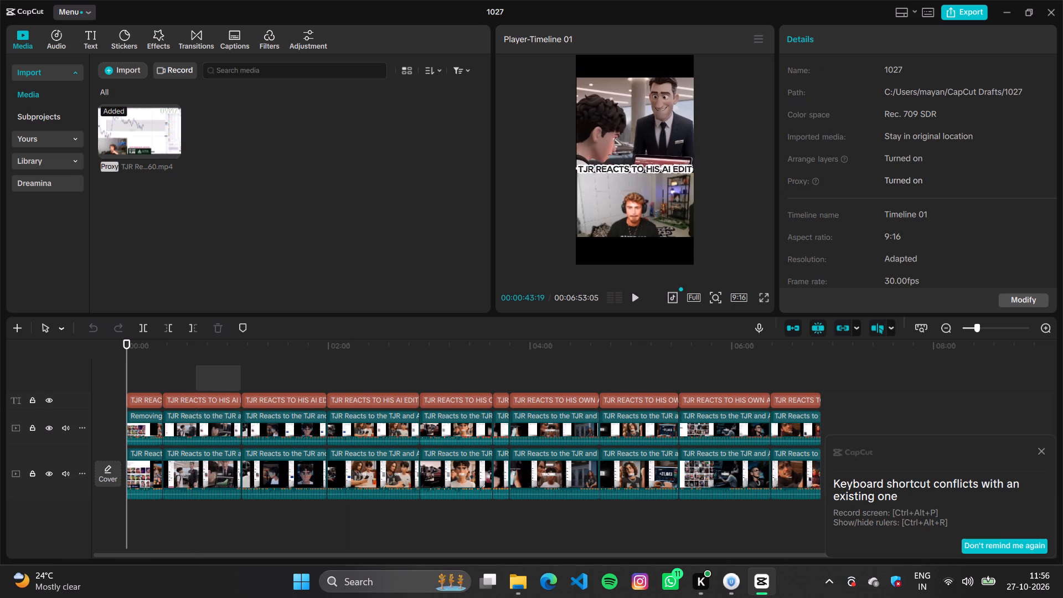
drag(245, 393, 842, 529)
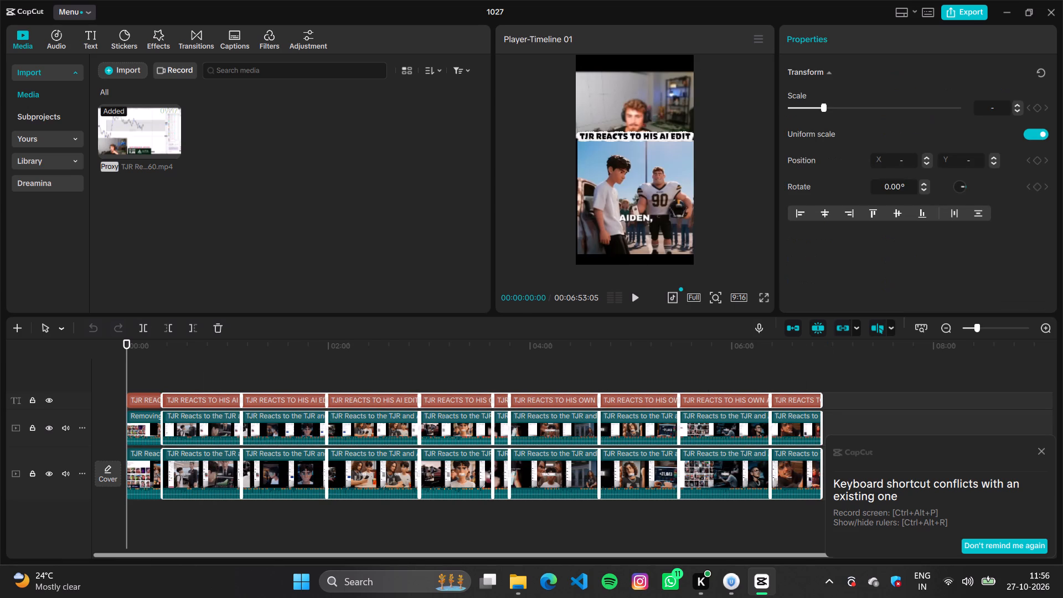
key(ctrl+c)
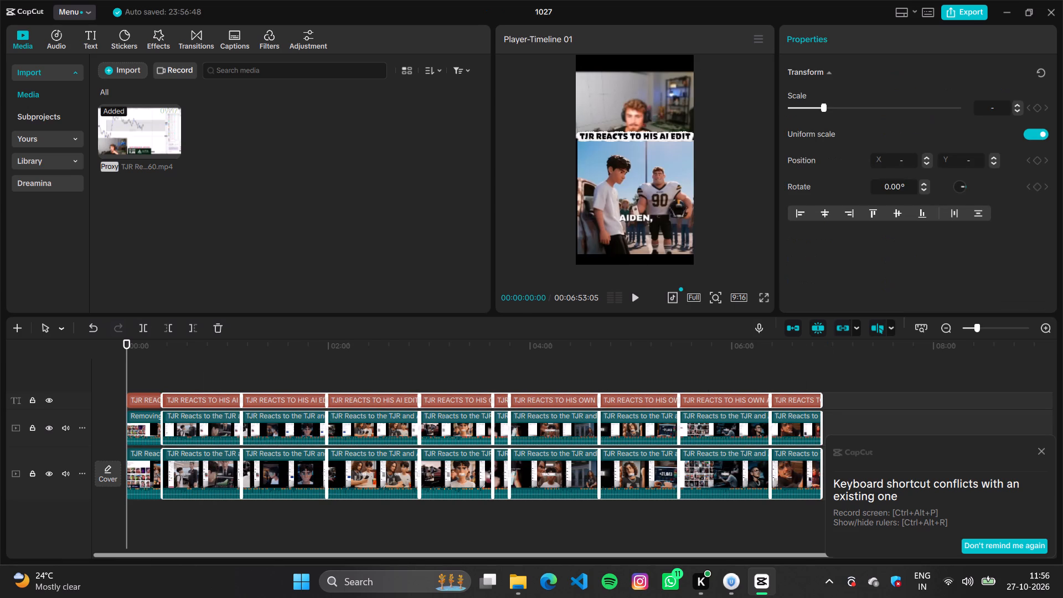
key(BackSpace)
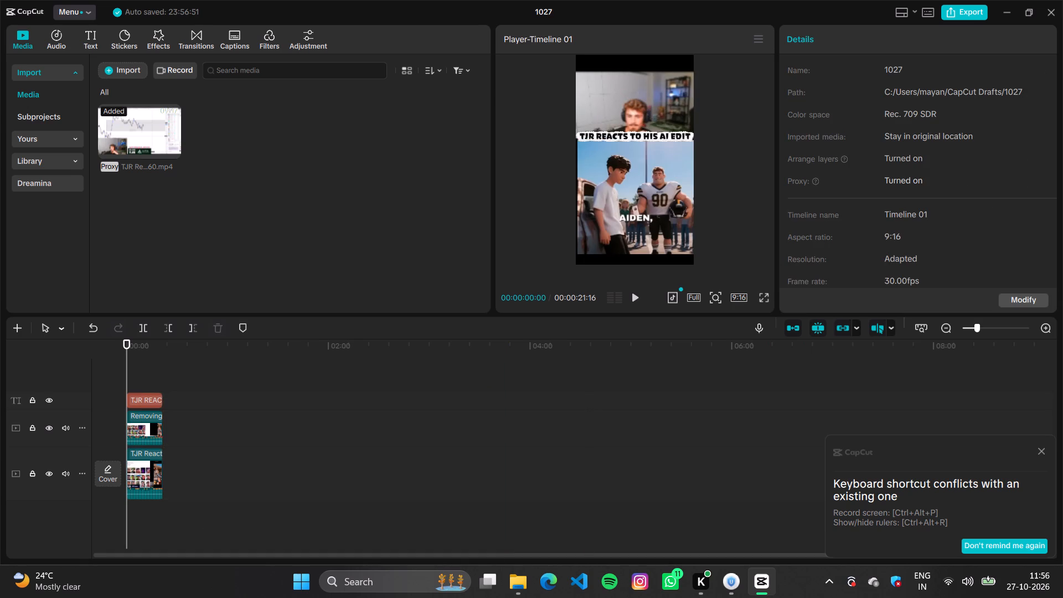
Export the isolated first reaction segment to Downloads as a 4K, 30fps mp4 and close the sharing window without posting.
click(968, 9)
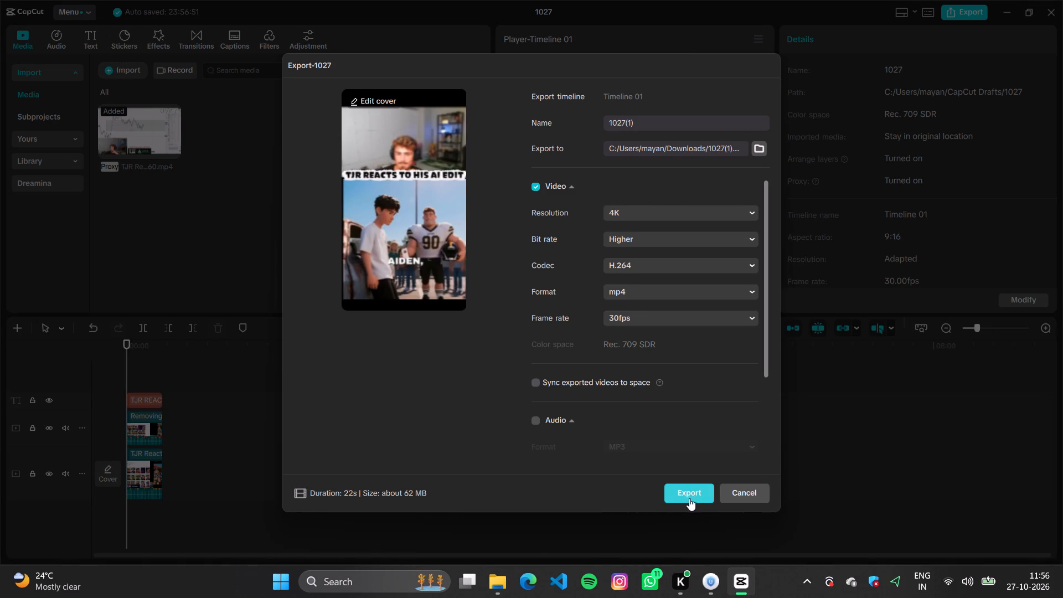
click(686, 493)
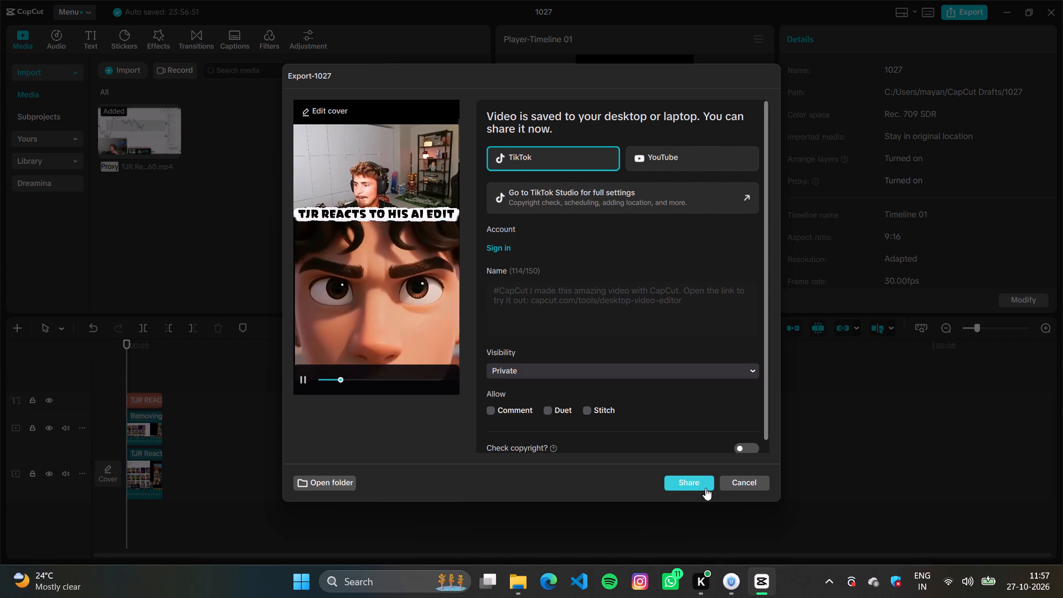
click(744, 483)
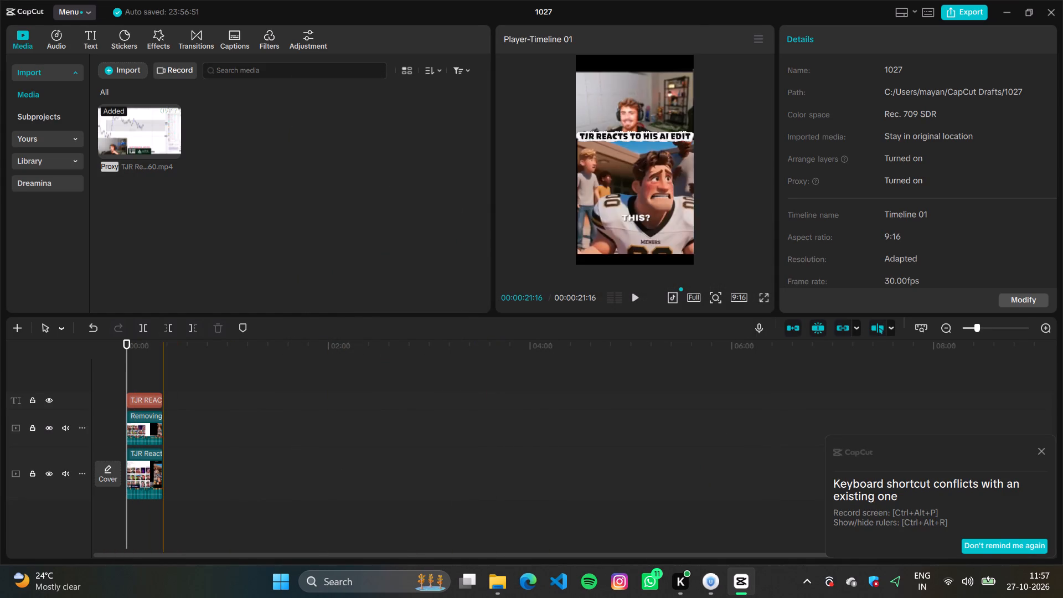
Undo the deletion of the reaction segments that follow the first one.
key(ctrl+z)
Delete the already exported first reaction segment, including its title and both video layers.
click(140, 364)
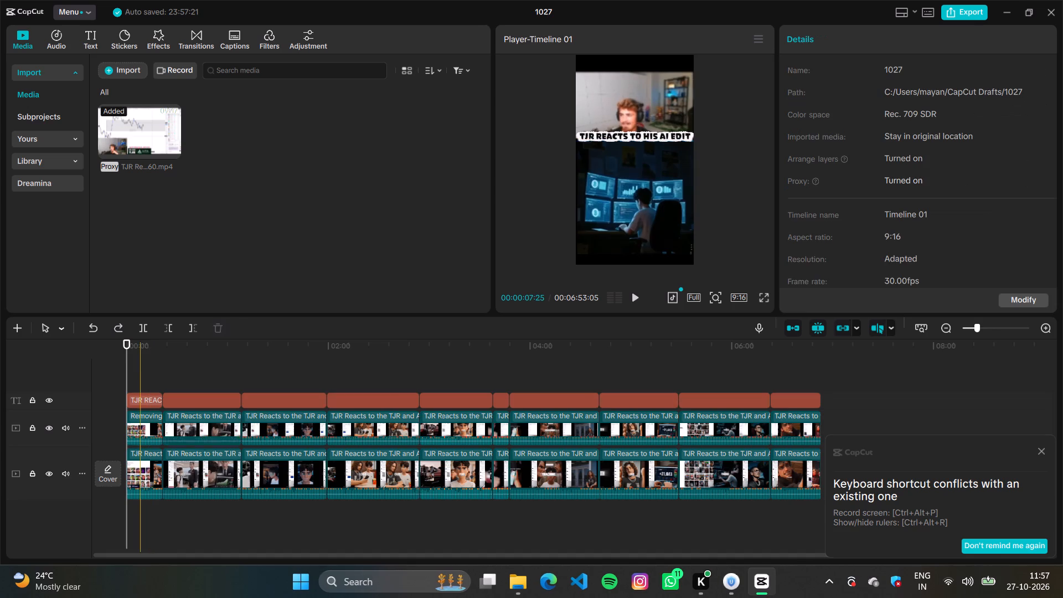
drag(140, 366, 145, 483)
drag(130, 377, 132, 378)
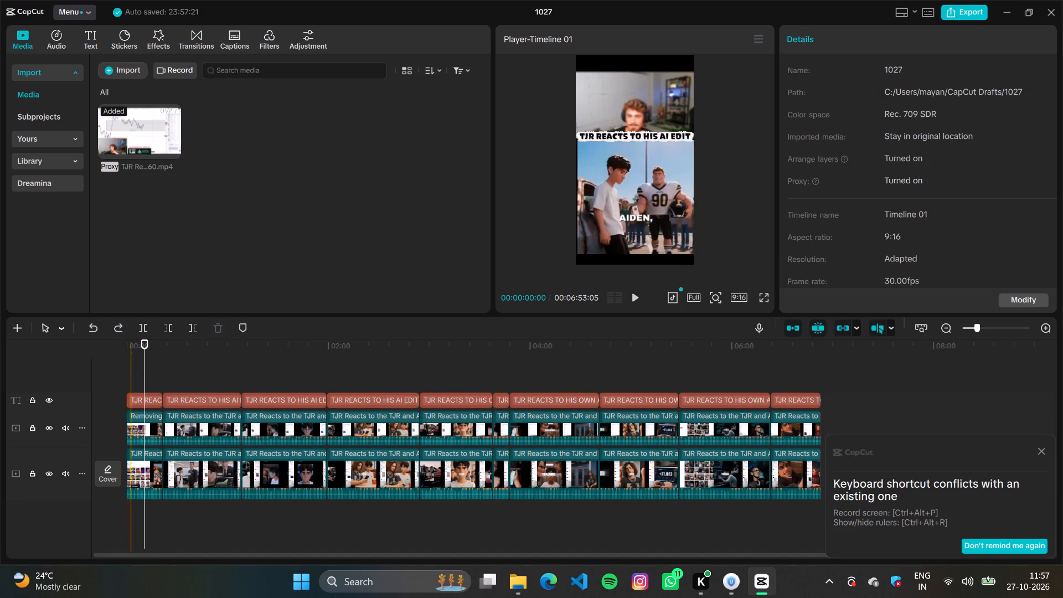
drag(132, 378, 145, 507)
key(BackSpace)
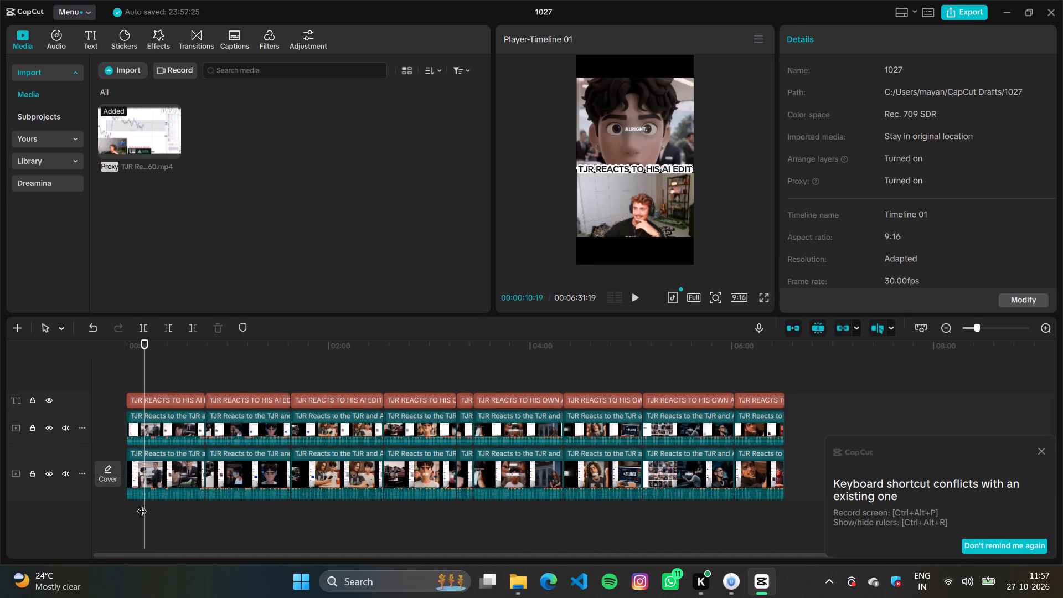
Copy and delete every title and video clip after the car-dealership reaction segment at the timeline's start.
drag(226, 371, 249, 464)
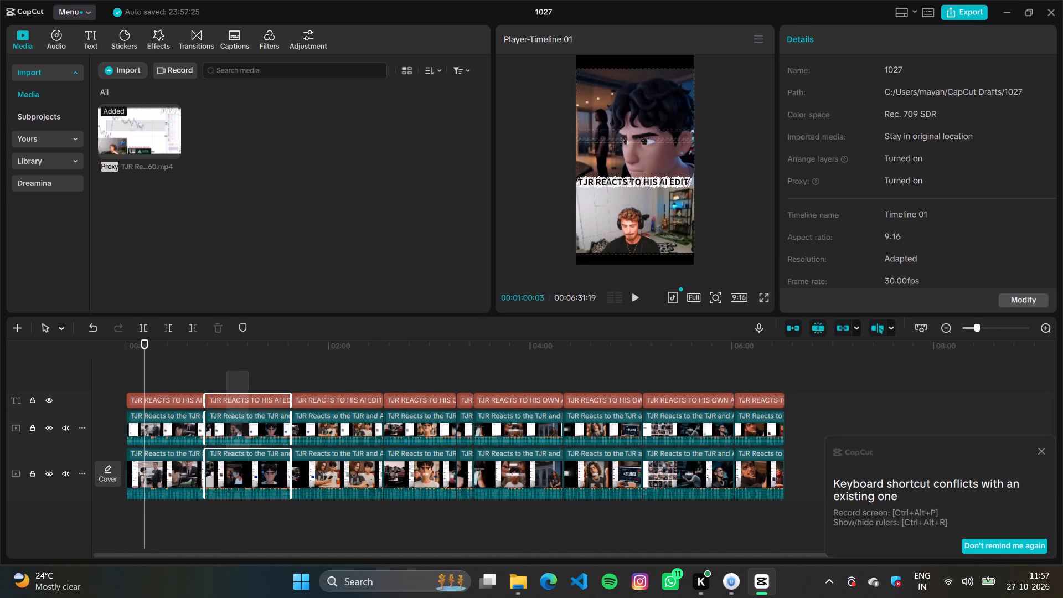
drag(249, 464, 254, 487)
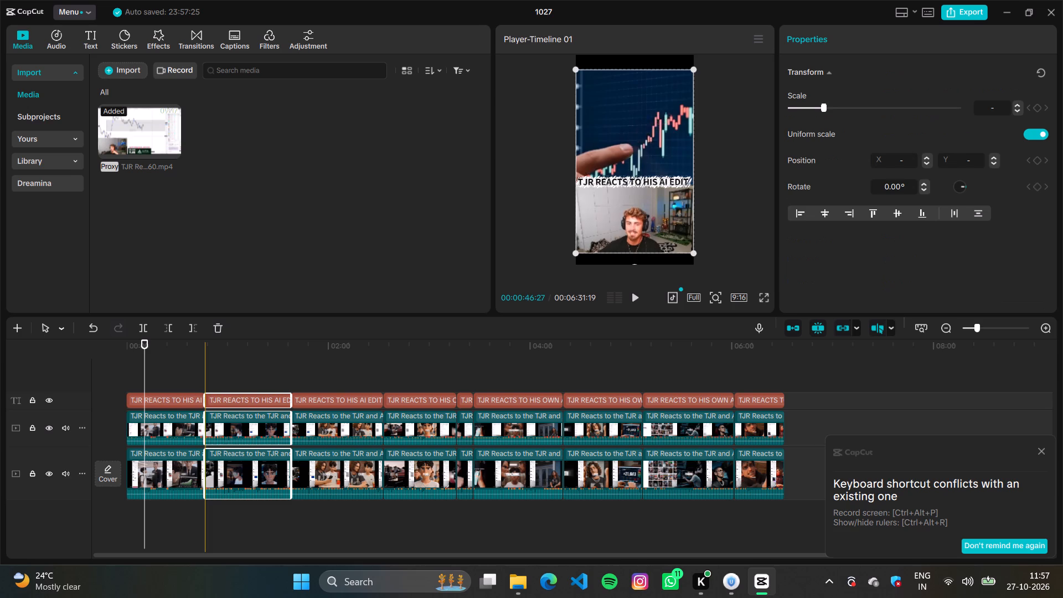
click(225, 347)
click(233, 373)
drag(233, 373, 364, 462)
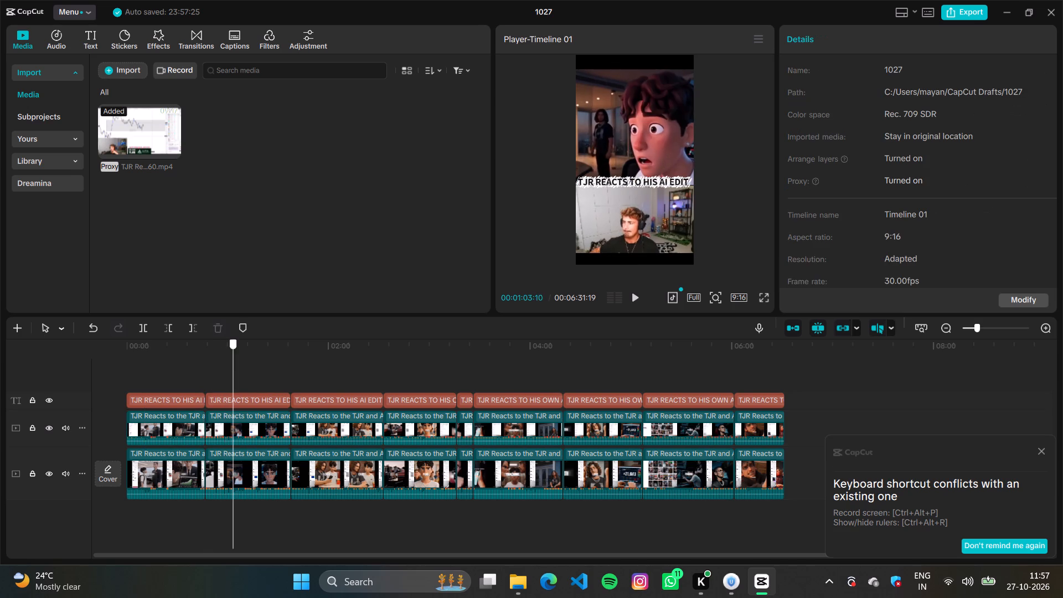
drag(364, 462, 414, 447)
drag(233, 359, 757, 545)
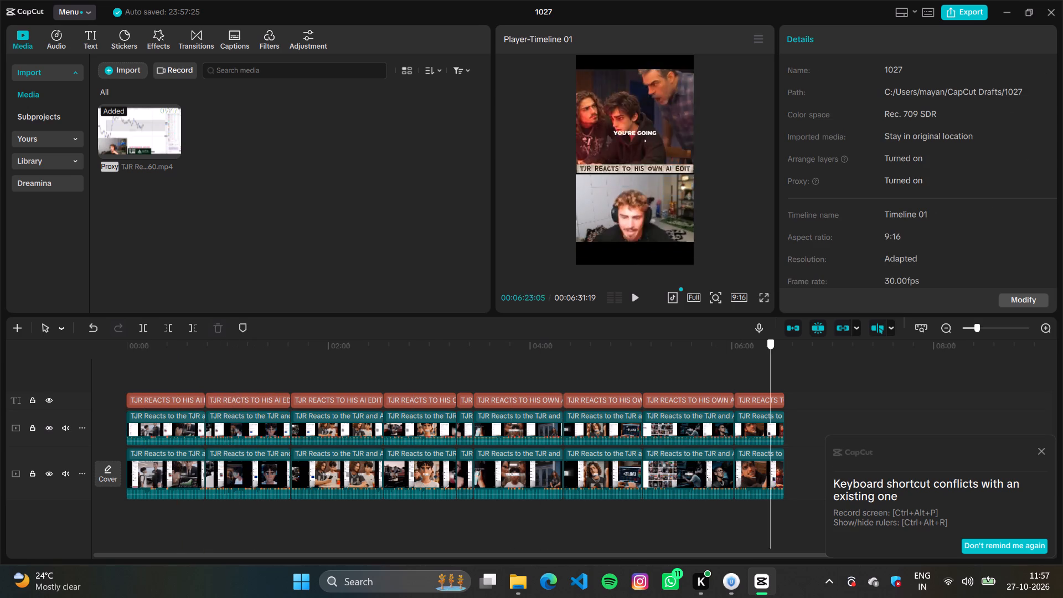
drag(757, 545, 755, 544)
click(216, 375)
drag(208, 370, 829, 502)
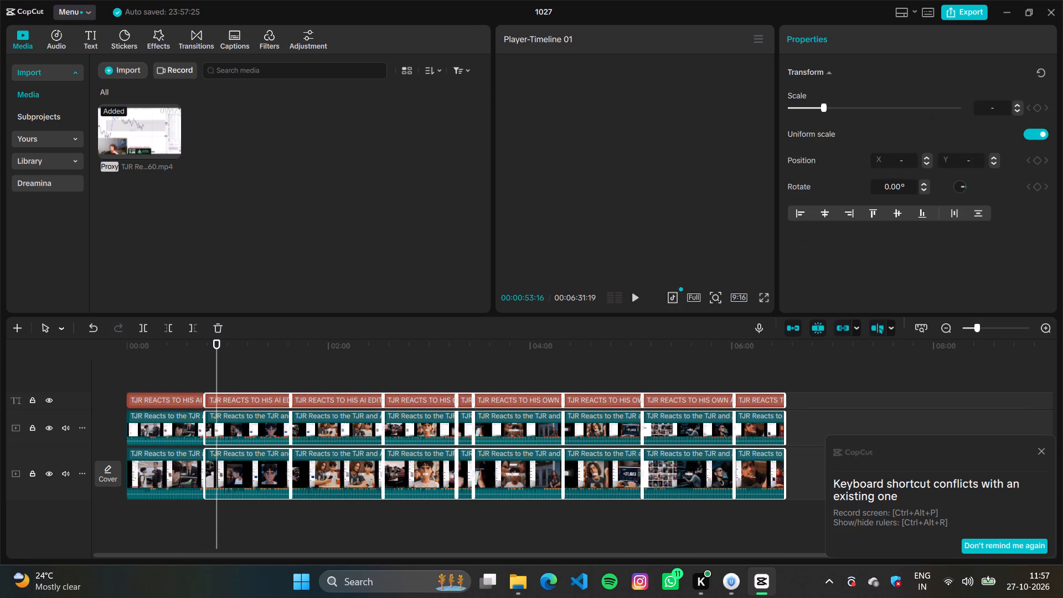
key(ctrl+c)
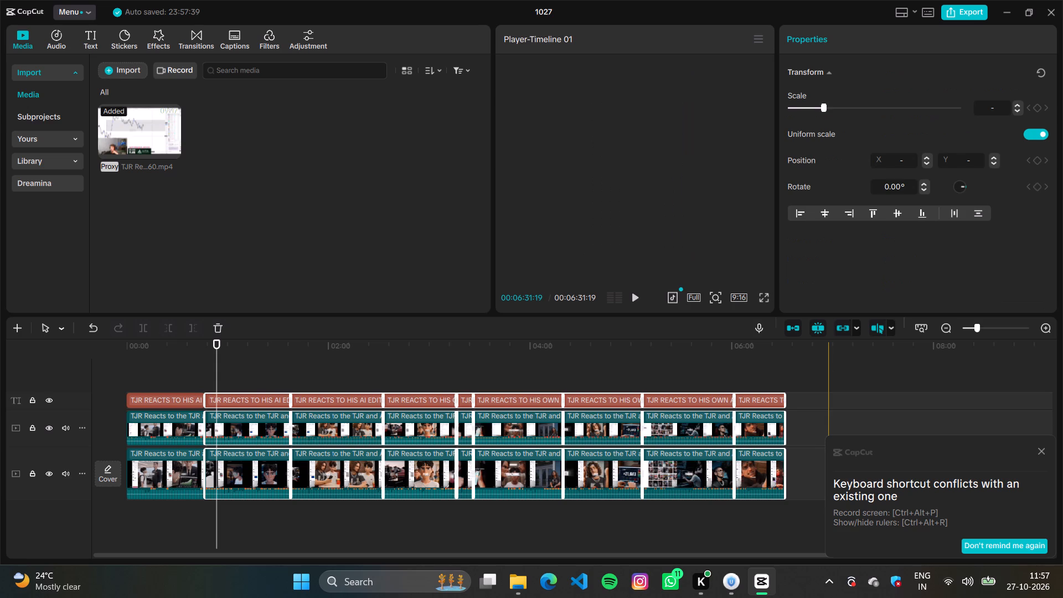
key(BackSpace)
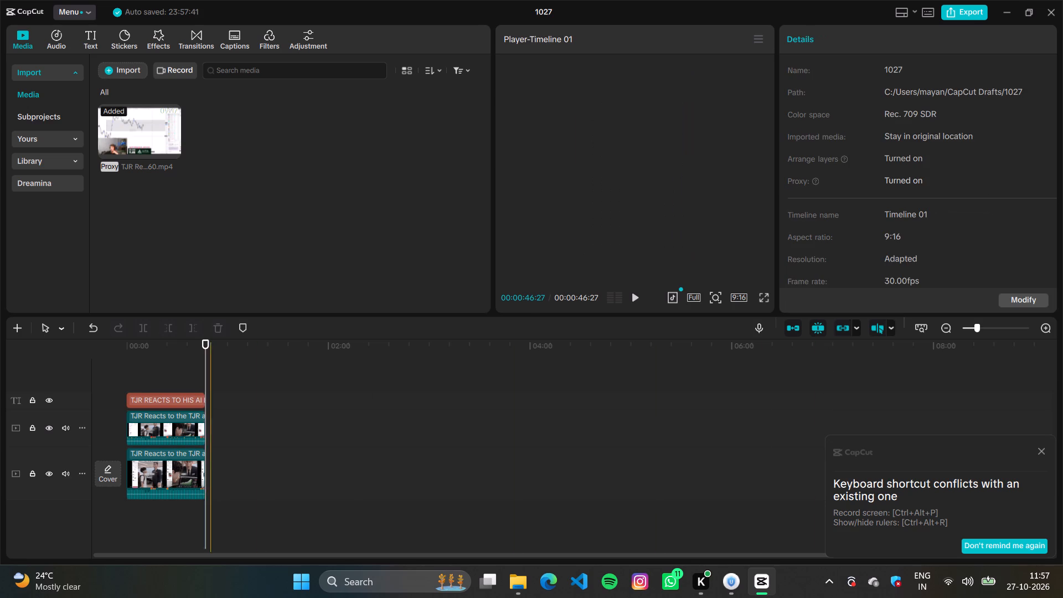
Export the isolated car-dealership segment to Downloads as a 4K, 30fps mp4 and close the sharing window without posting.
click(954, 14)
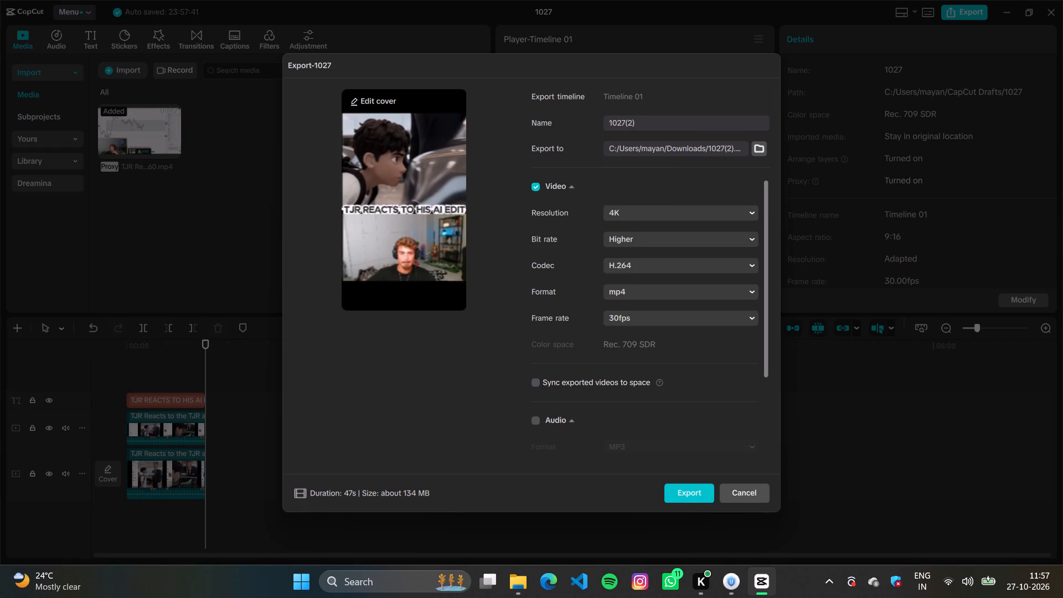
click(687, 490)
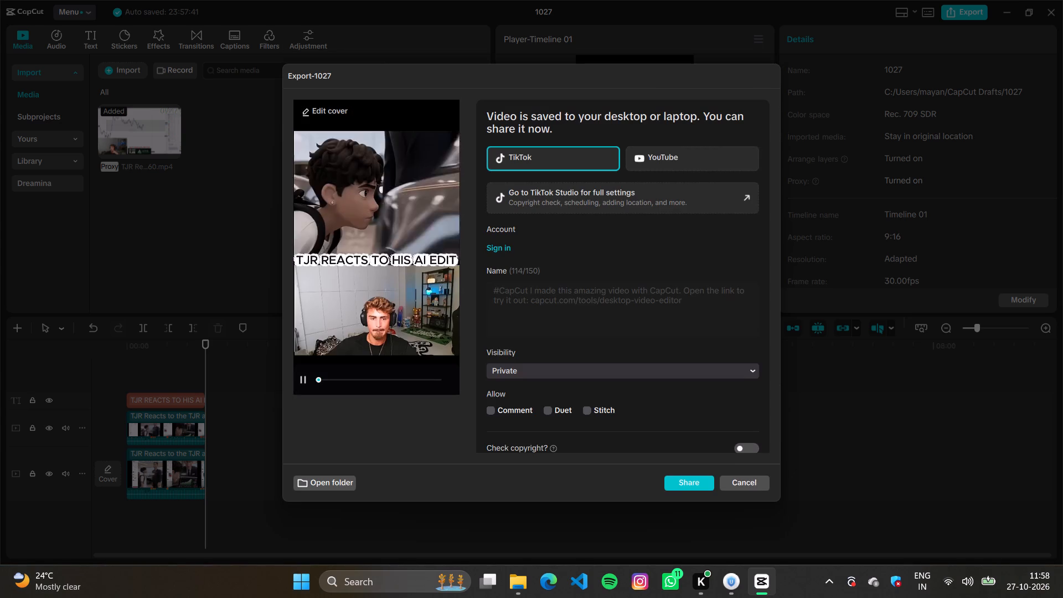
click(749, 482)
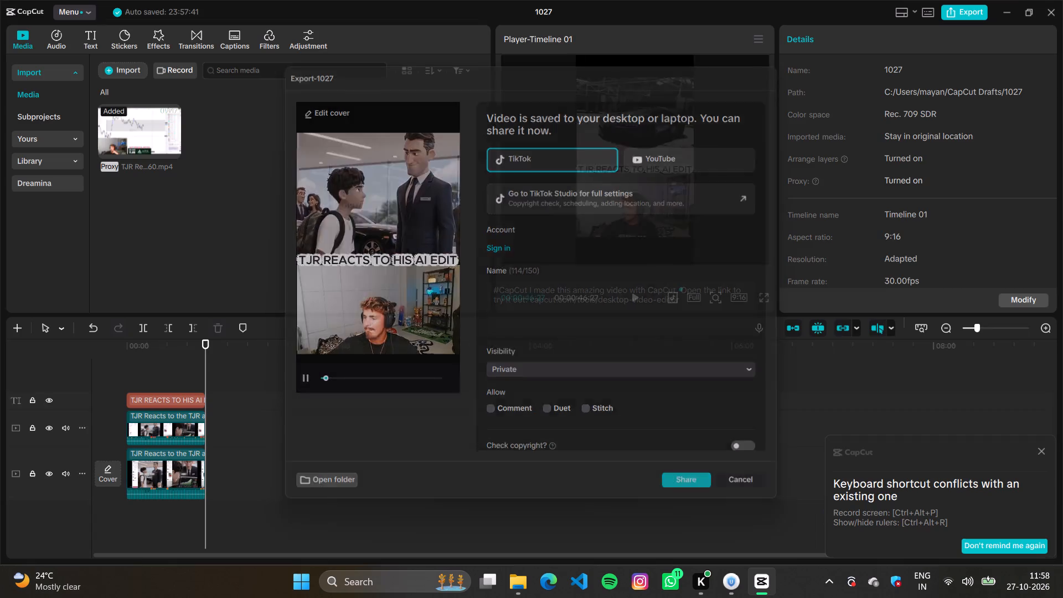
Dismiss the keyboard shortcut conflict notification.
click(1039, 448)
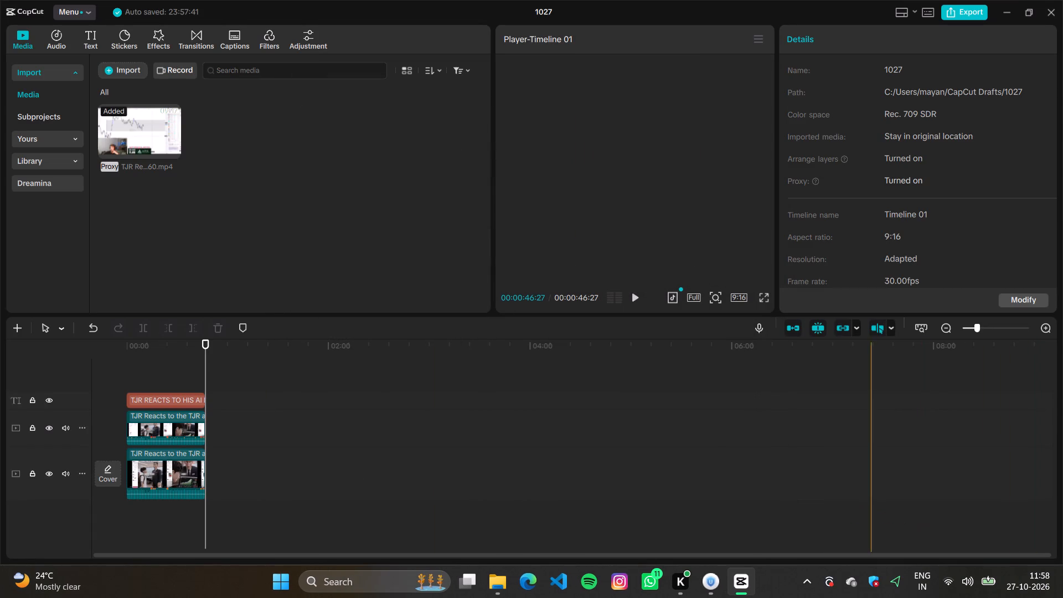
Undo the deletion of the reaction segments that follow the car-dealership segment.
key(ctrl+z)
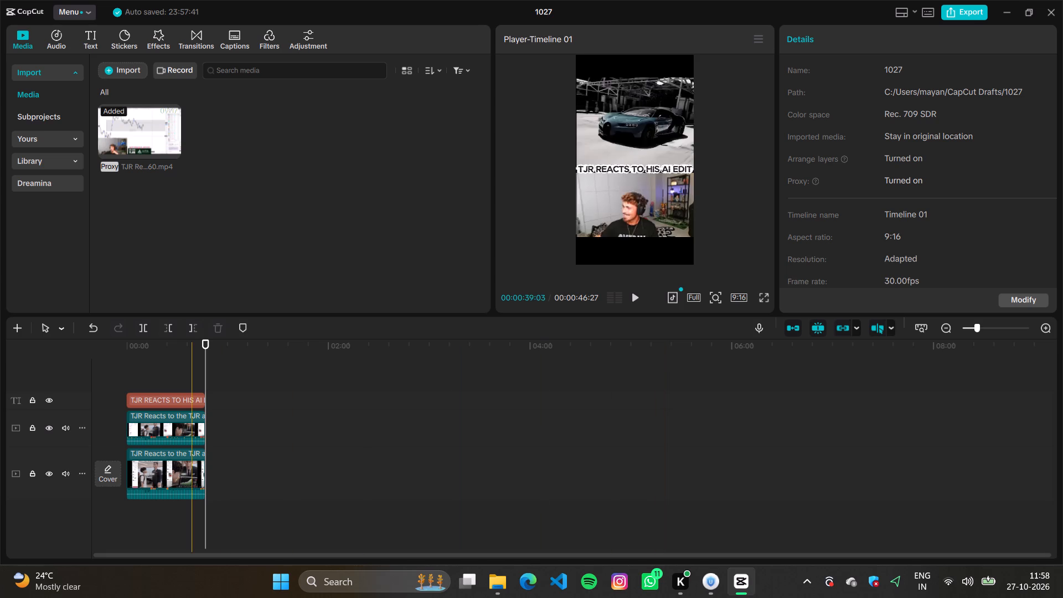
key(ctrl+z)
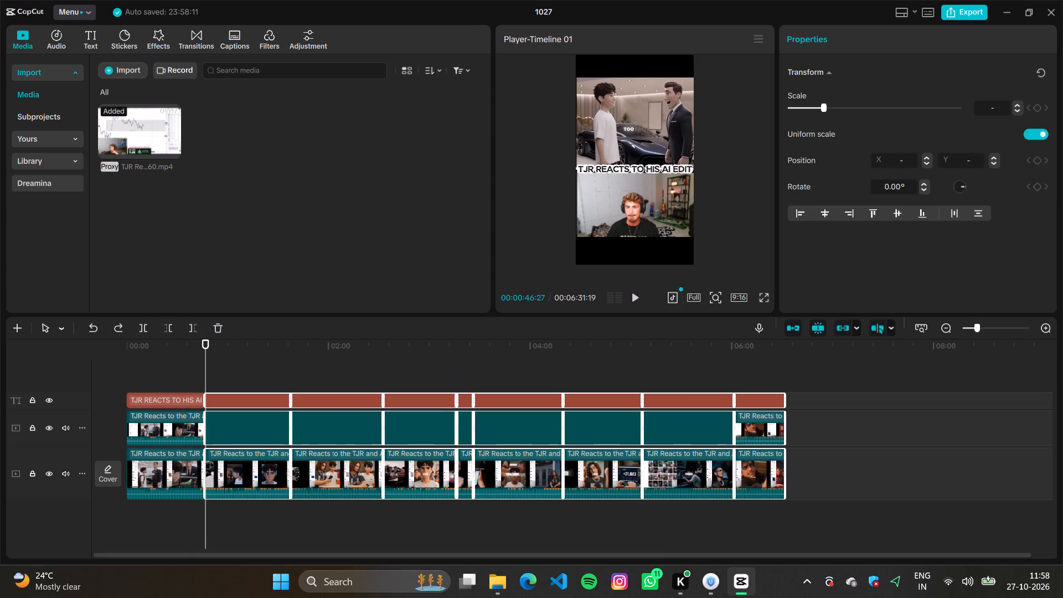
Delete the title and both video clips of the already exported car-dealership segment at the timeline's start.
click(263, 376)
drag(161, 353, 158, 457)
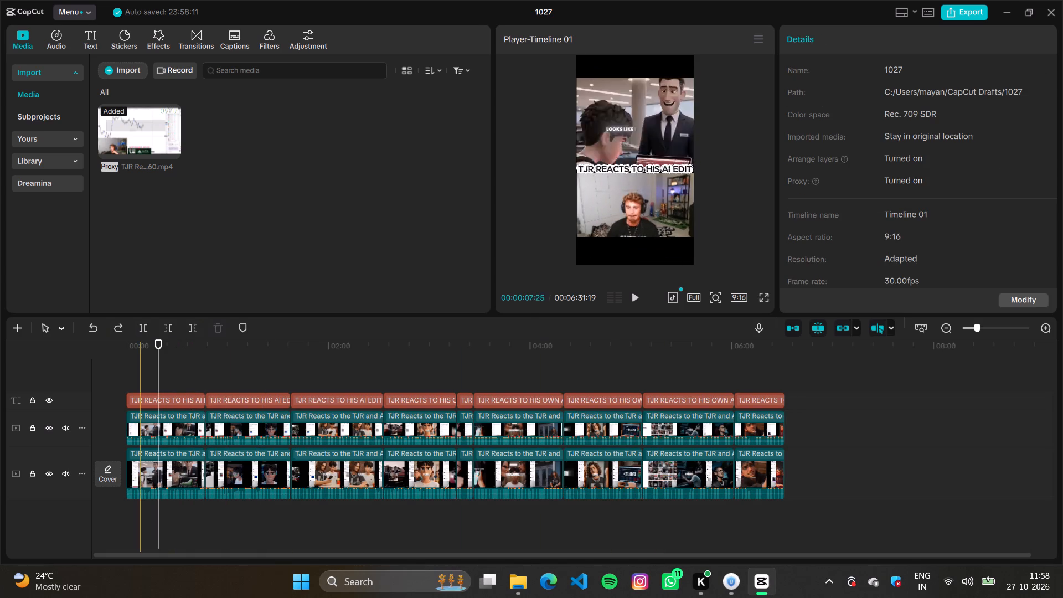
click(138, 375)
drag(134, 370, 163, 430)
click(211, 375)
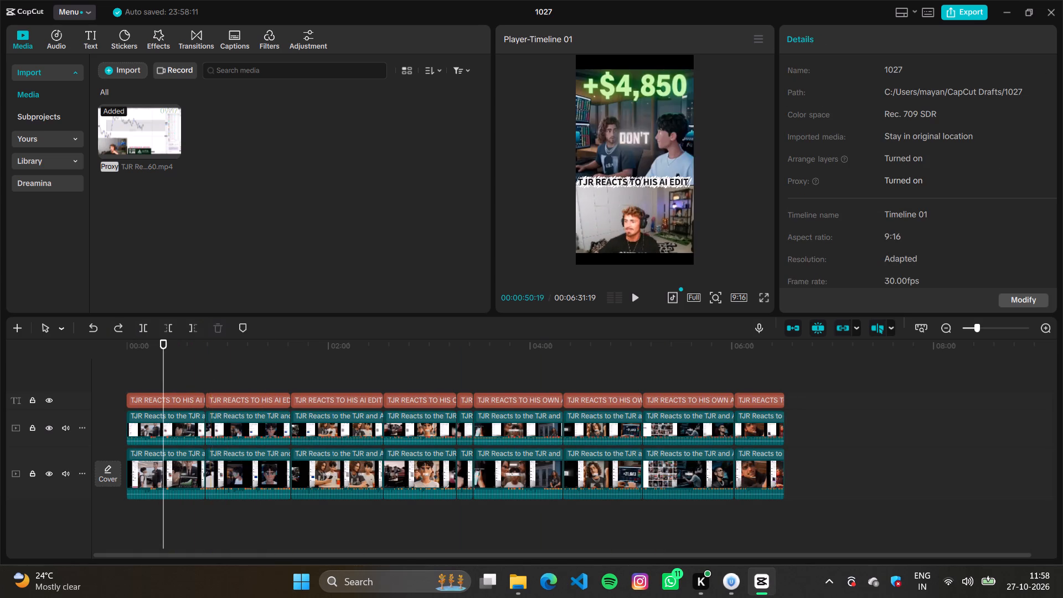
click(130, 371)
drag(138, 520, 184, 353)
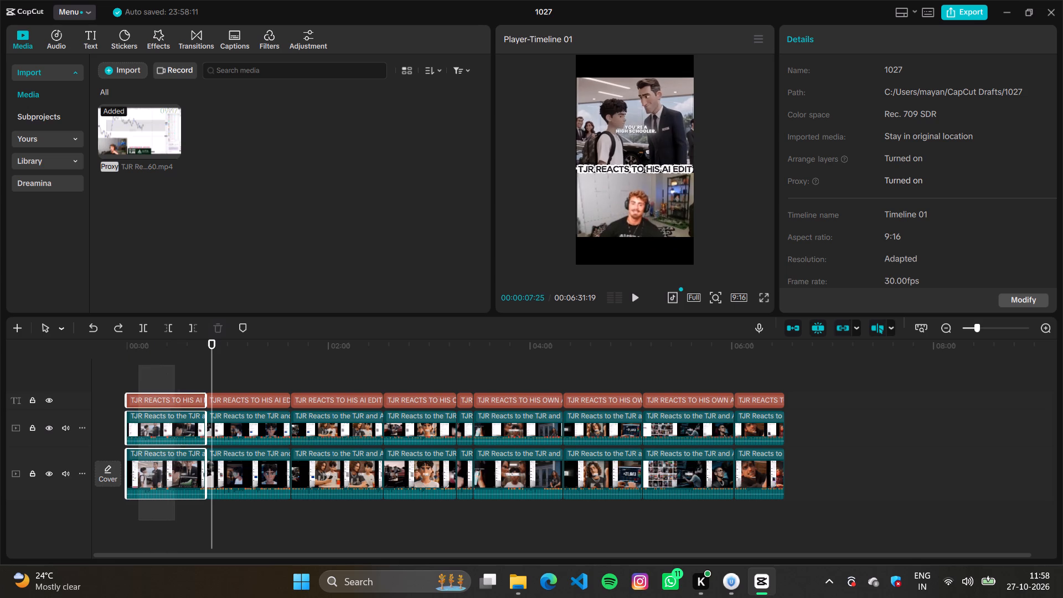
drag(184, 353, 184, 353)
key(BackSpace)
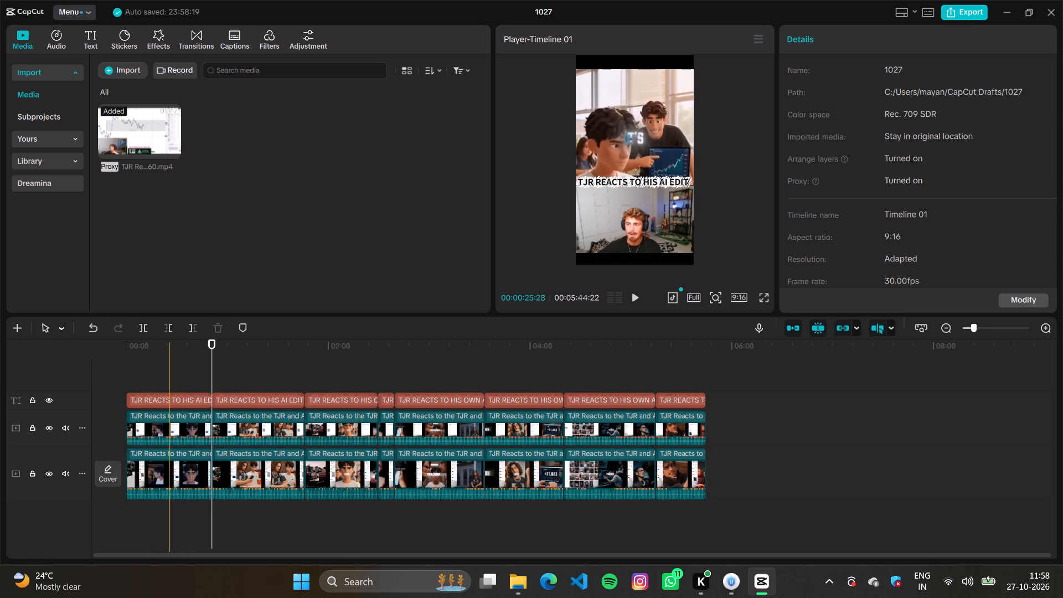
Copy and delete every title and video clip after the +$4,850 trading-desk reaction segment at the timeline's start.
click(173, 368)
click(136, 349)
text(c)
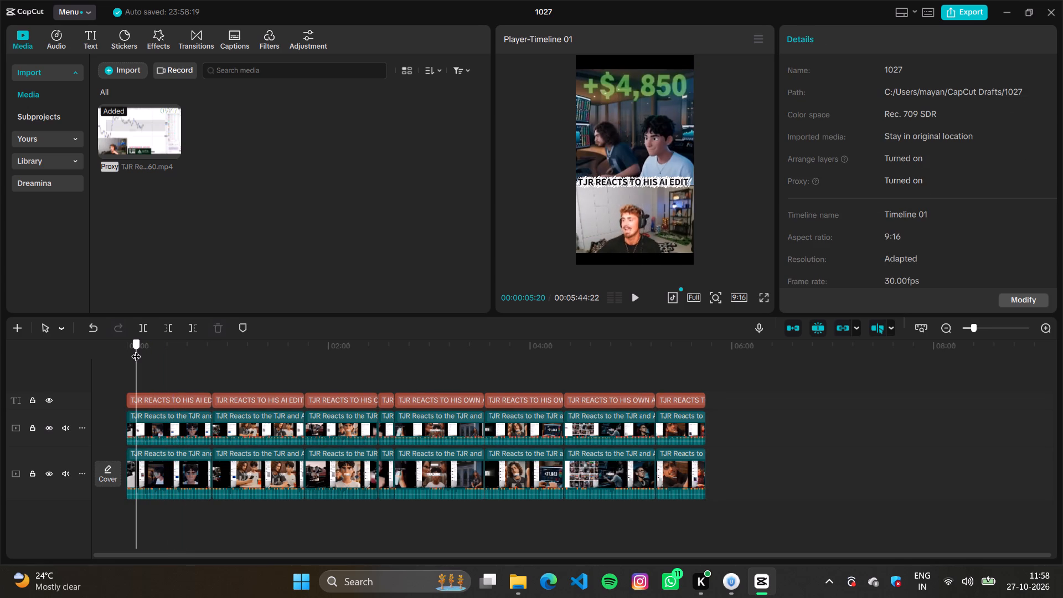
key(space)
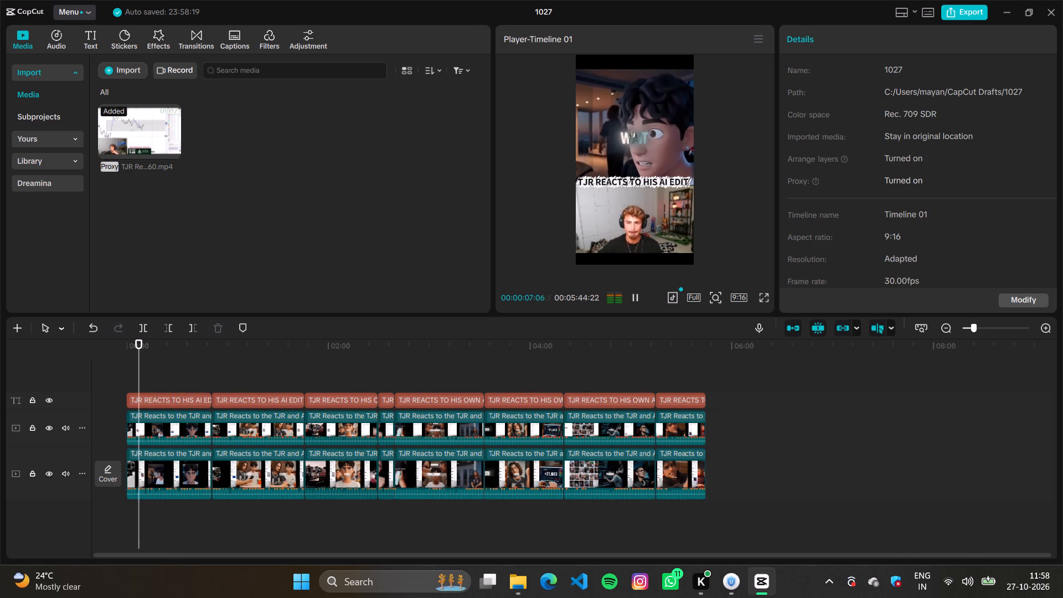
key(space)
click(242, 371)
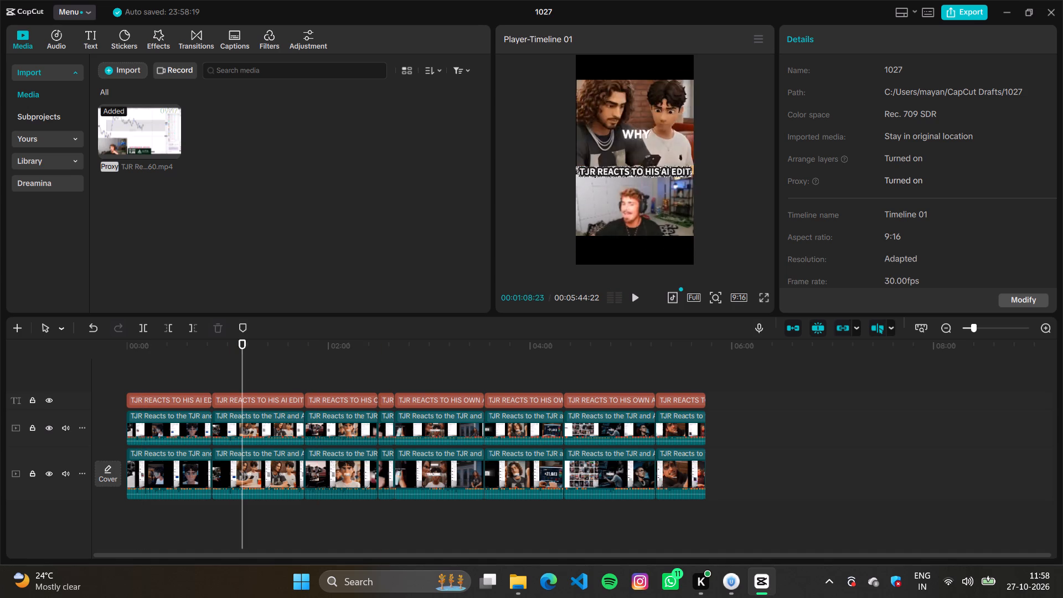
drag(221, 355, 349, 507)
click(211, 373)
drag(219, 371, 226, 378)
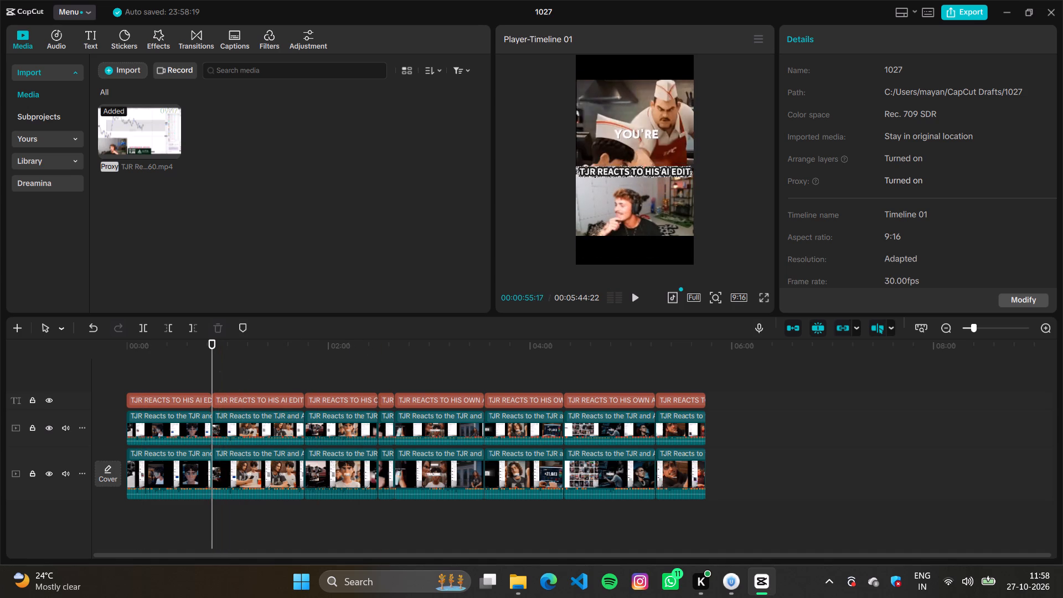
drag(226, 378, 713, 486)
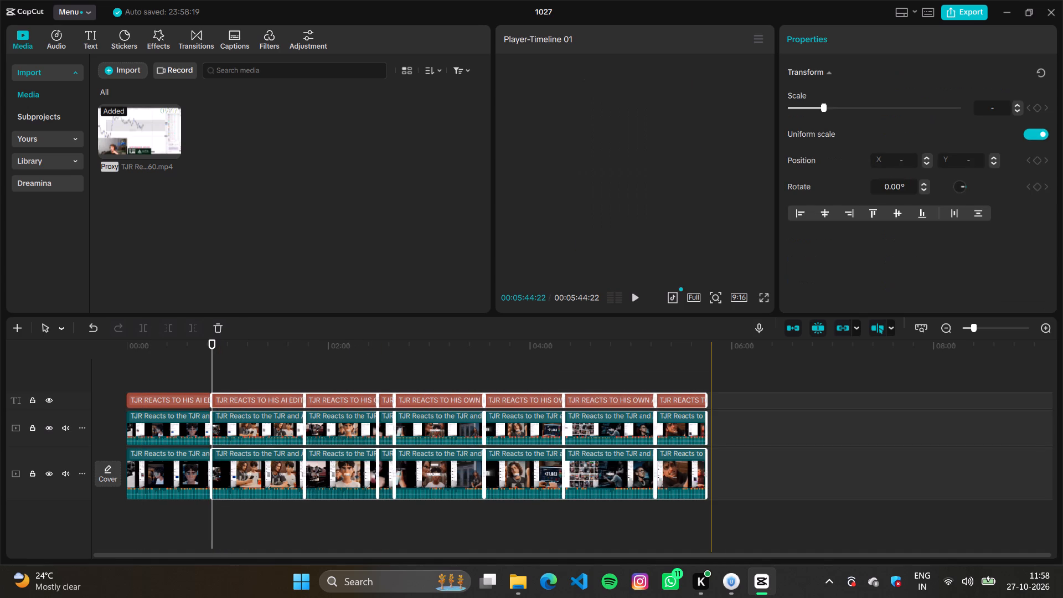
key(ctrl+c)
key(BackSpace)
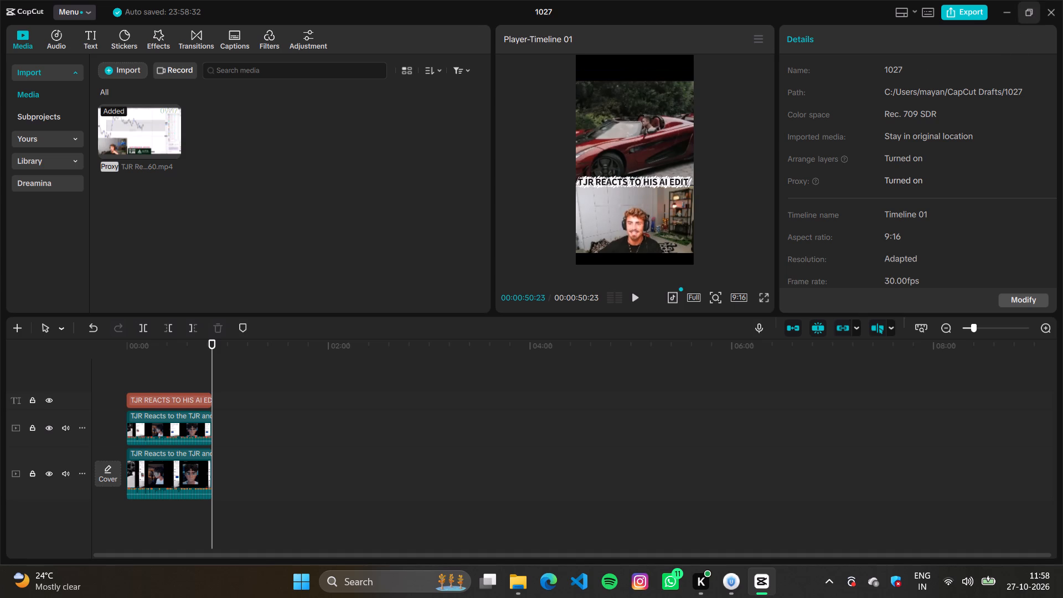
Export the isolated +$4,850 trading-desk segment and close the sharing window without posting.
click(940, 12)
click(969, 15)
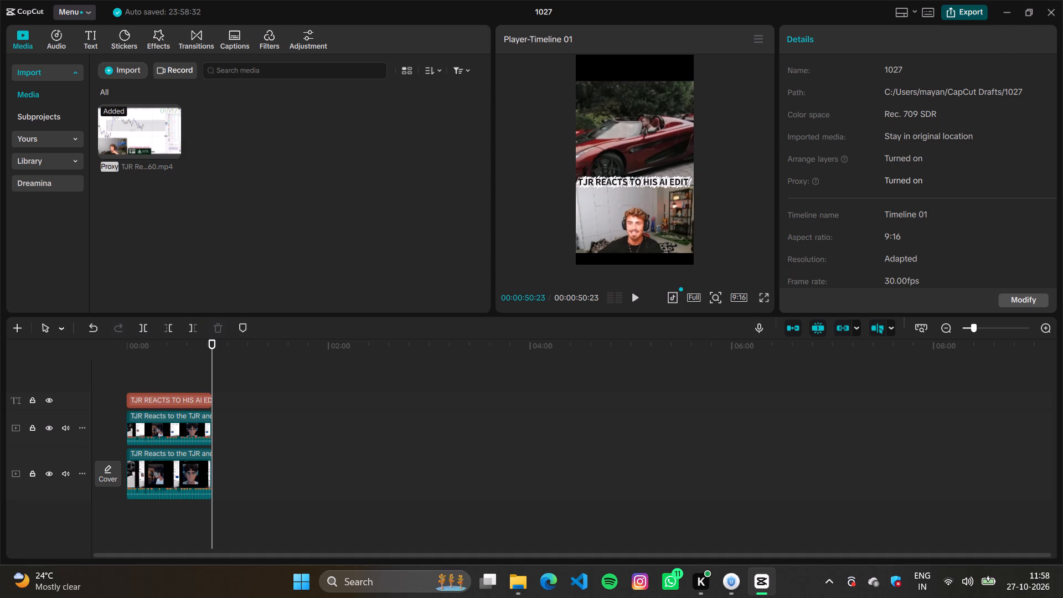
click(678, 486)
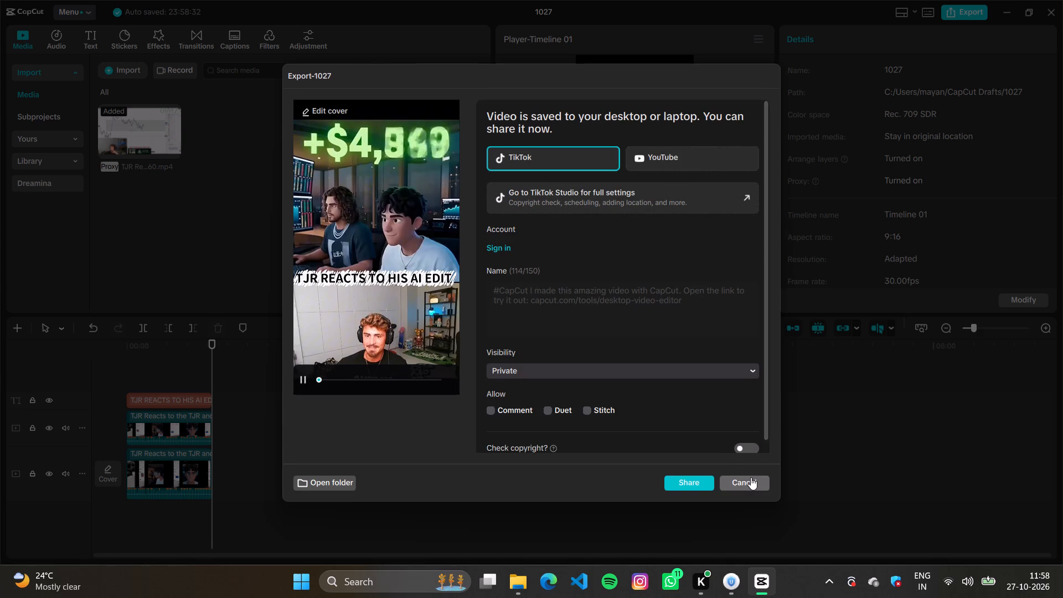
click(751, 477)
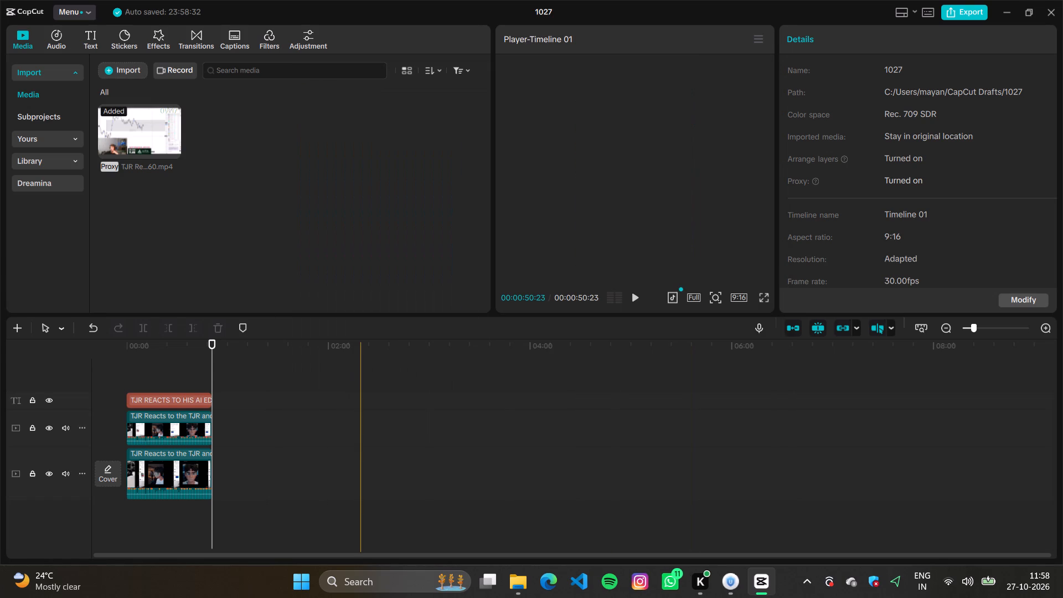
Undo the deletion of the reaction segments that follow the +$4,850 trading-desk segment.
key(ctrl+z)
Delete the title and both video clips of the exported +$4,850 trading-desk segment at the timeline's start.
click(174, 378)
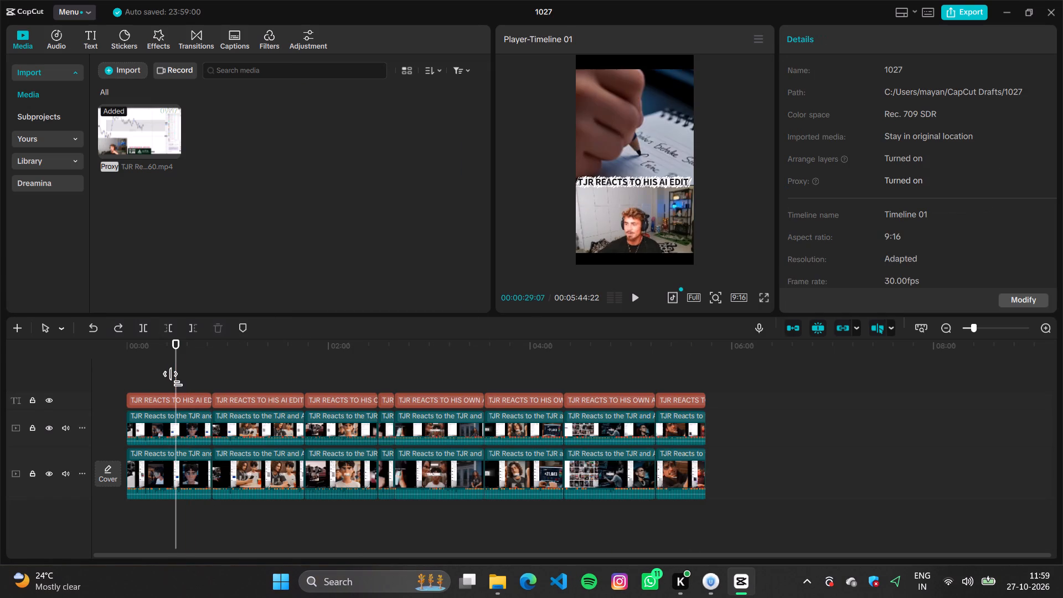
drag(143, 370, 169, 458)
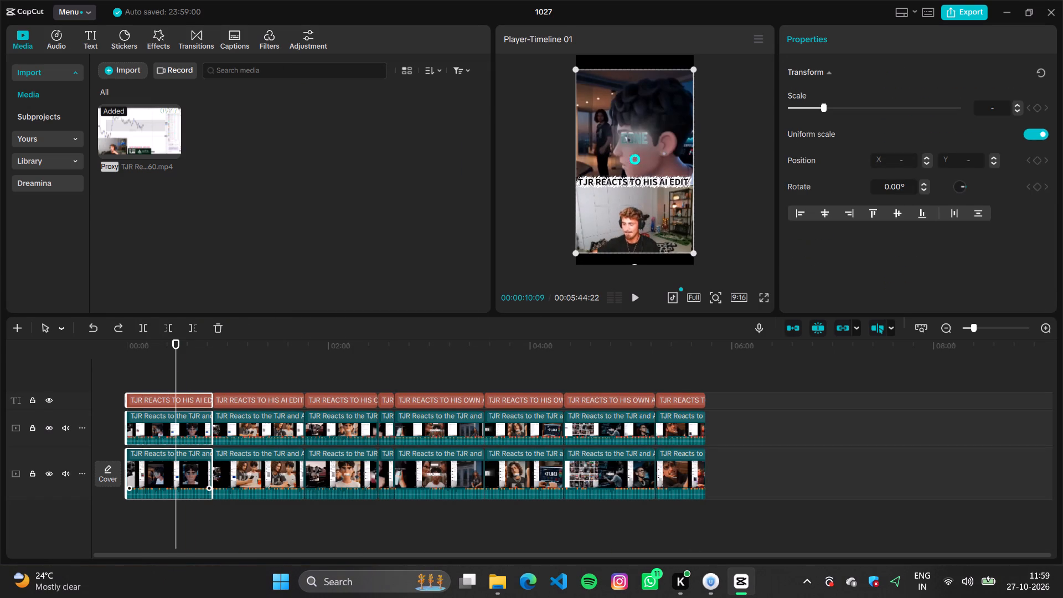
key(BackSpace)
Play through the opening of the fast-food job reaction segment at the timeline's start to check its content.
click(152, 363)
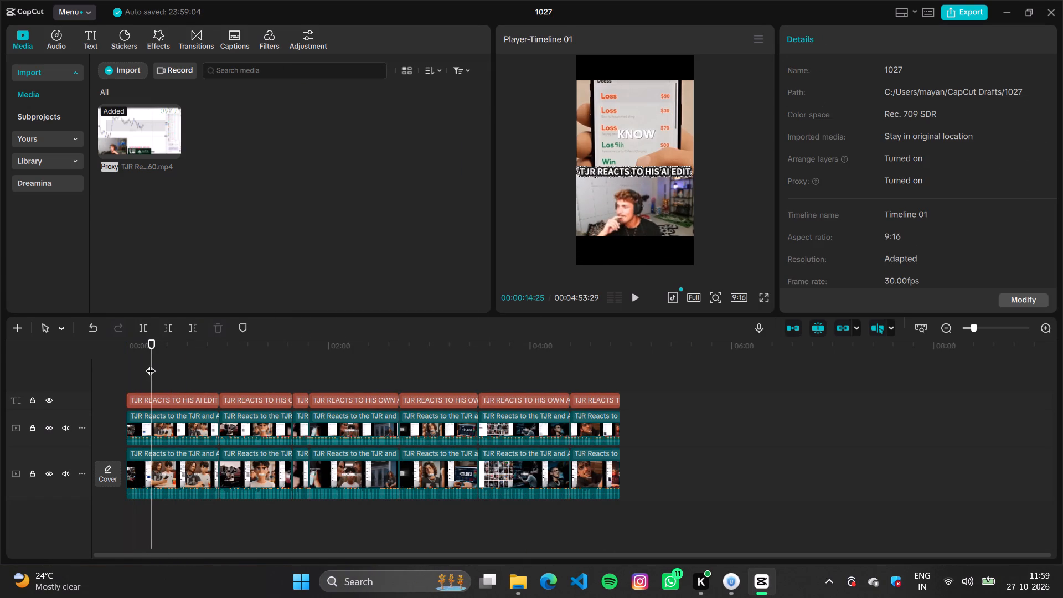
click(136, 363)
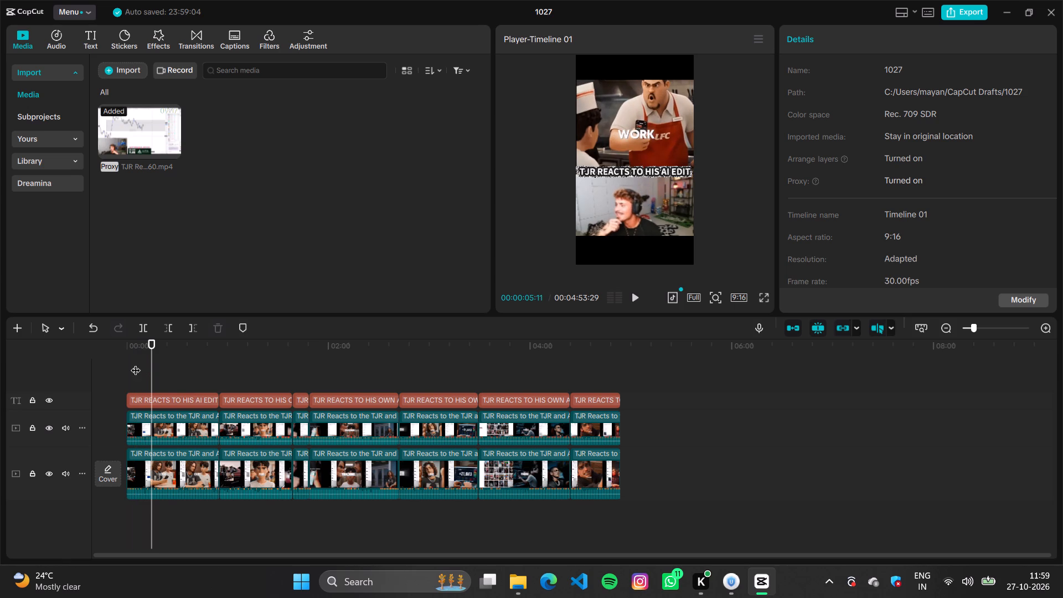
key(space)
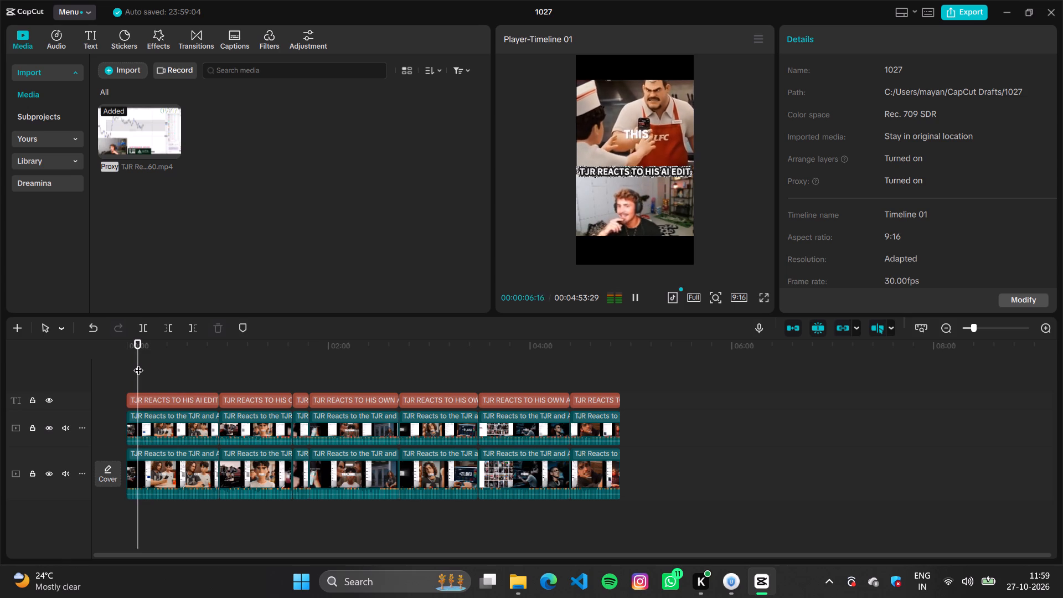
key(space)
click(151, 369)
drag(147, 366, 181, 473)
drag(139, 373, 153, 404)
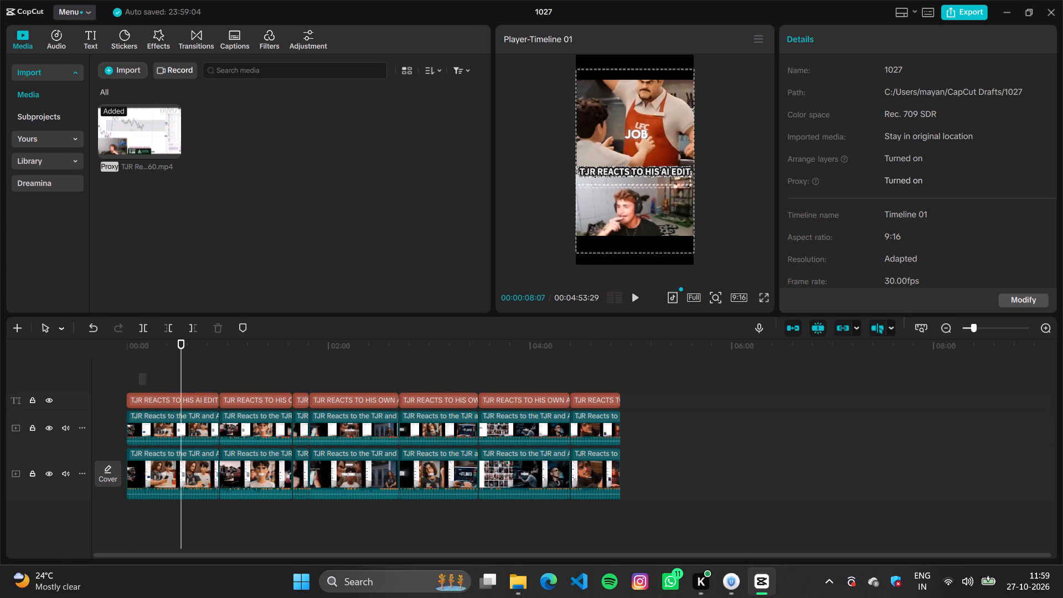
drag(153, 404, 187, 497)
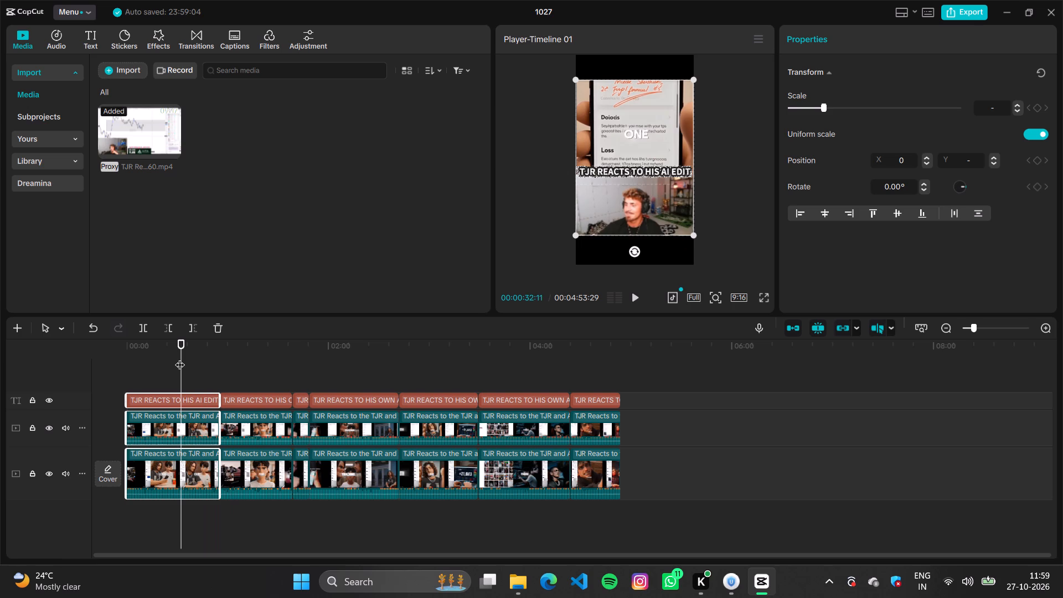
drag(180, 358, 115, 370)
key(space)
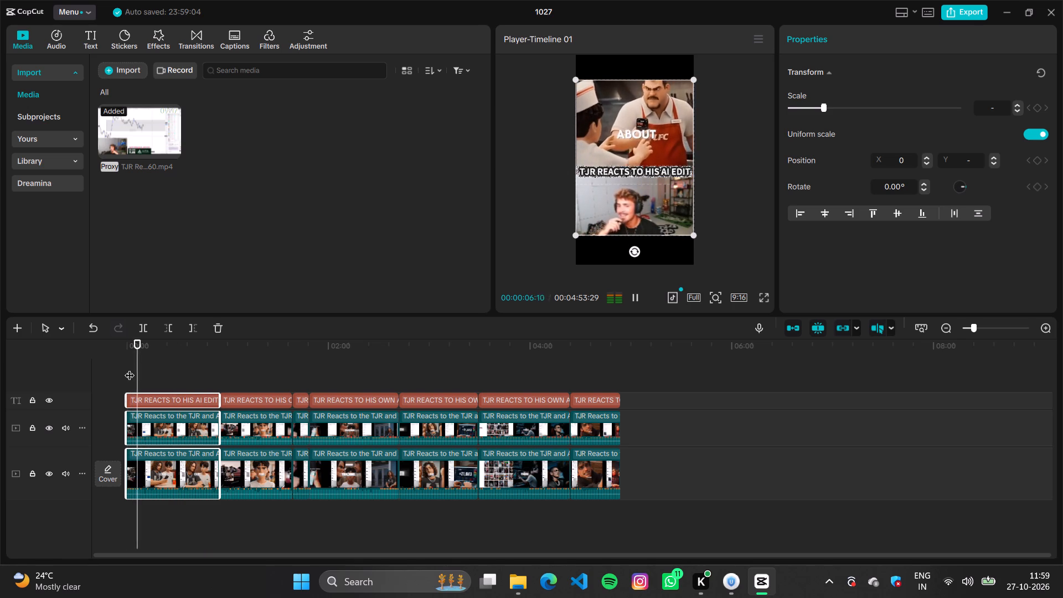
Review the closing seconds of the fast-food job segment to find where the segment should be cut.
click(192, 370)
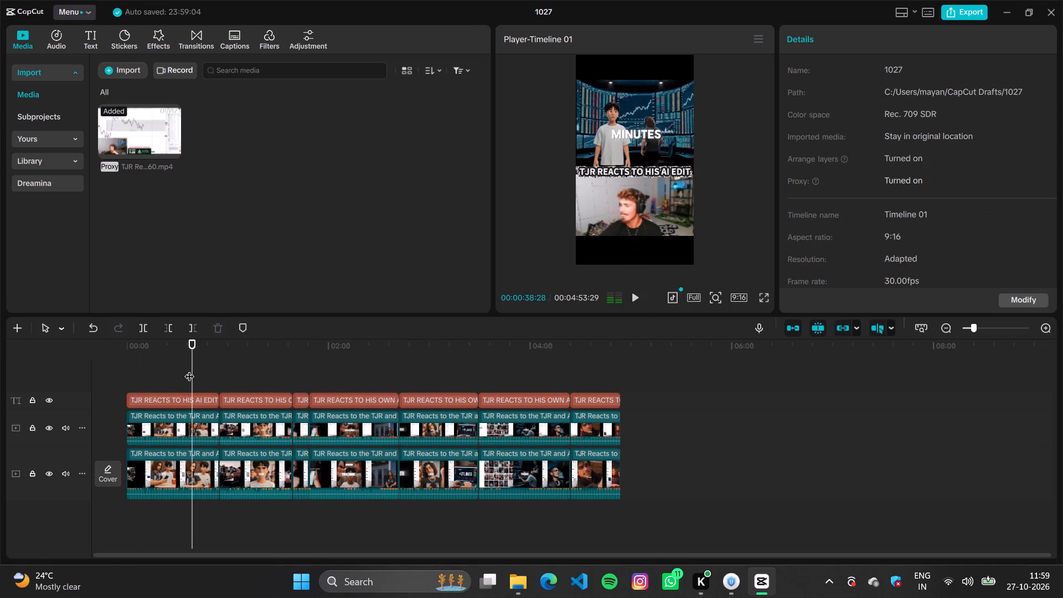
click(189, 369)
click(194, 369)
click(199, 370)
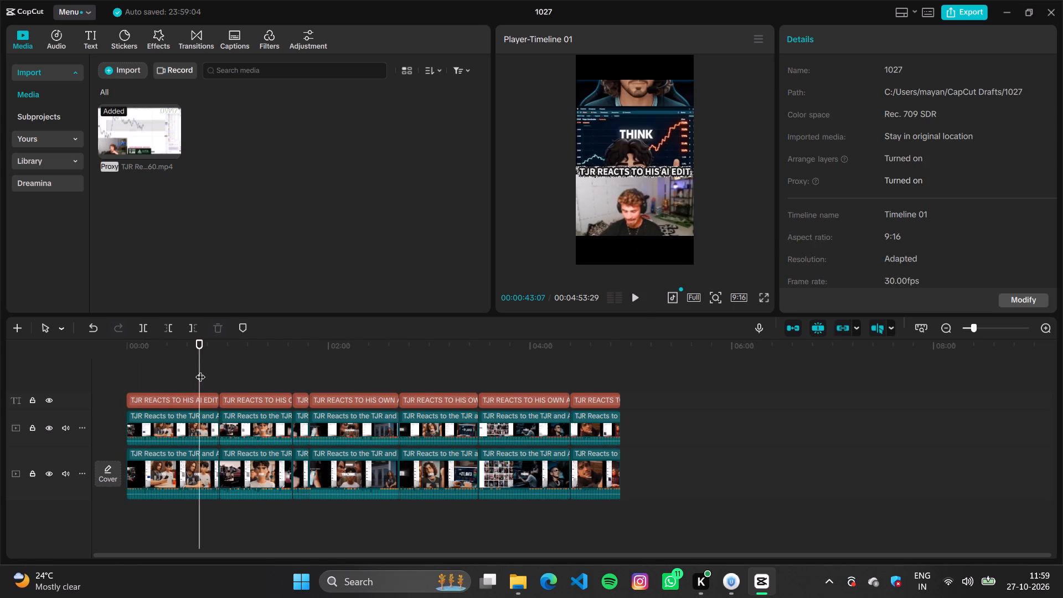
click(204, 371)
click(208, 374)
click(213, 375)
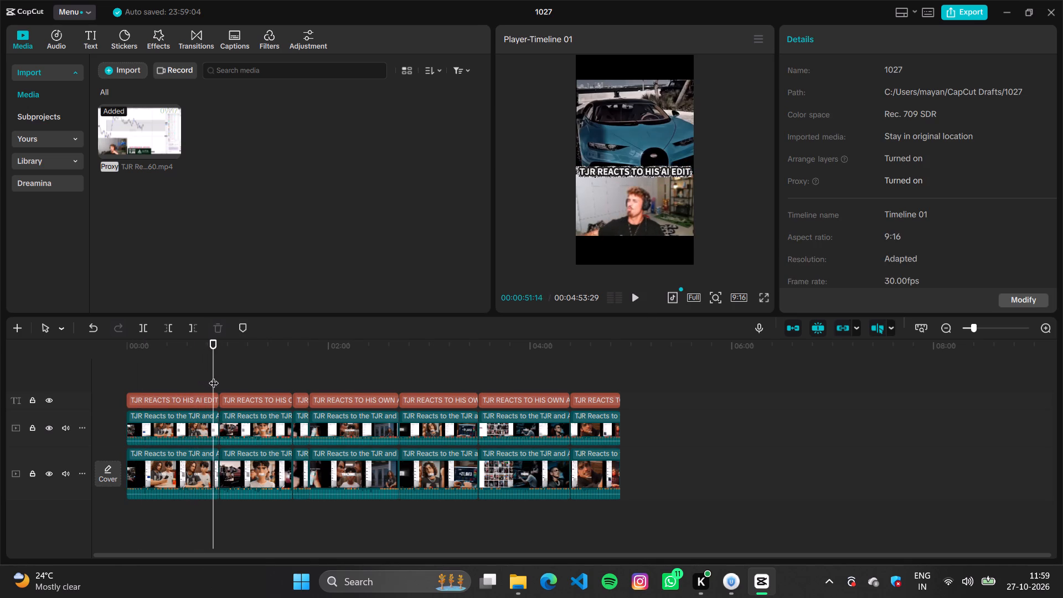
click(210, 373)
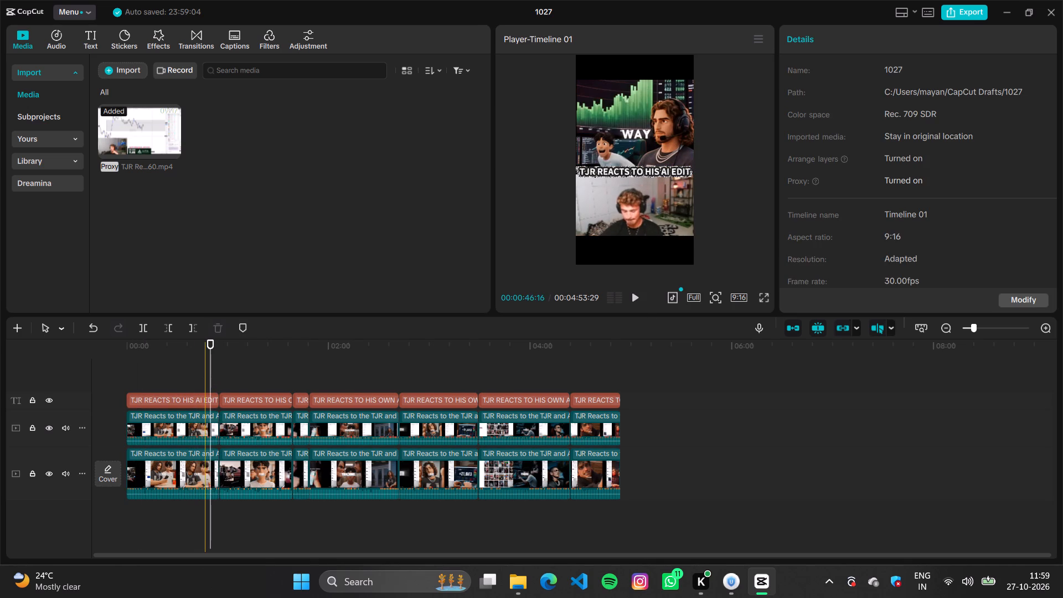
click(205, 369)
key(space)
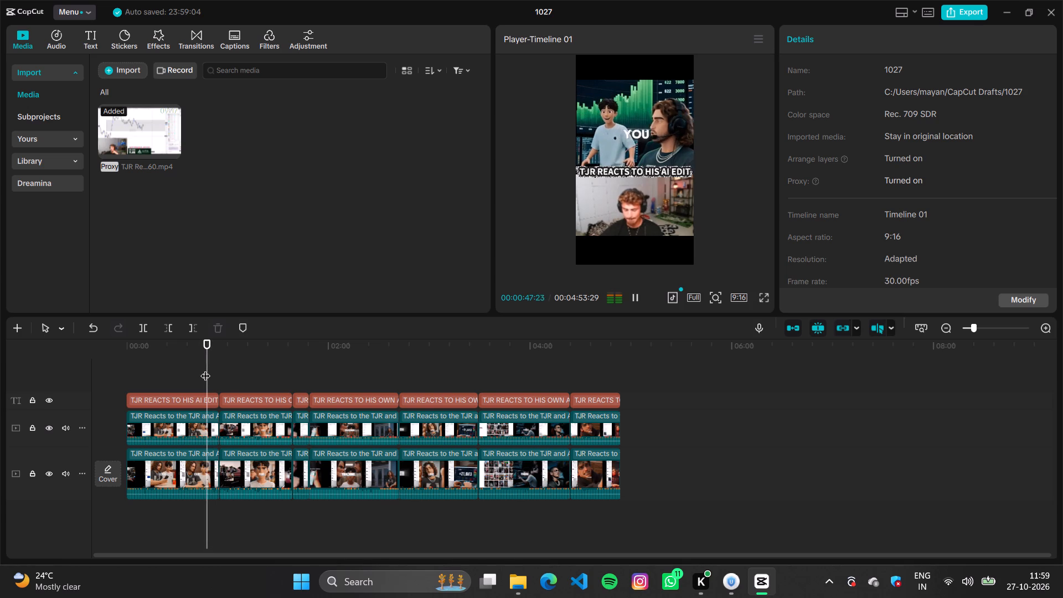
key(space)
key(space)
key(space)
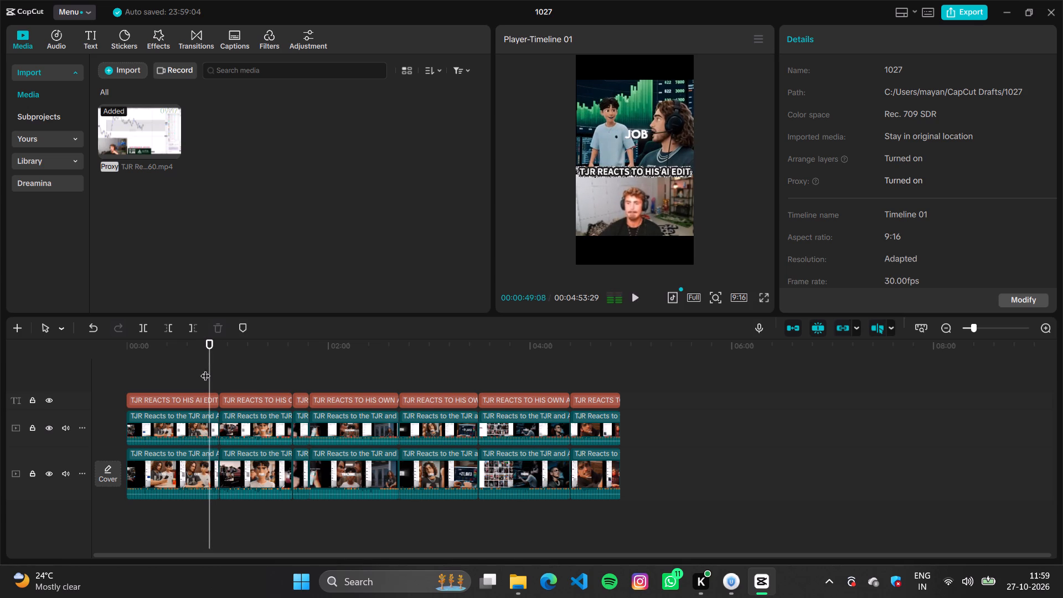
key(space)
key(space)
key(space)
key(space)
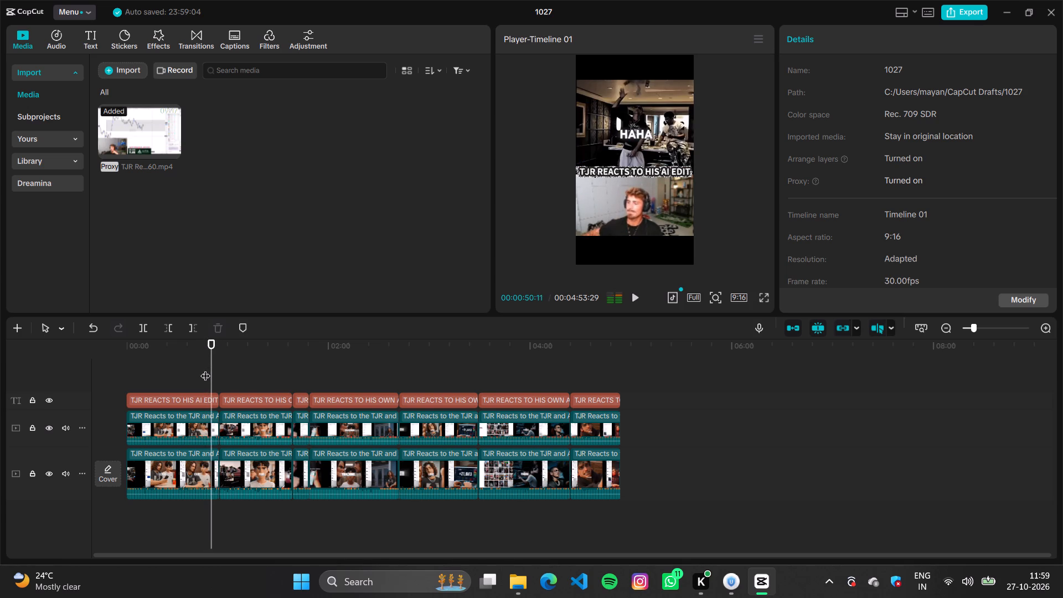
key(Left)
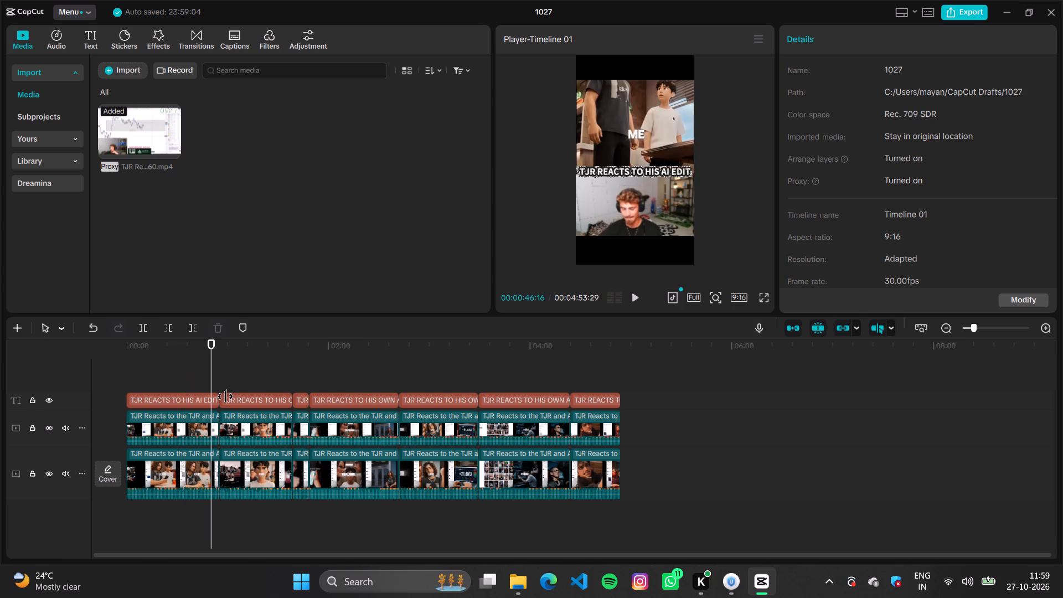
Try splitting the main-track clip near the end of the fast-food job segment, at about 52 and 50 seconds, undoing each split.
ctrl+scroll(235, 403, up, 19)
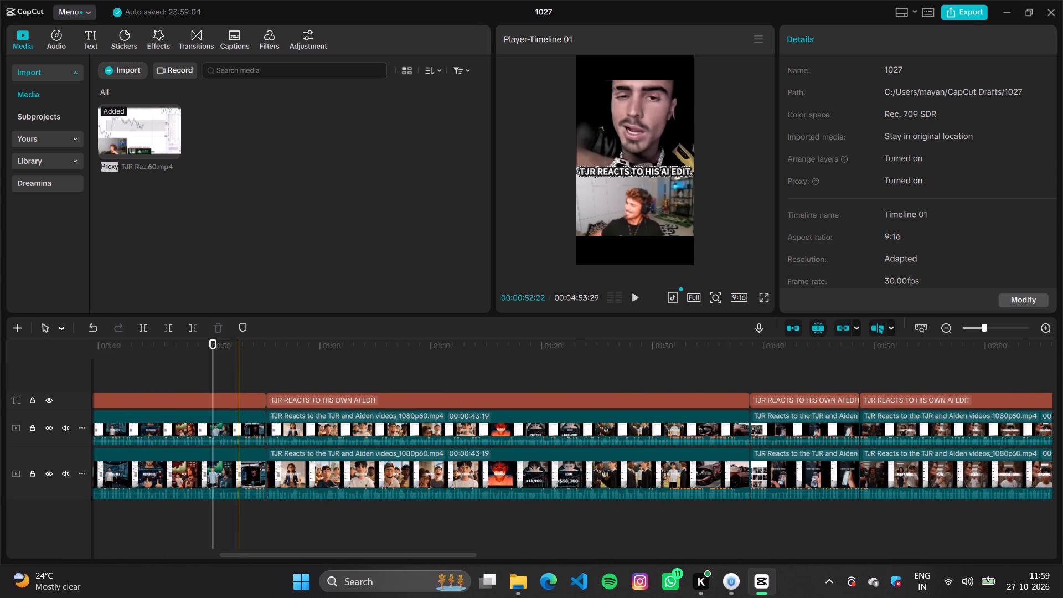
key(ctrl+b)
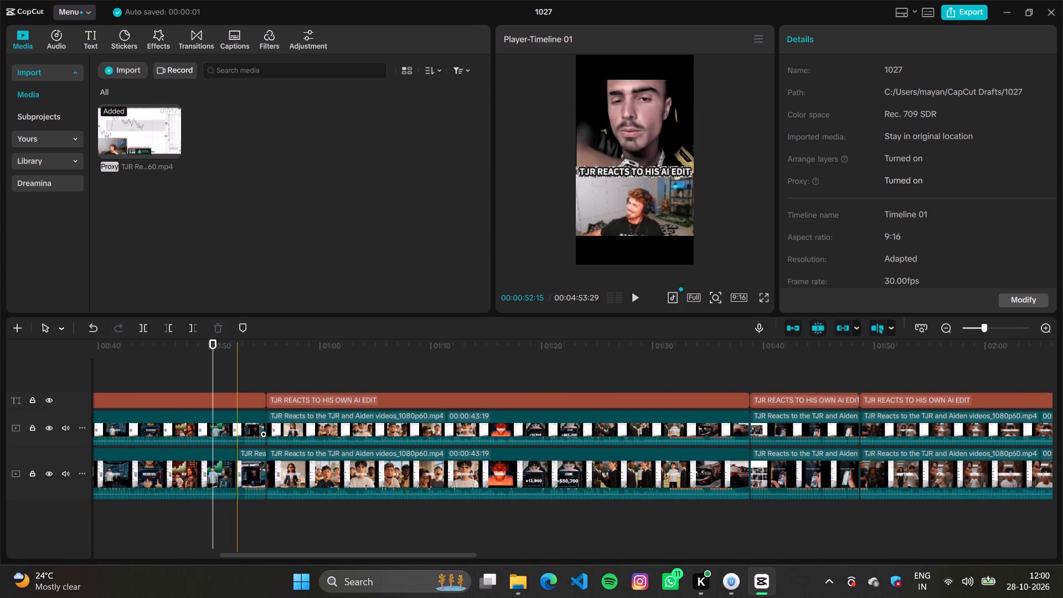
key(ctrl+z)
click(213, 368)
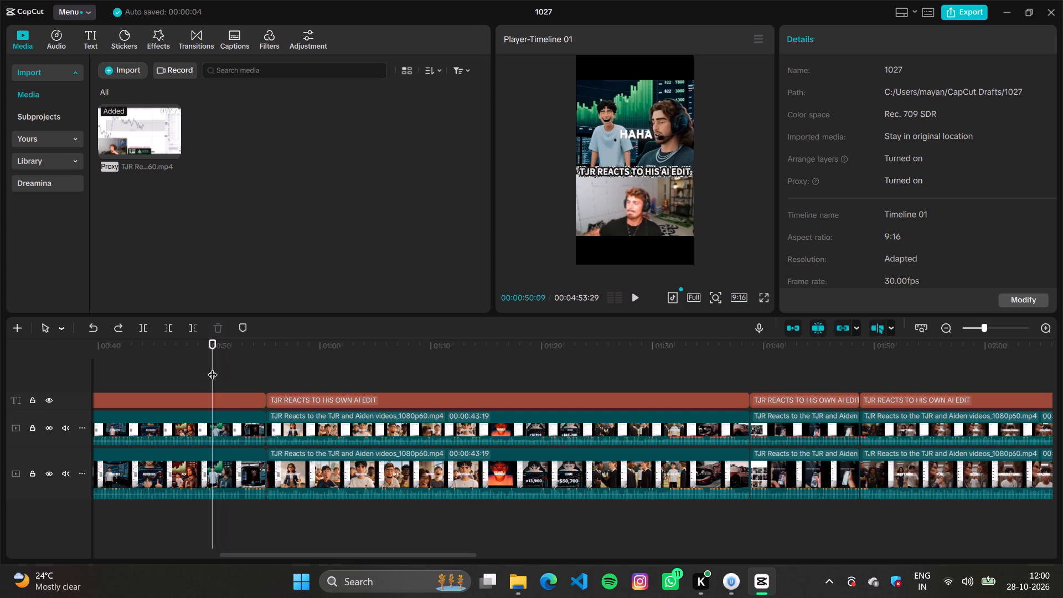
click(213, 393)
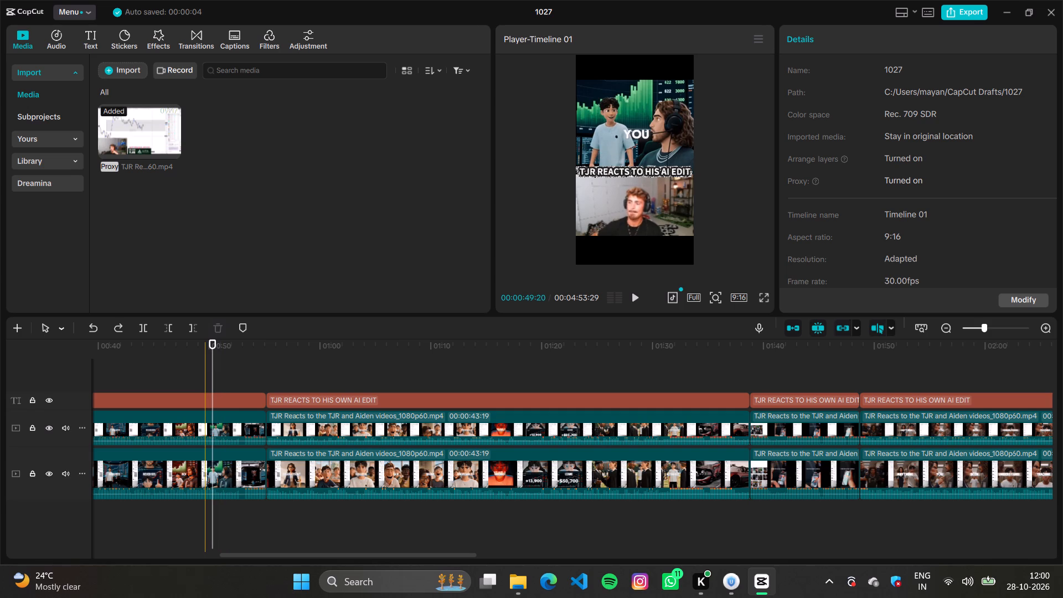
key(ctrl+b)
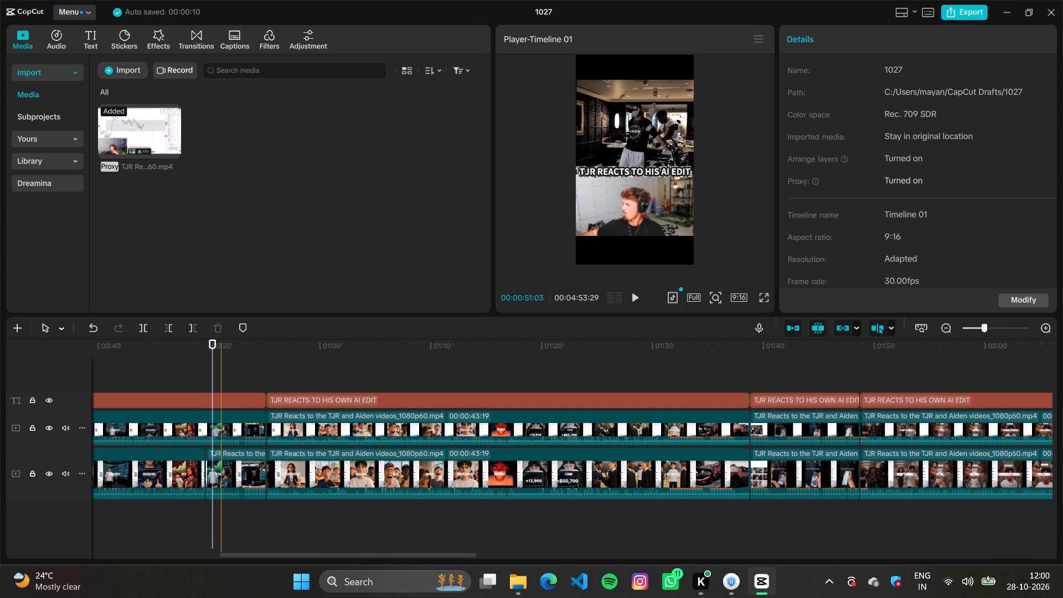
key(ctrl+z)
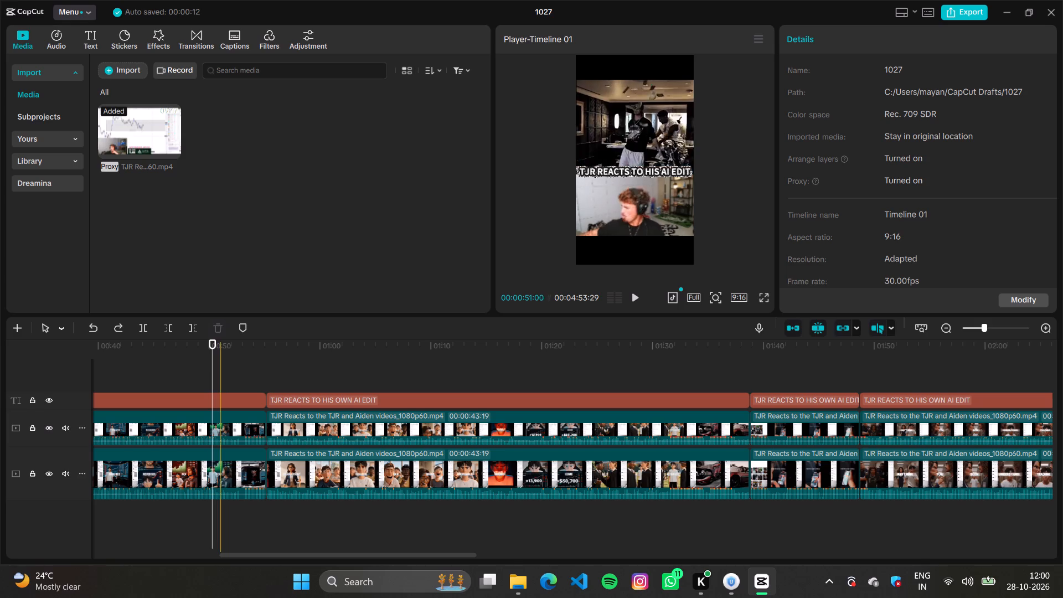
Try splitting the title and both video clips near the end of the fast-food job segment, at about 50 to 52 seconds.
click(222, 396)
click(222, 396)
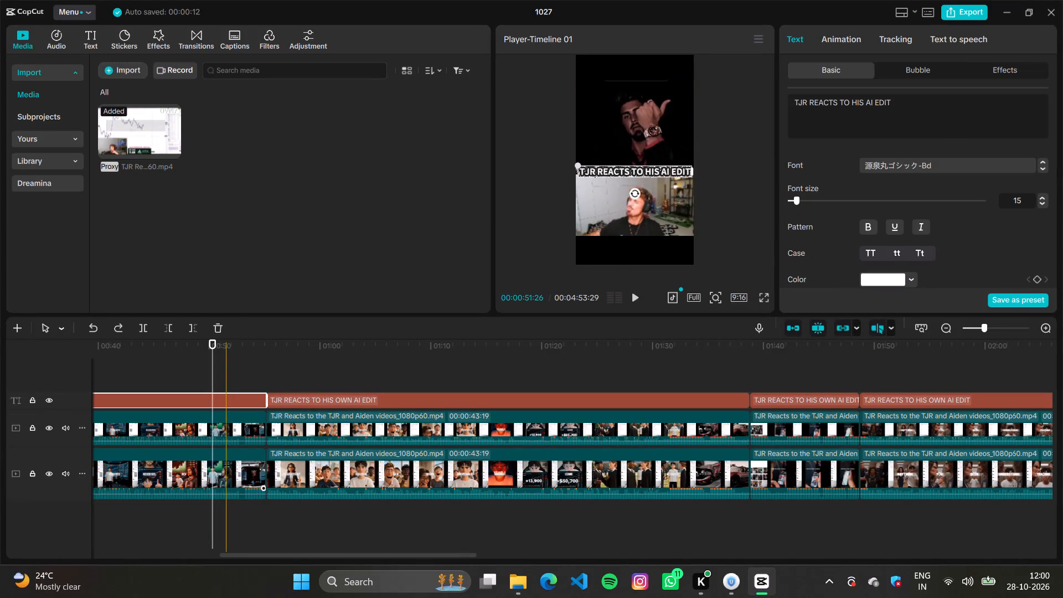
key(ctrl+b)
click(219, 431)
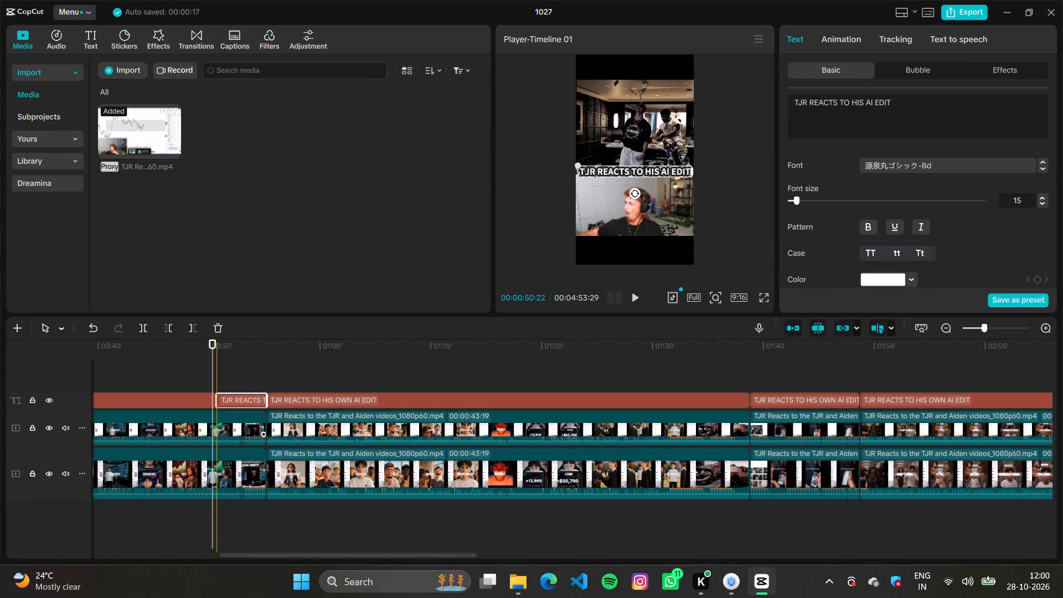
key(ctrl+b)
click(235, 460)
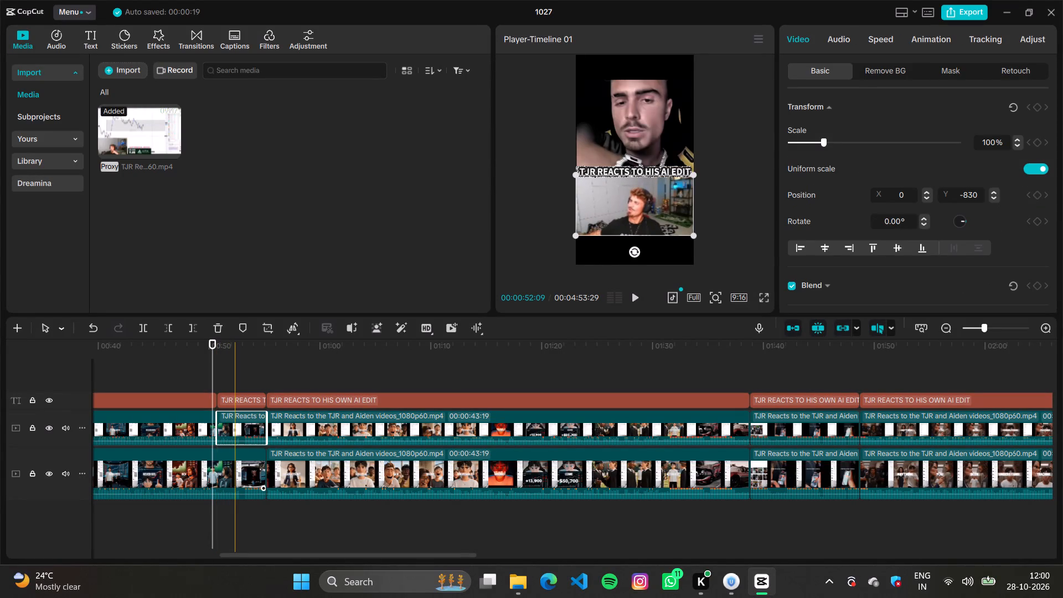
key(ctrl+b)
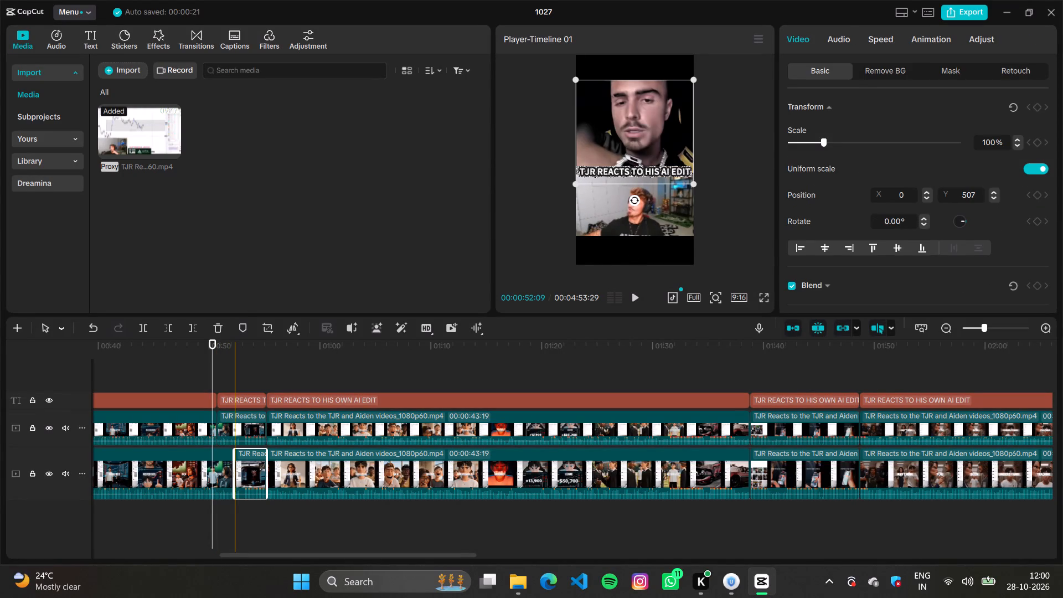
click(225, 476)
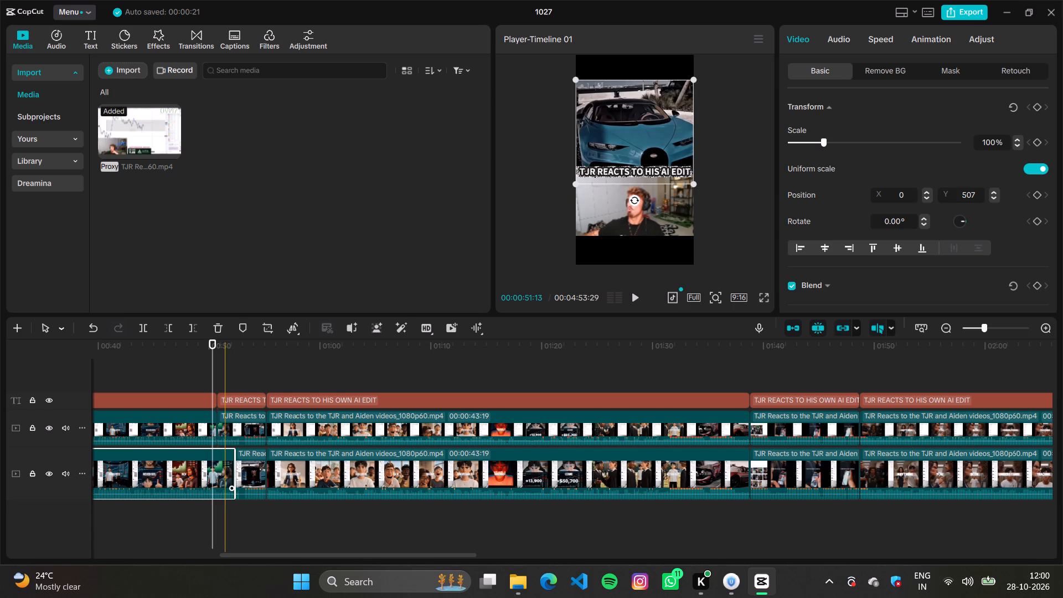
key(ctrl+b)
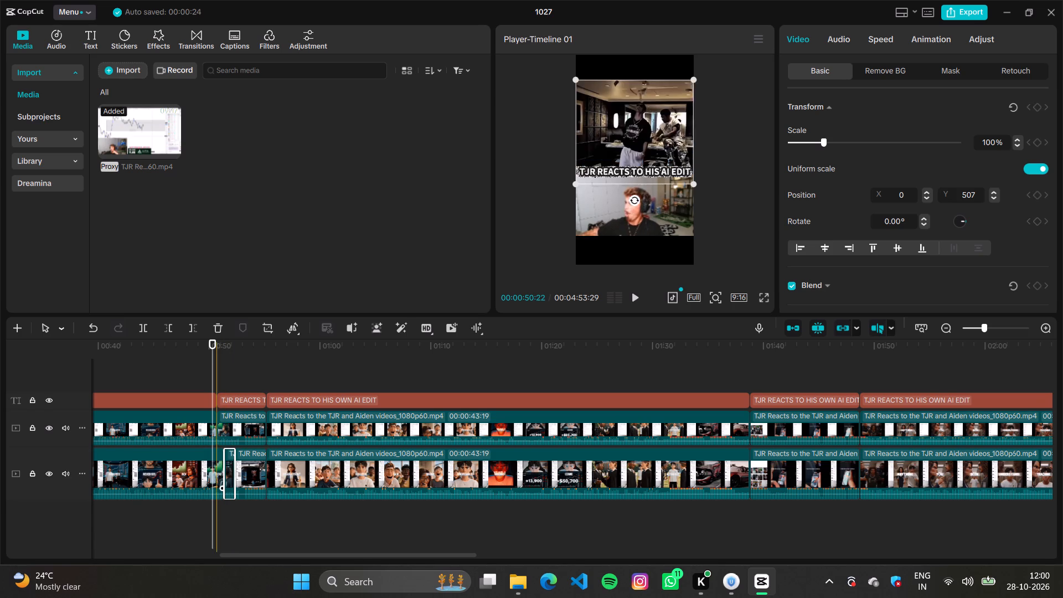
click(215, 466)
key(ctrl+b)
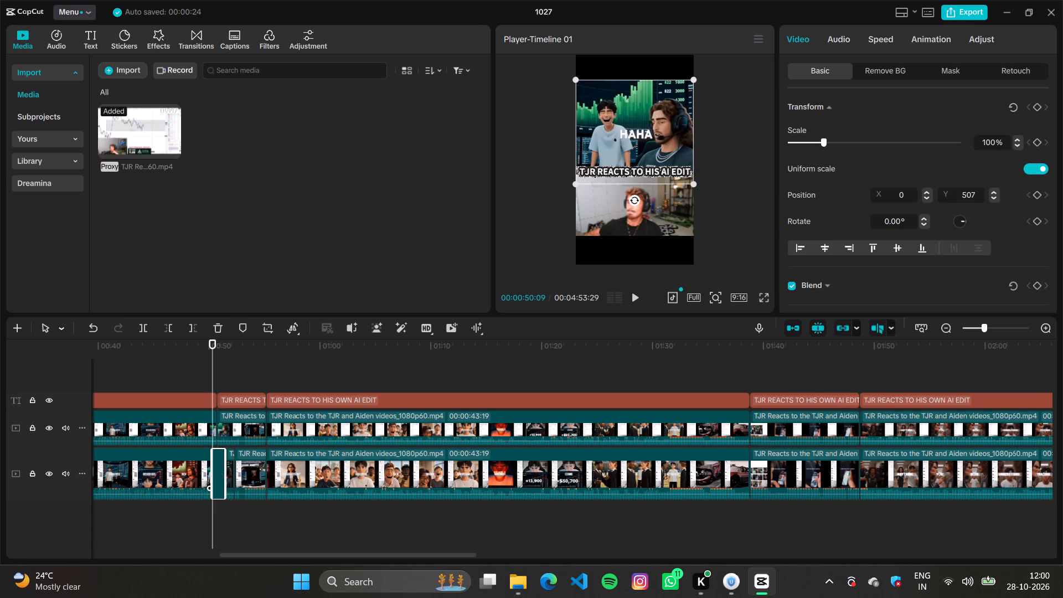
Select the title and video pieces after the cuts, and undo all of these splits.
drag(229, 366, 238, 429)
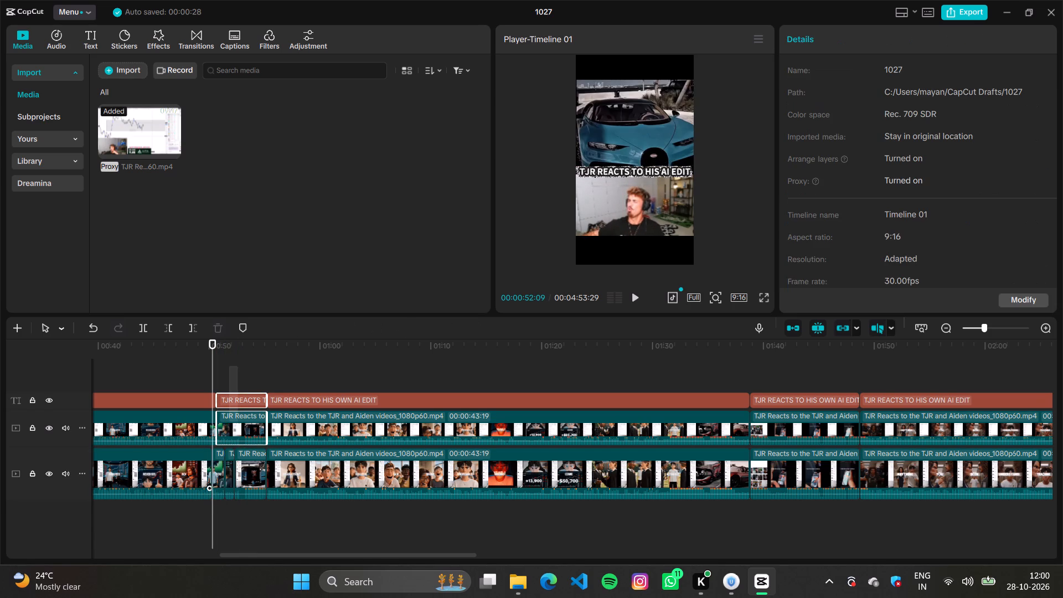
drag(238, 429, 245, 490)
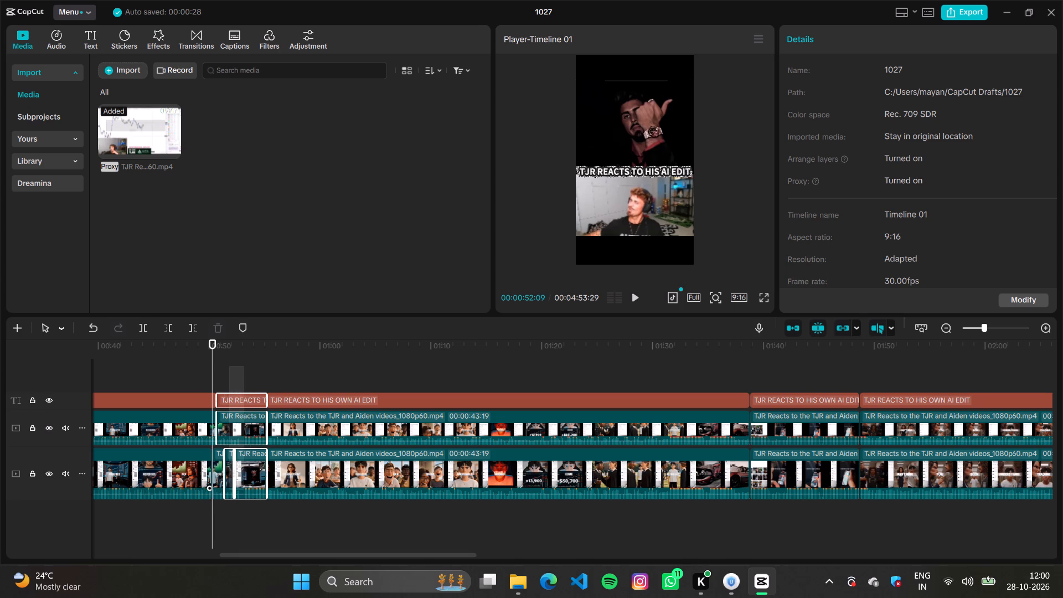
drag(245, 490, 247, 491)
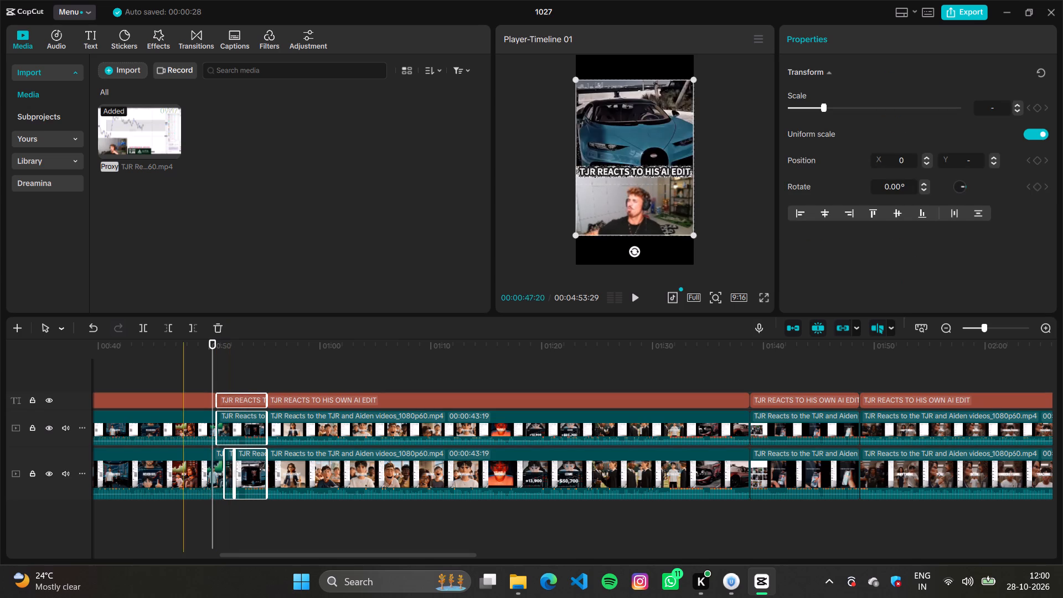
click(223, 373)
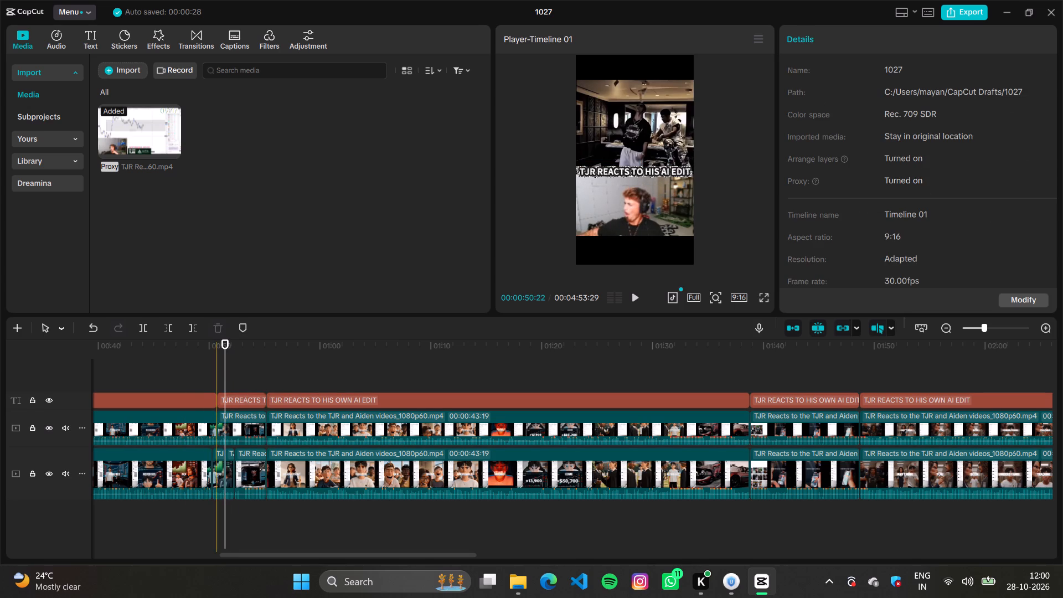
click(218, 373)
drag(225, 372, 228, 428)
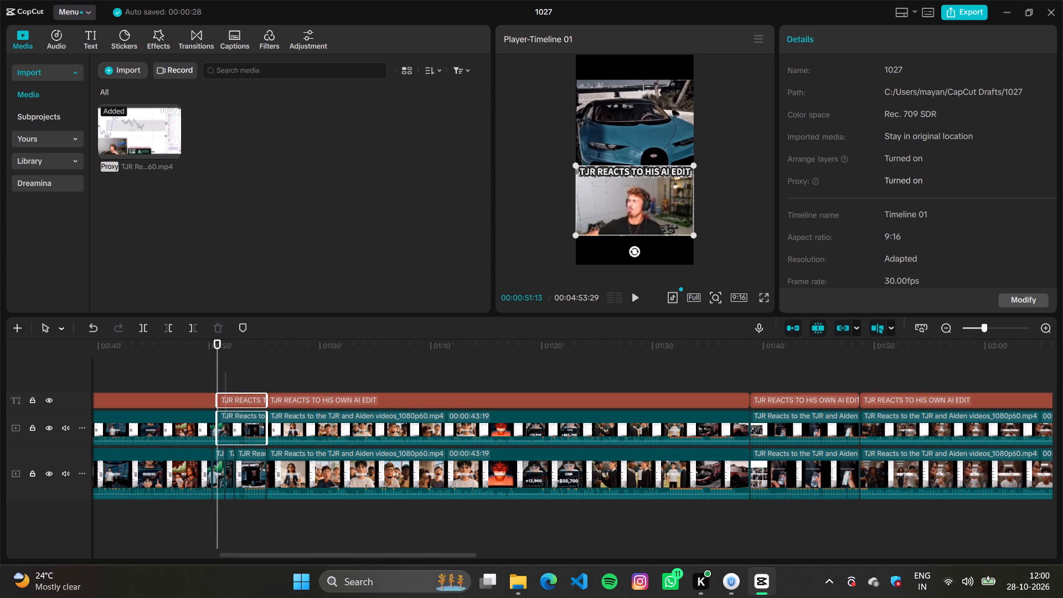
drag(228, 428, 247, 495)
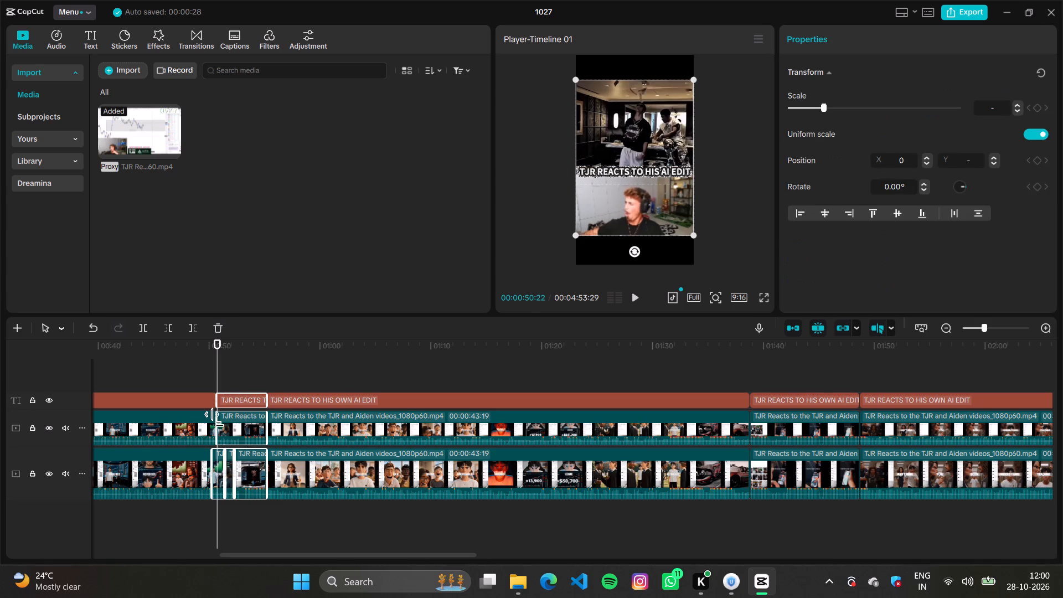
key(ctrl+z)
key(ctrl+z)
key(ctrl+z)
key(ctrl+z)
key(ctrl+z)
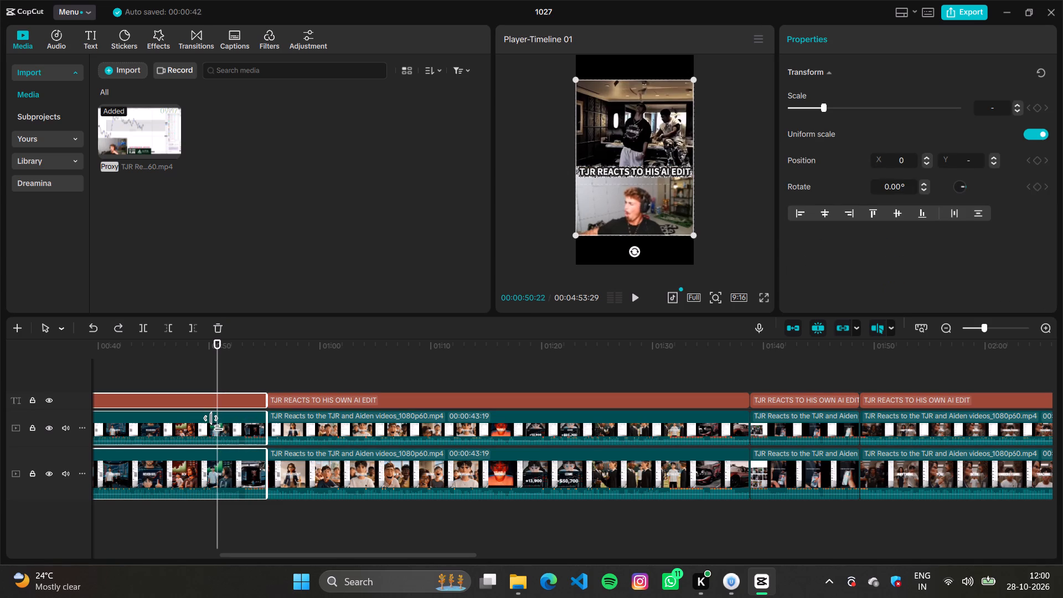
Find the segment's end point at about 50 seconds and split the "TJR REACTS TO HIS AI EDIT" title at 00:00:50:22.
click(218, 370)
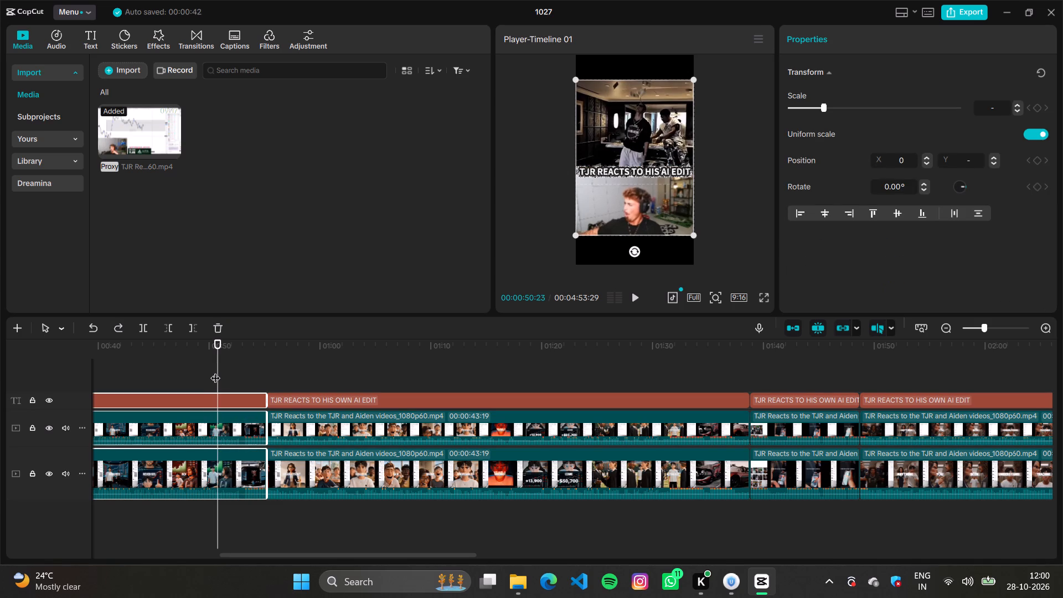
click(215, 368)
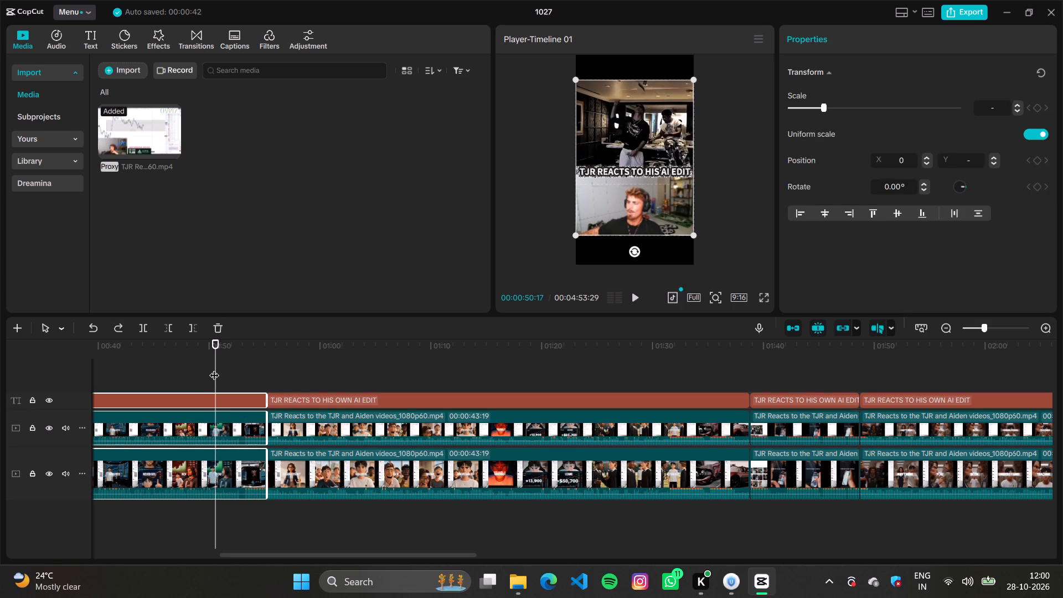
click(214, 368)
click(213, 368)
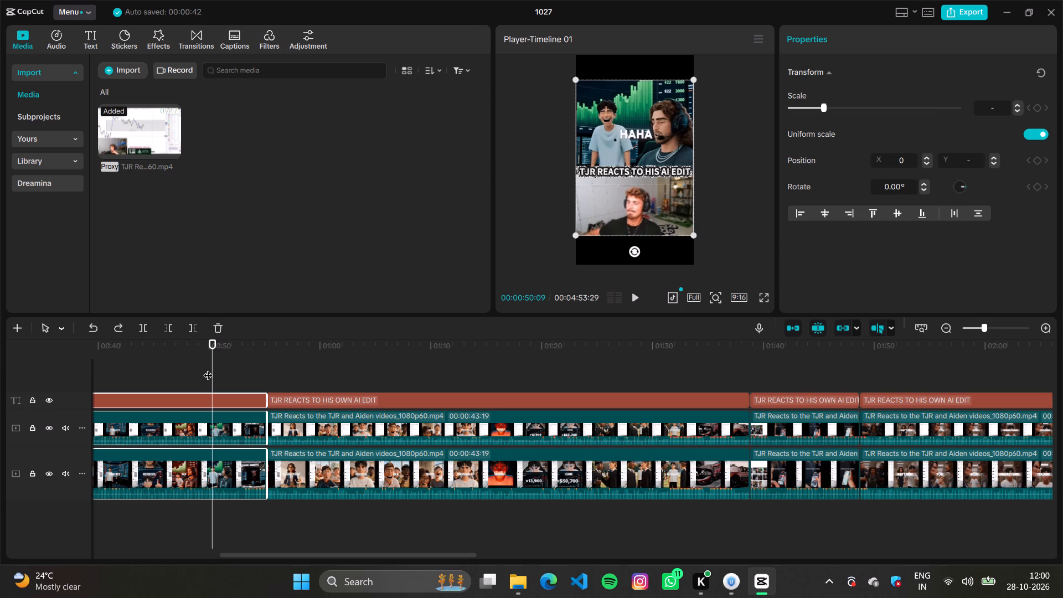
click(218, 395)
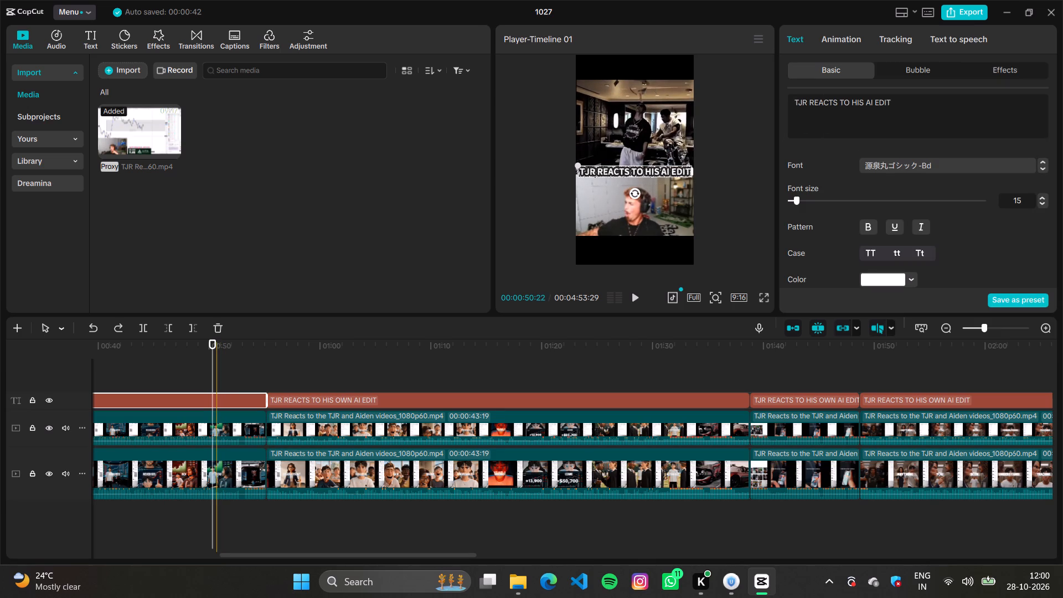
key(ctrl+b)
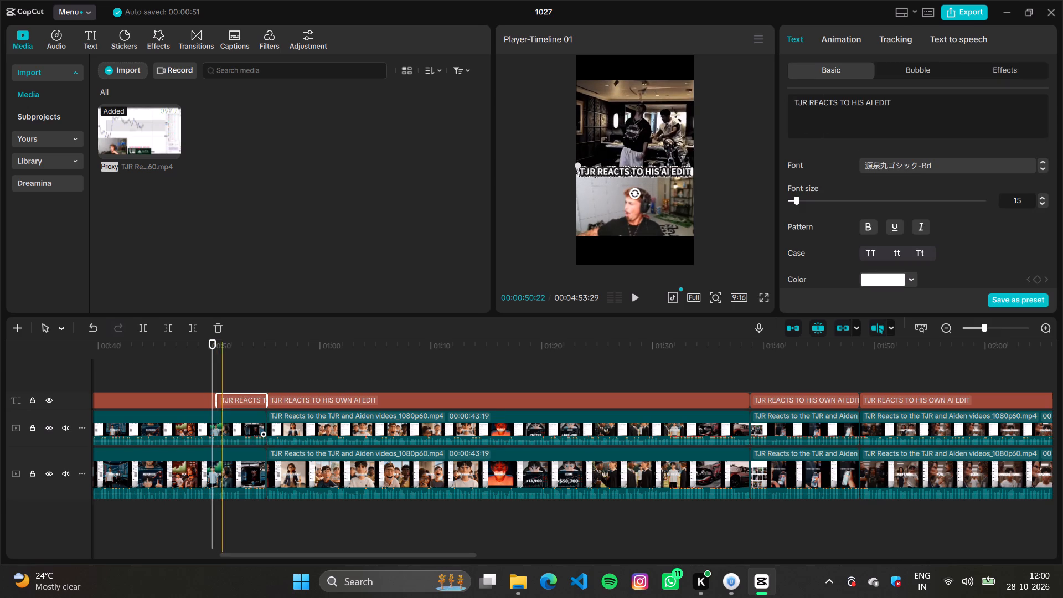
Split the webcam overlay clip near the segment's end at about 51:13, 50:22 and 50:13, working back to the cut point.
click(225, 418)
key(ctrl+b)
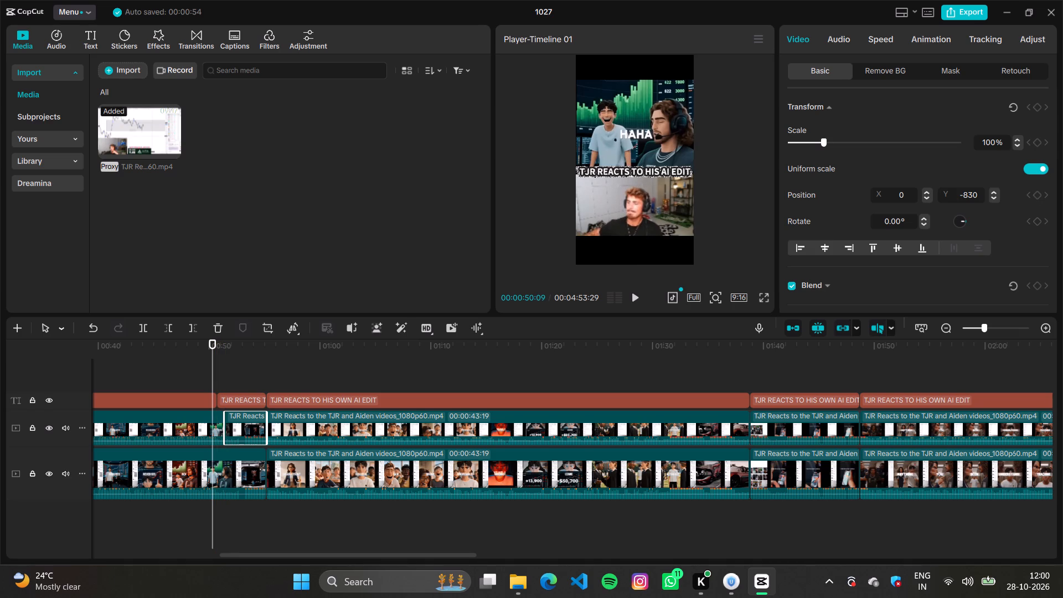
click(214, 427)
scroll(235, 427, up, 1)
ctrl+scroll(235, 427, up, 1)
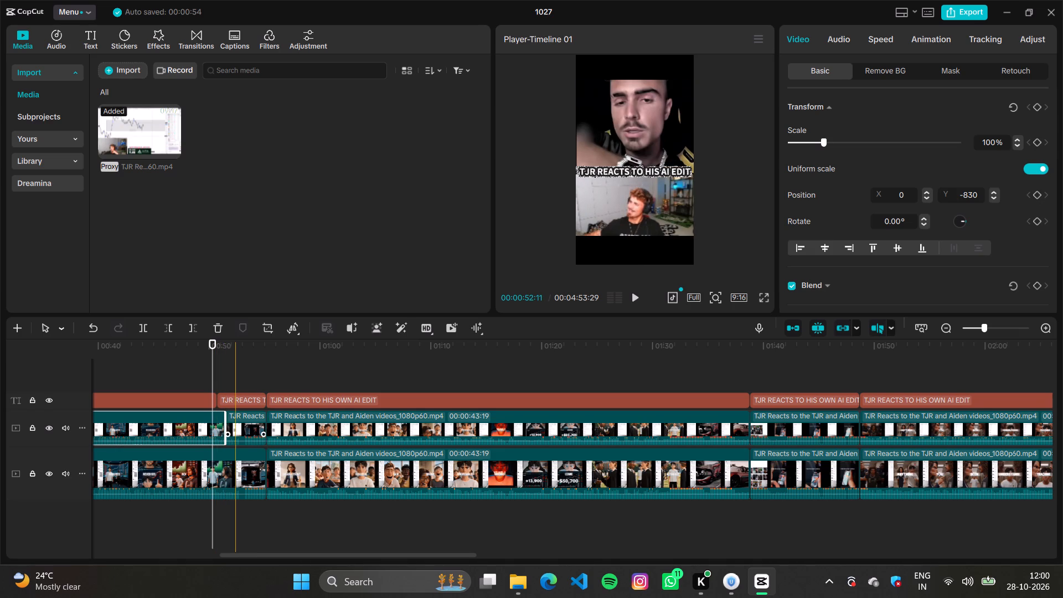
ctrl+scroll(235, 427, up, 11)
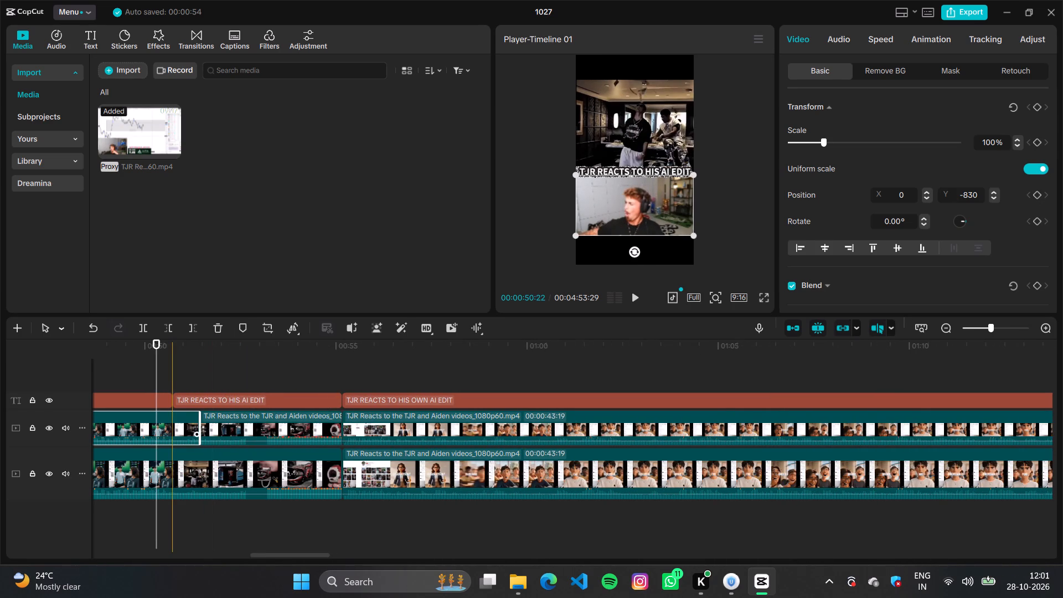
click(169, 432)
key(ctrl+b)
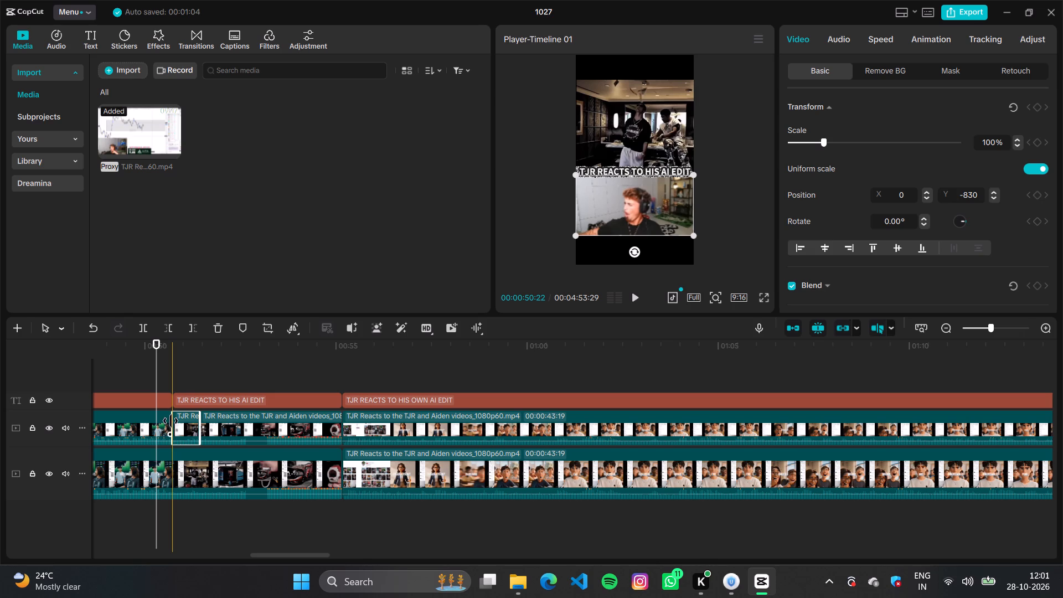
ctrl+click(161, 413)
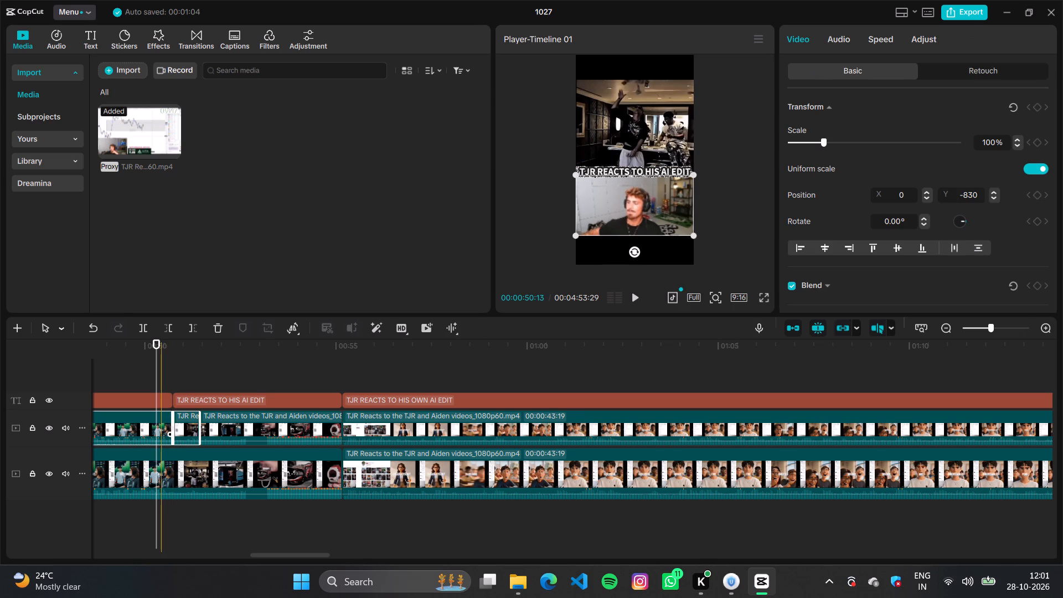
key(ctrl+b)
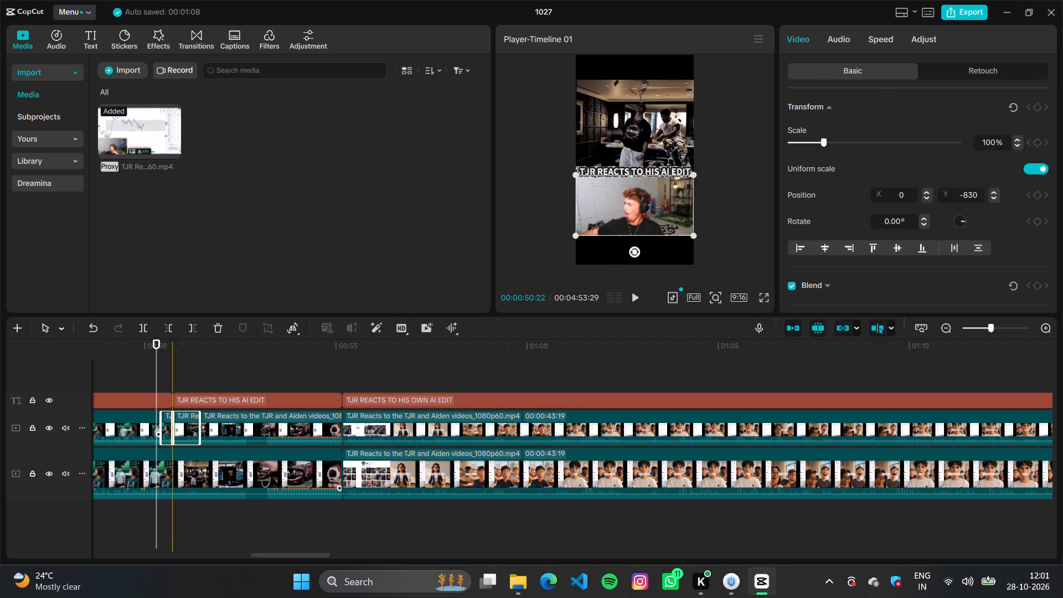
Split the main-track video clip of the fast-food job segment at about 00:00:50:09.
click(169, 473)
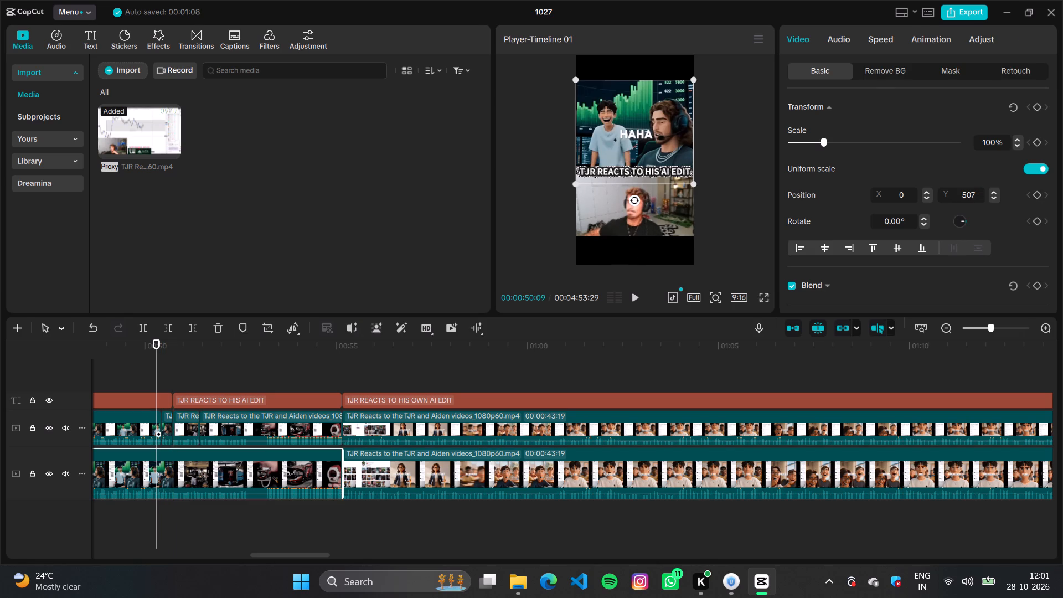
click(157, 470)
key(ctrl+b)
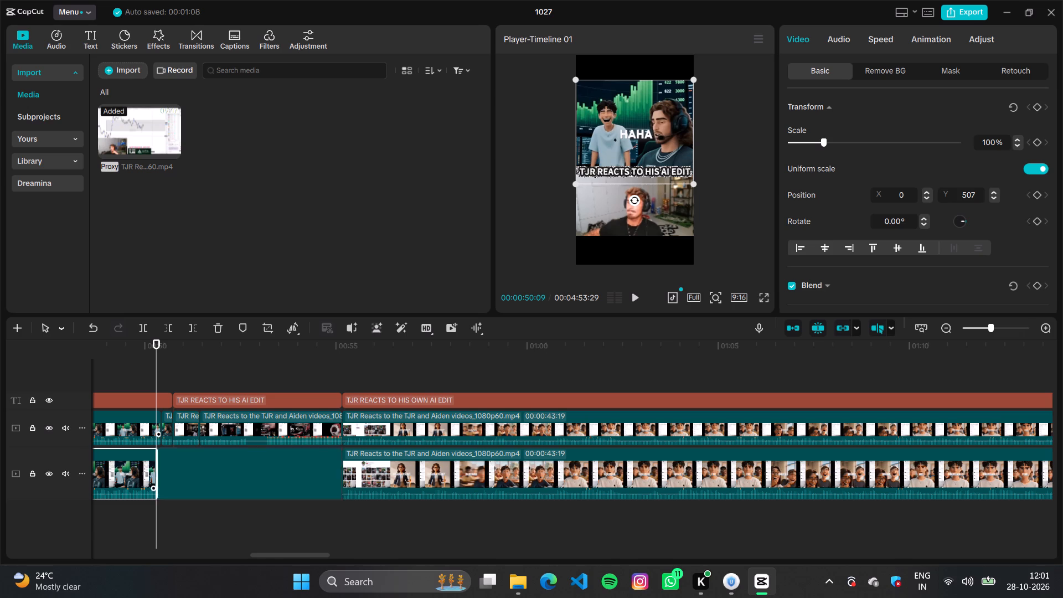
Split the earlier "TJR REACTS TO HIS AI EDIT" title piece at about 00:00:50:13 to match the webcam clip's cut.
drag(185, 357, 202, 452)
click(176, 370)
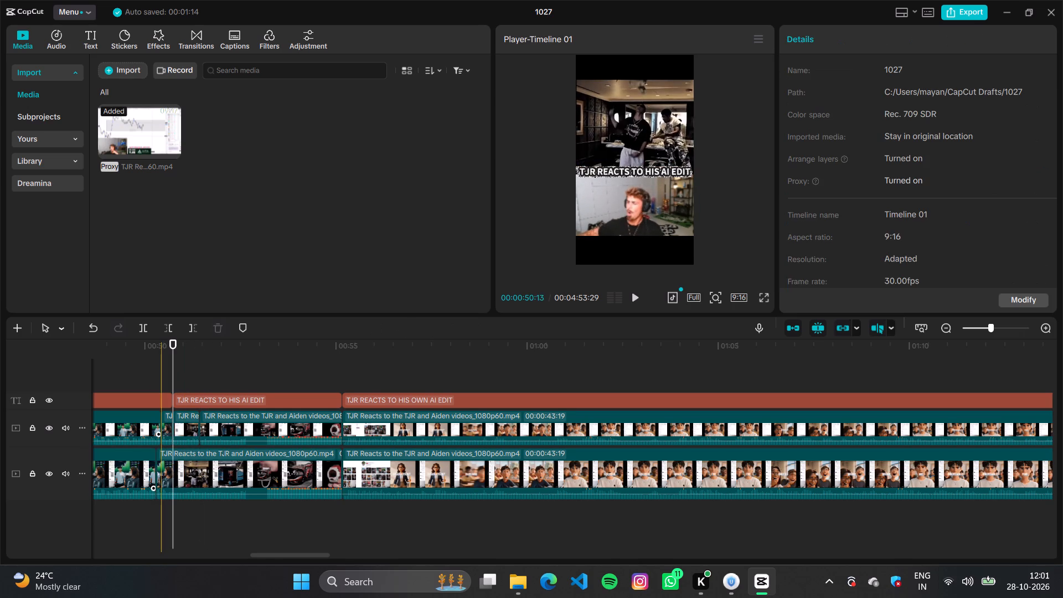
click(159, 359)
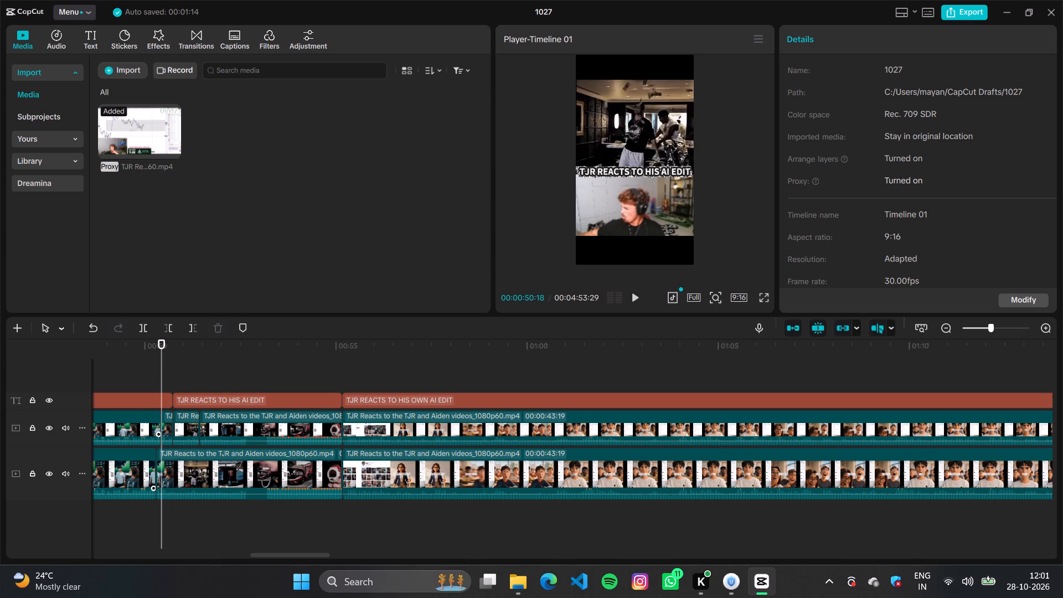
click(162, 397)
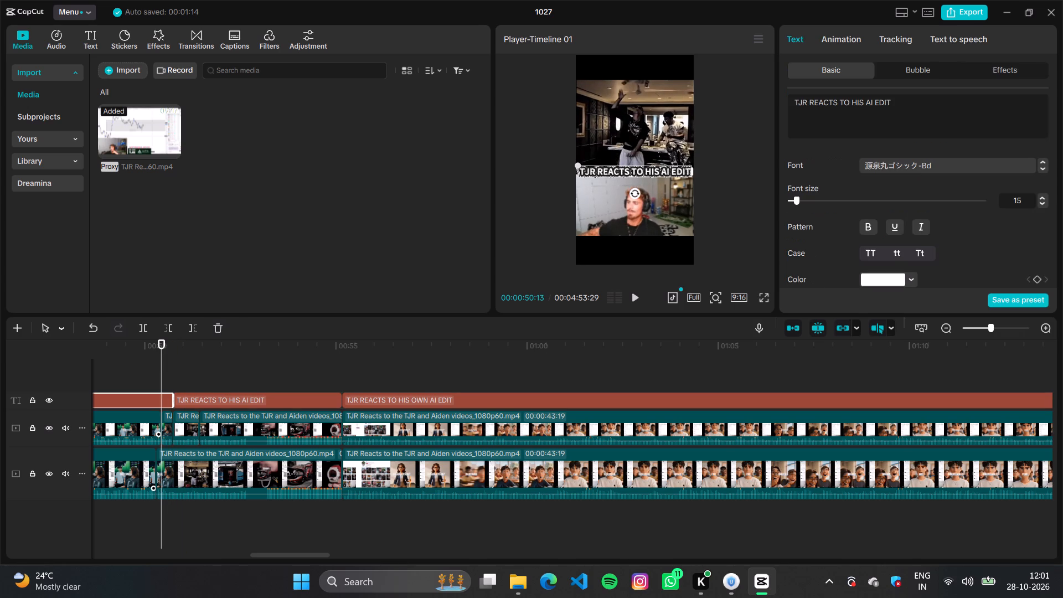
key(ctrl+b)
Delete all title, webcam and main-video pieces between the cuts at about 50 seconds and the "TJR REACTS TO HIS OWN AI EDIT" segment.
drag(168, 365, 170, 369)
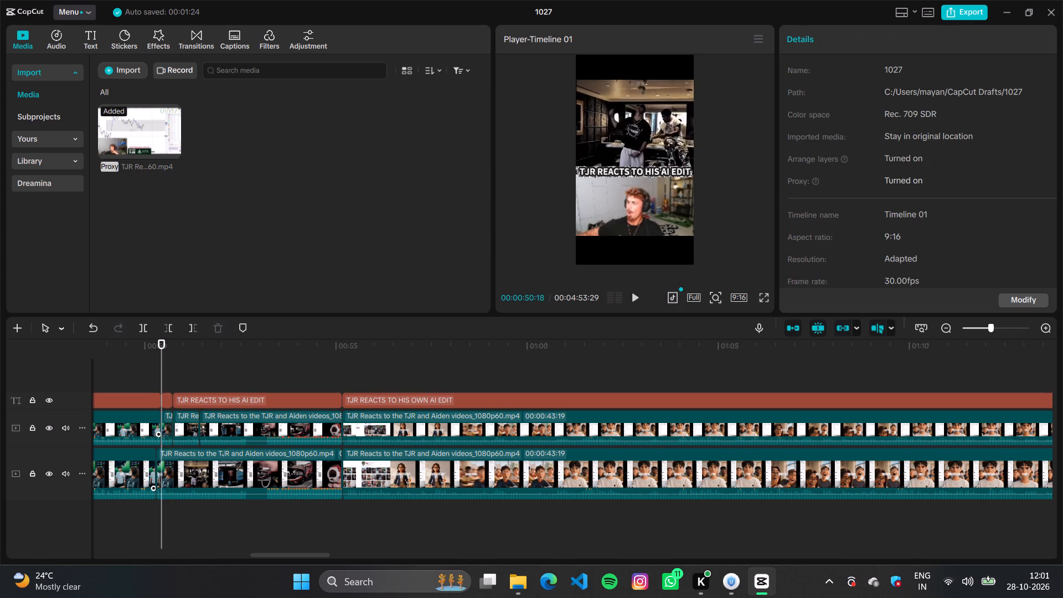
drag(170, 369, 272, 503)
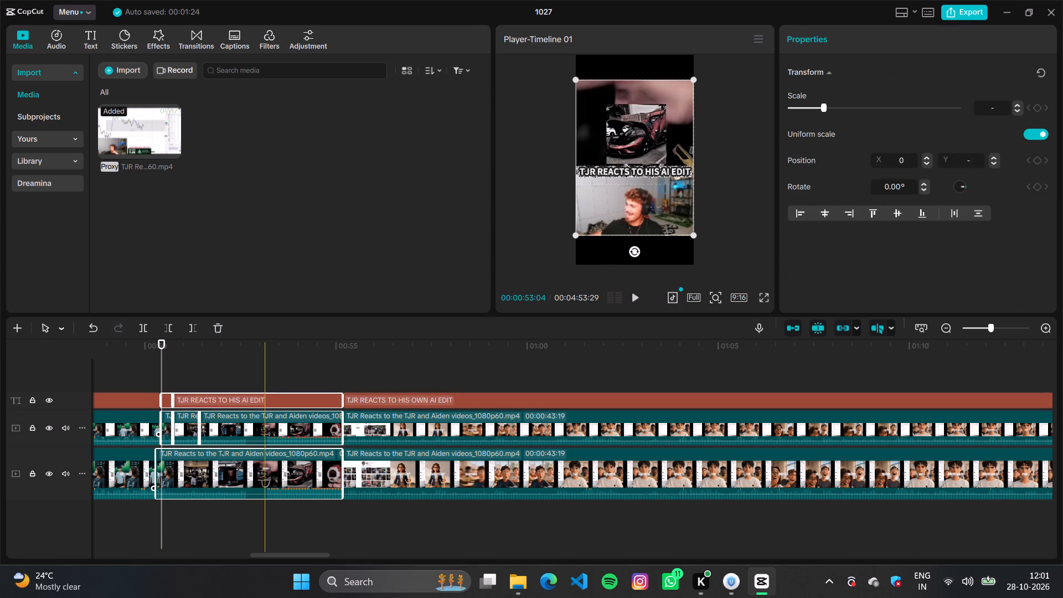
key(BackSpace)
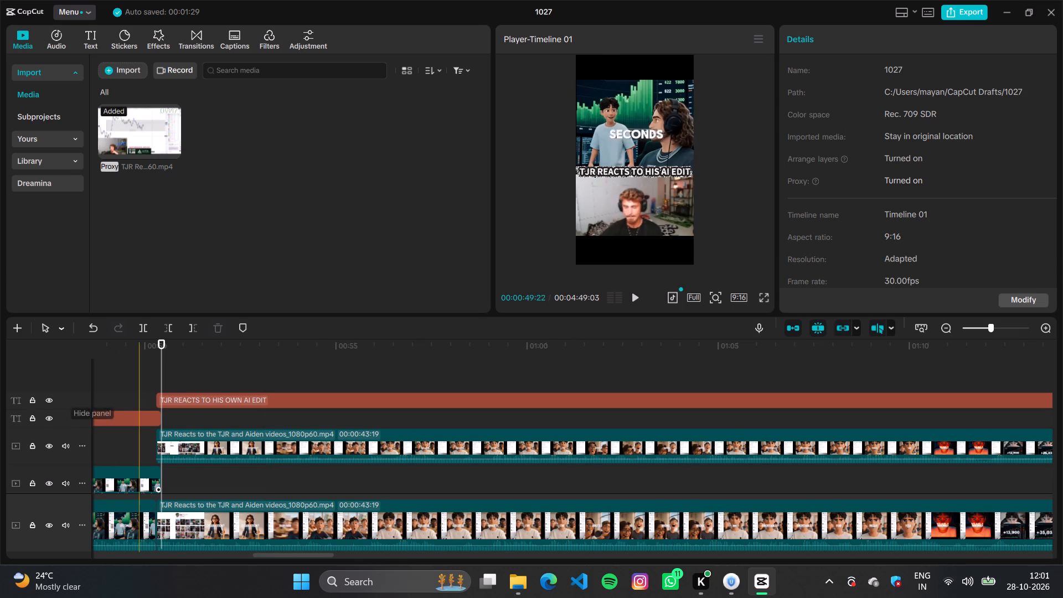
key(ctrl+z)
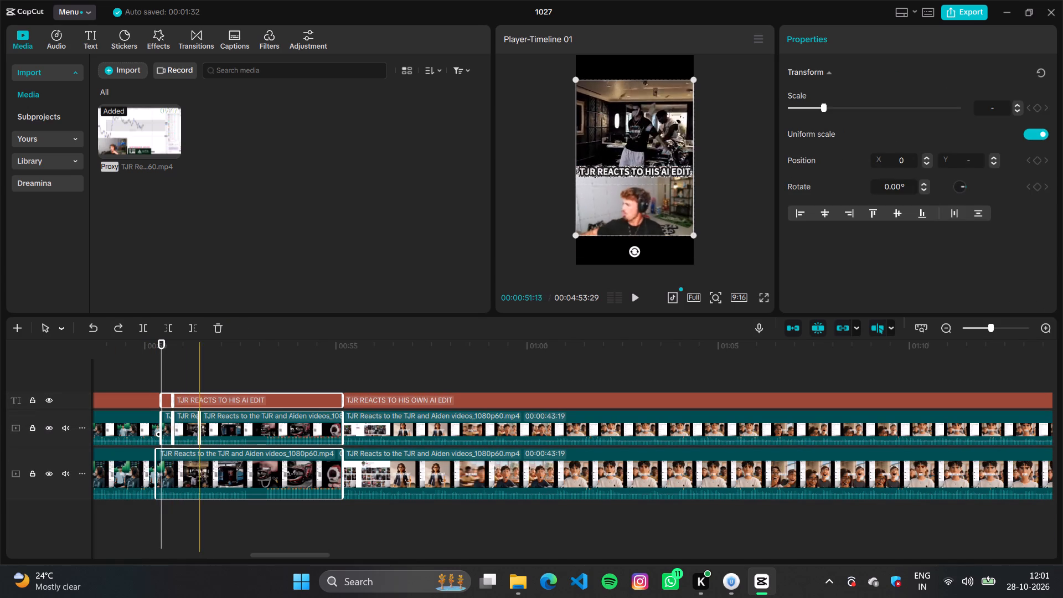
key(BackSpace)
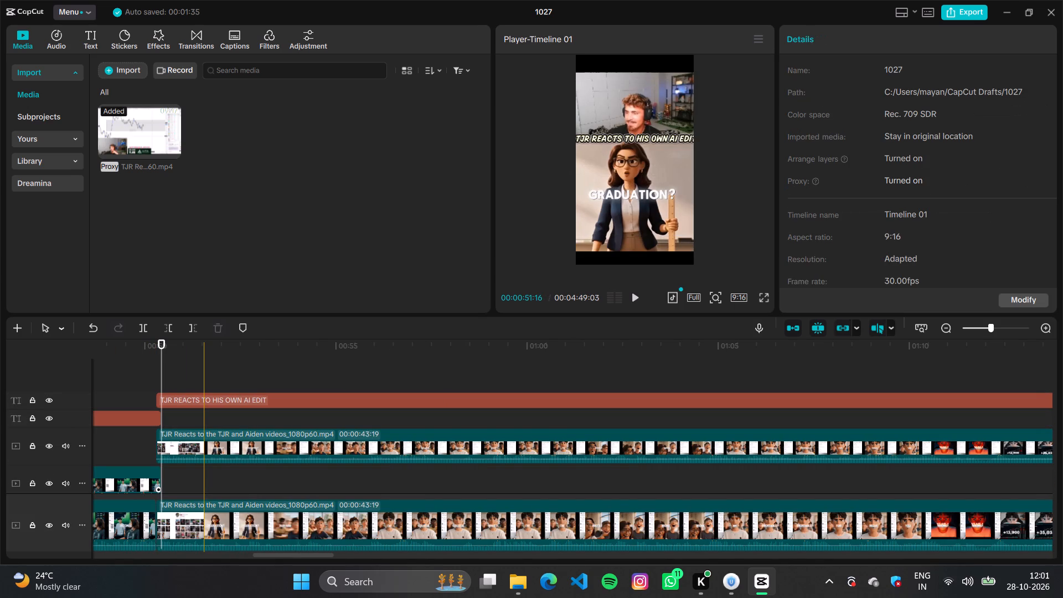
Play through the join at about 50 seconds to check the passage into the "TJR REACTS TO HIS OWN AI EDIT" segment.
click(170, 375)
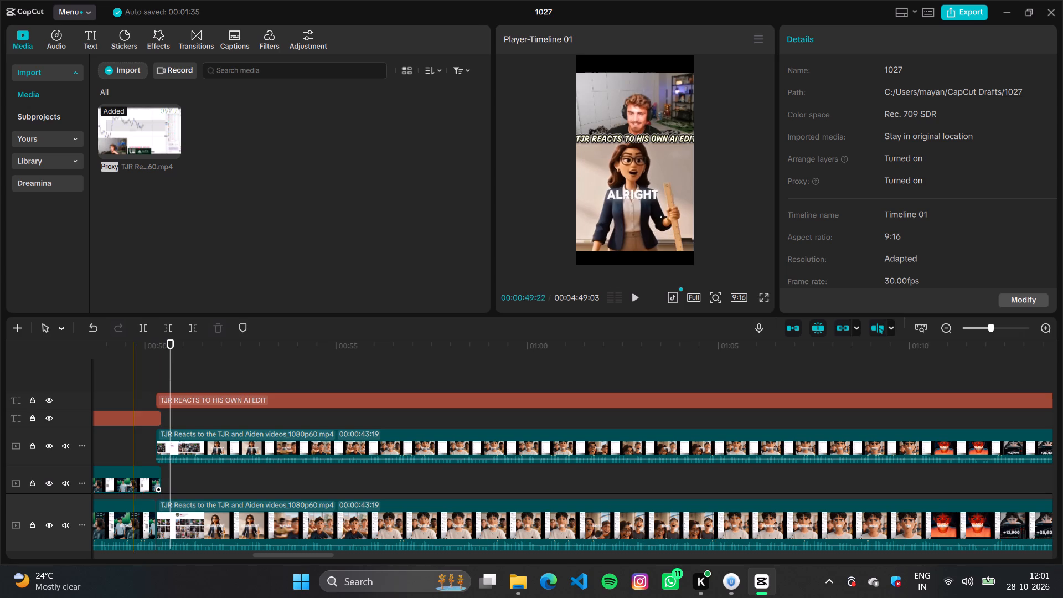
scroll(179, 405, down, 3)
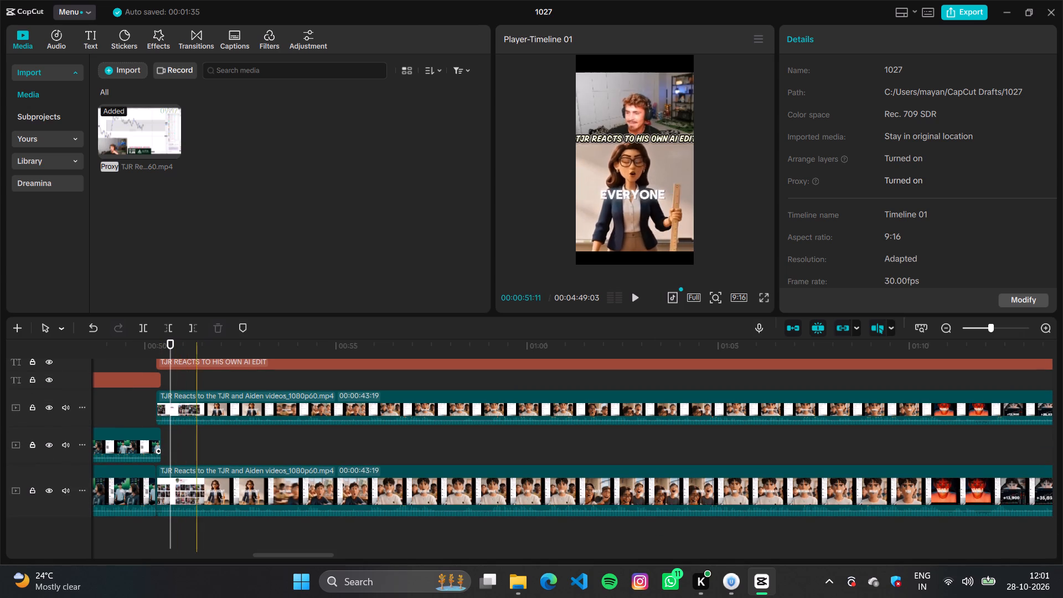
scroll(214, 444, up, 3)
click(126, 365)
key(space)
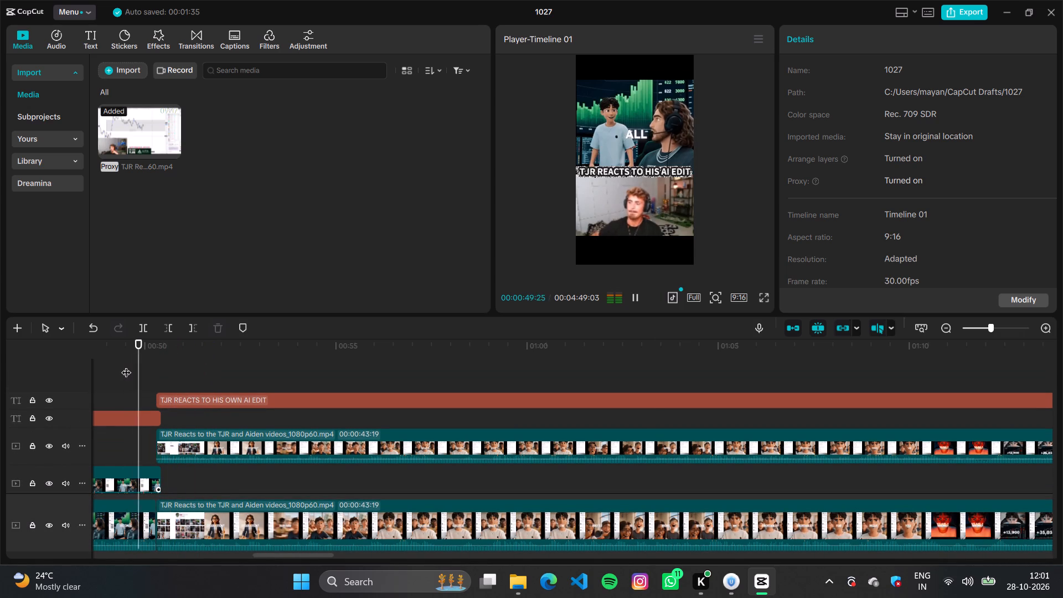
key(space)
click(104, 369)
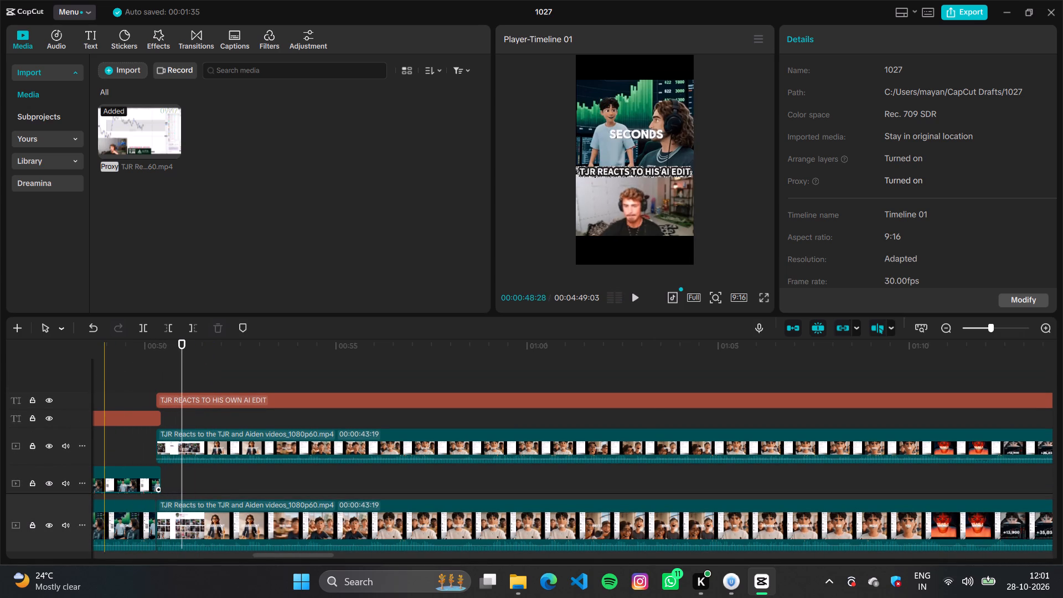
key(space)
key(space)
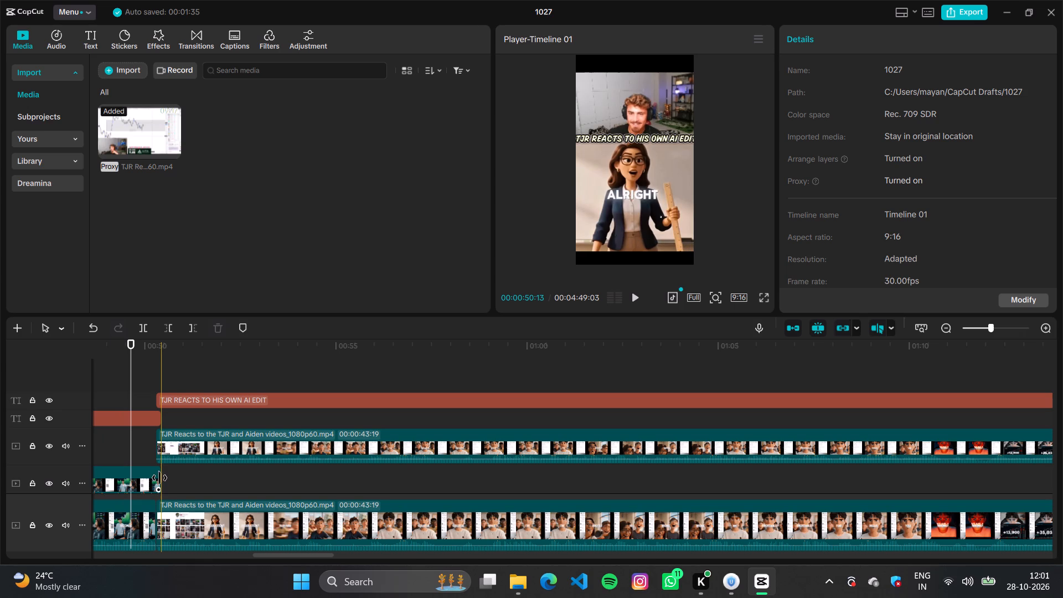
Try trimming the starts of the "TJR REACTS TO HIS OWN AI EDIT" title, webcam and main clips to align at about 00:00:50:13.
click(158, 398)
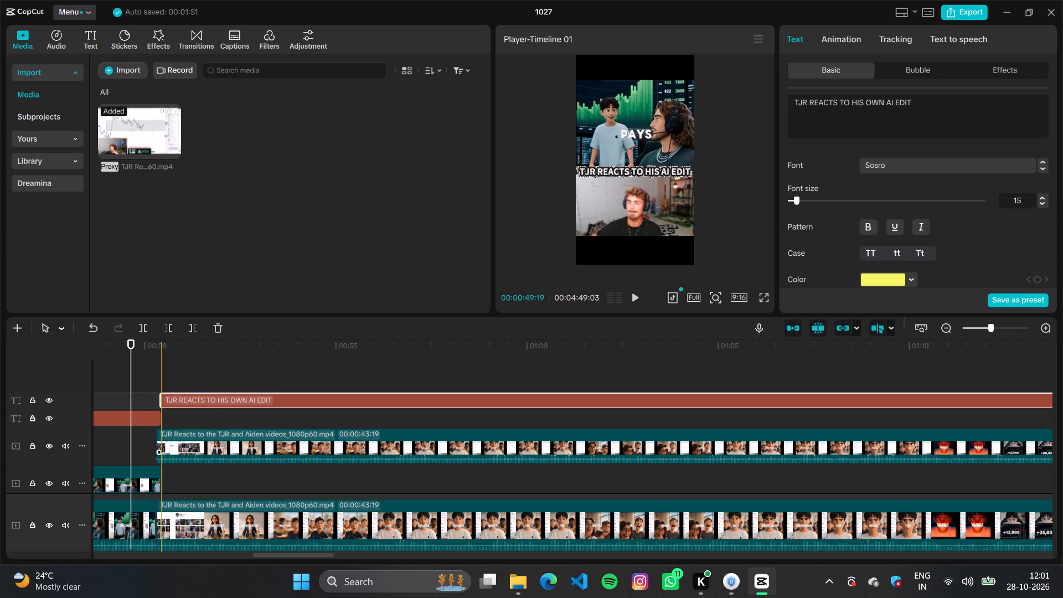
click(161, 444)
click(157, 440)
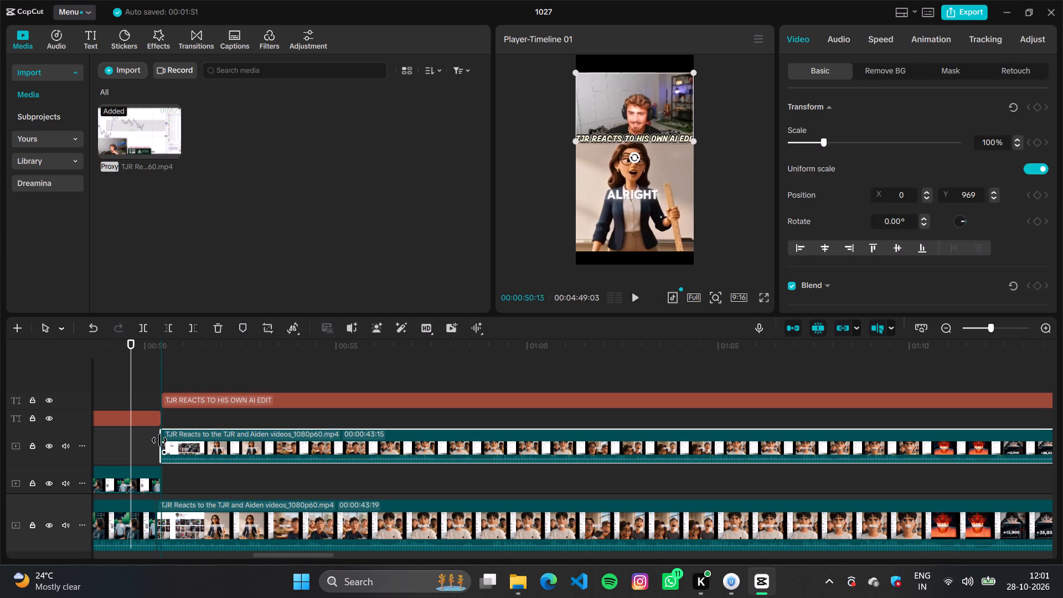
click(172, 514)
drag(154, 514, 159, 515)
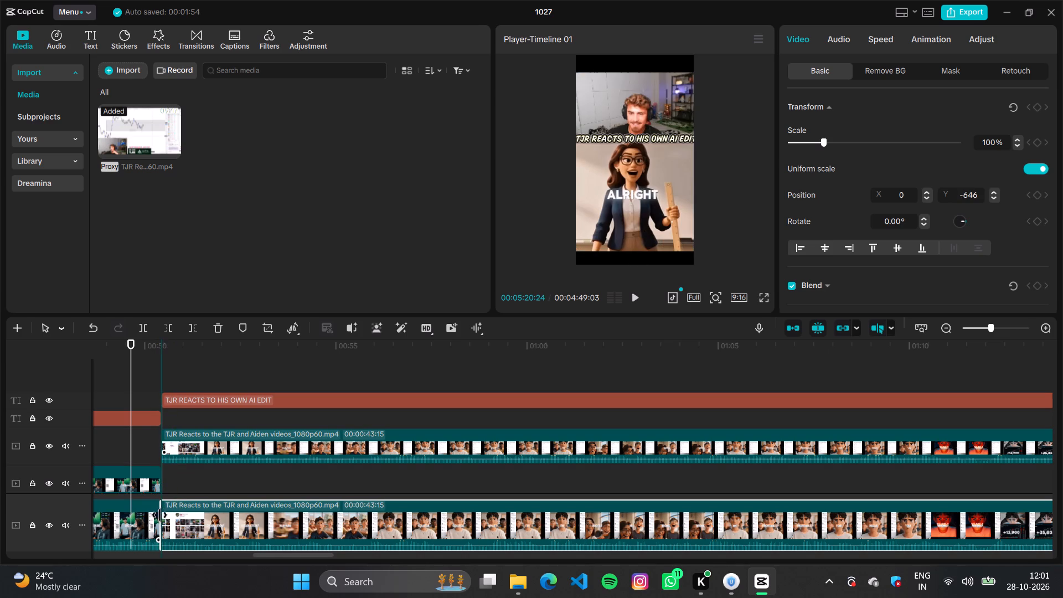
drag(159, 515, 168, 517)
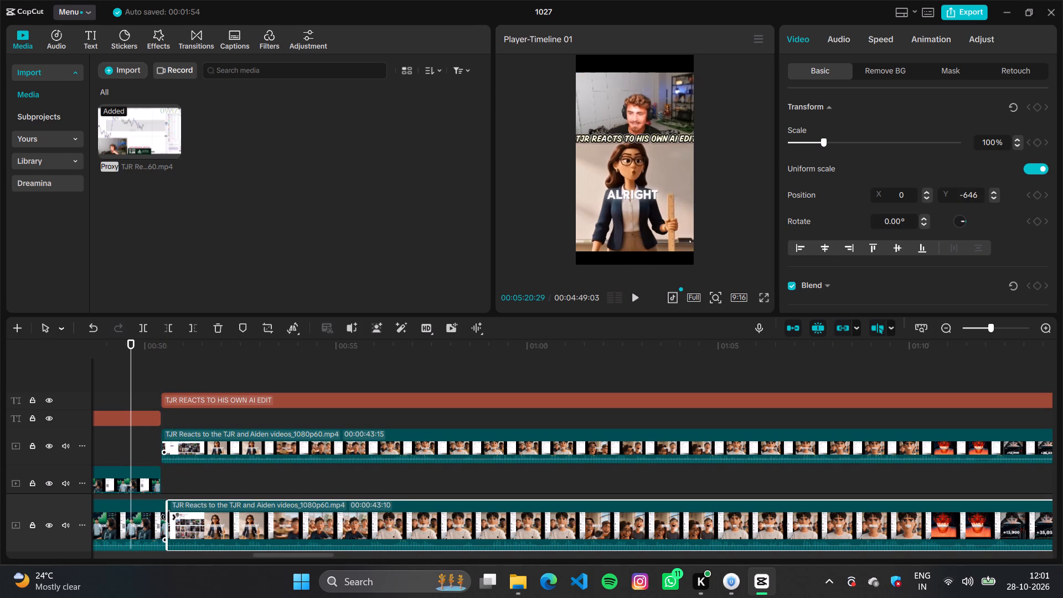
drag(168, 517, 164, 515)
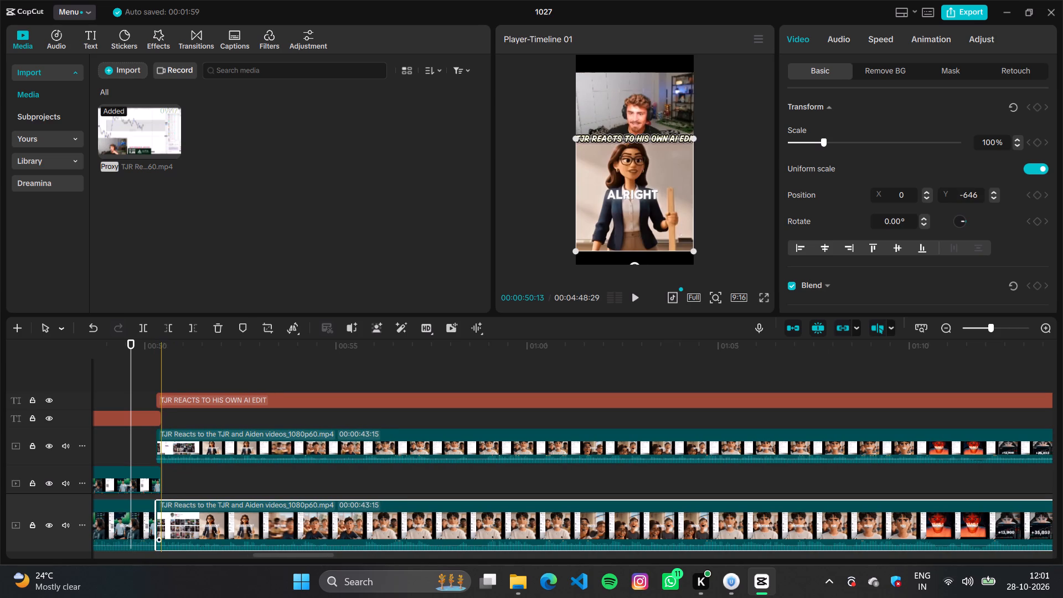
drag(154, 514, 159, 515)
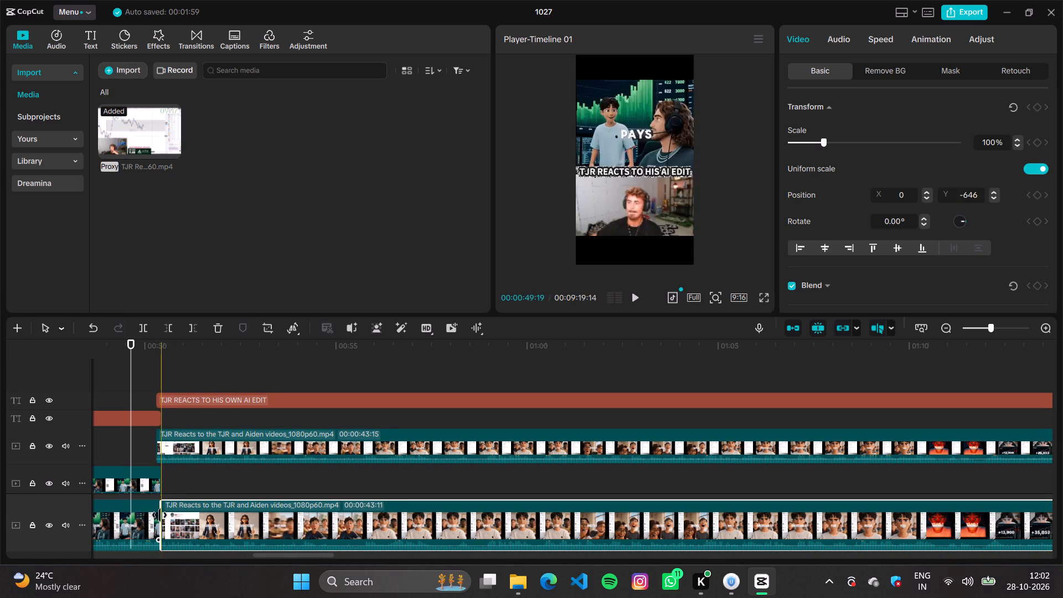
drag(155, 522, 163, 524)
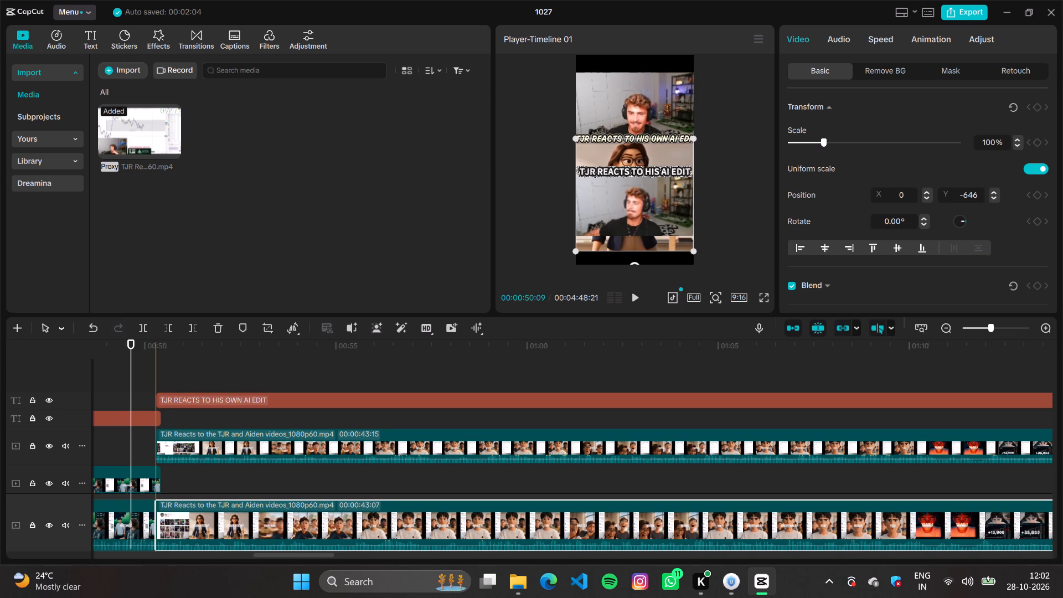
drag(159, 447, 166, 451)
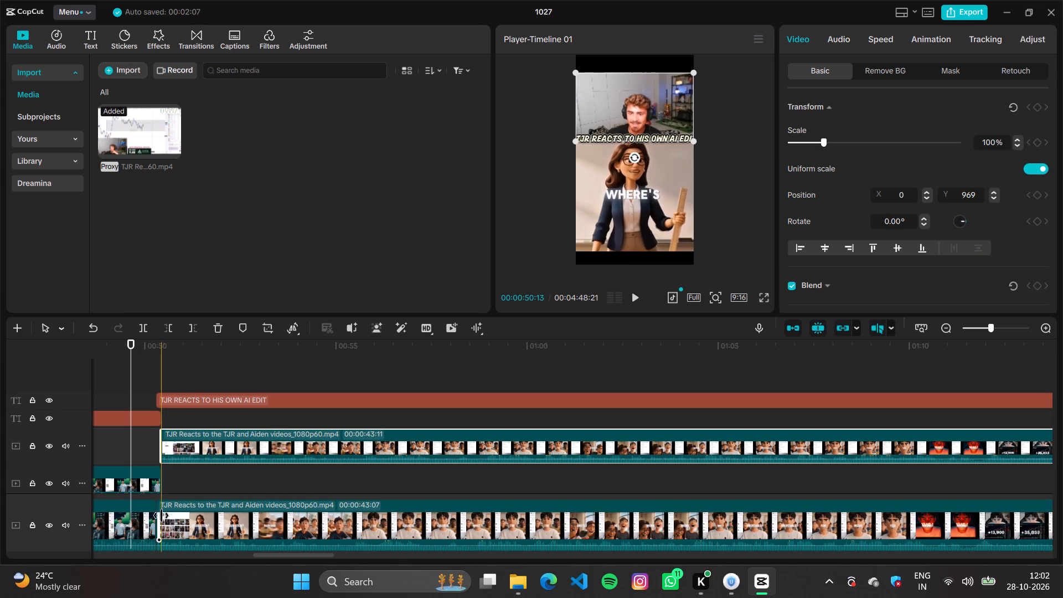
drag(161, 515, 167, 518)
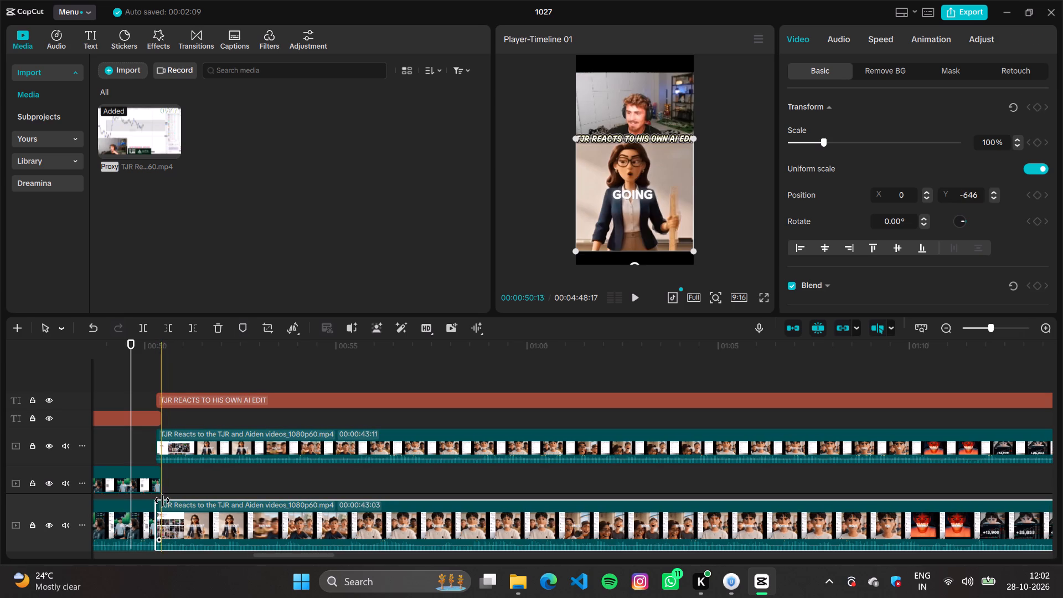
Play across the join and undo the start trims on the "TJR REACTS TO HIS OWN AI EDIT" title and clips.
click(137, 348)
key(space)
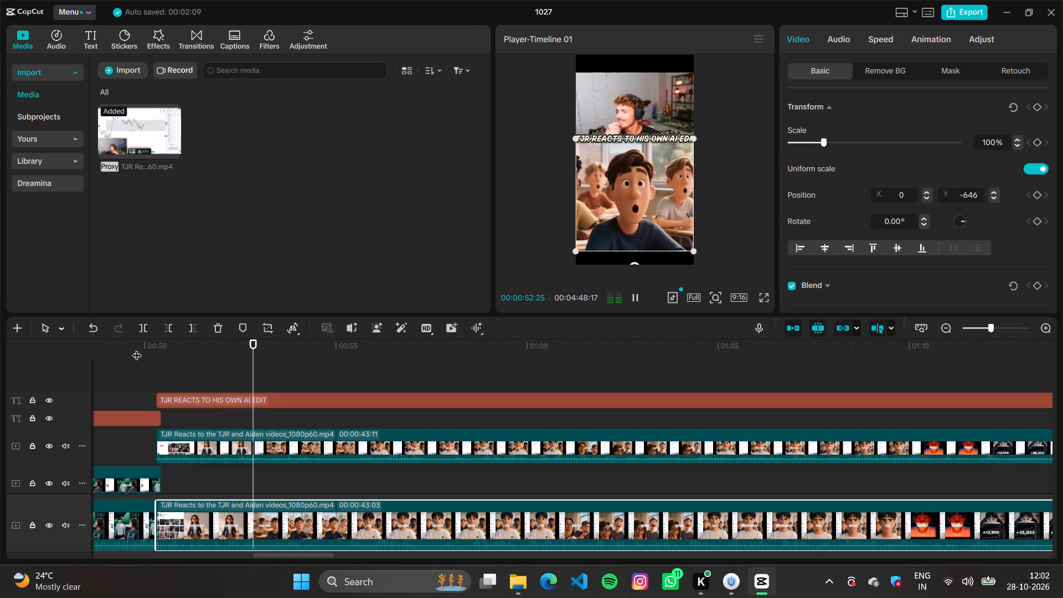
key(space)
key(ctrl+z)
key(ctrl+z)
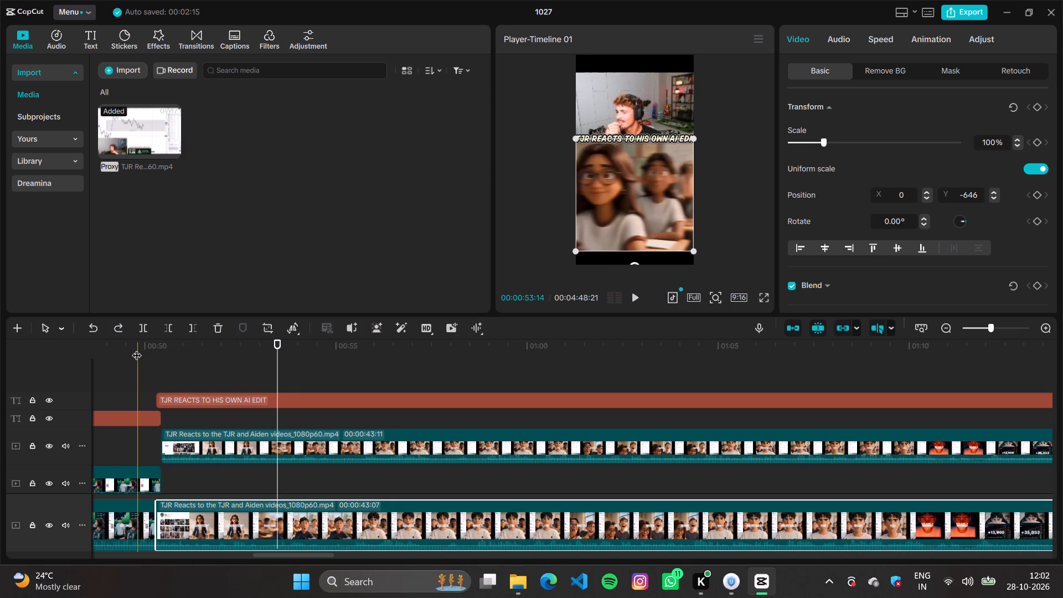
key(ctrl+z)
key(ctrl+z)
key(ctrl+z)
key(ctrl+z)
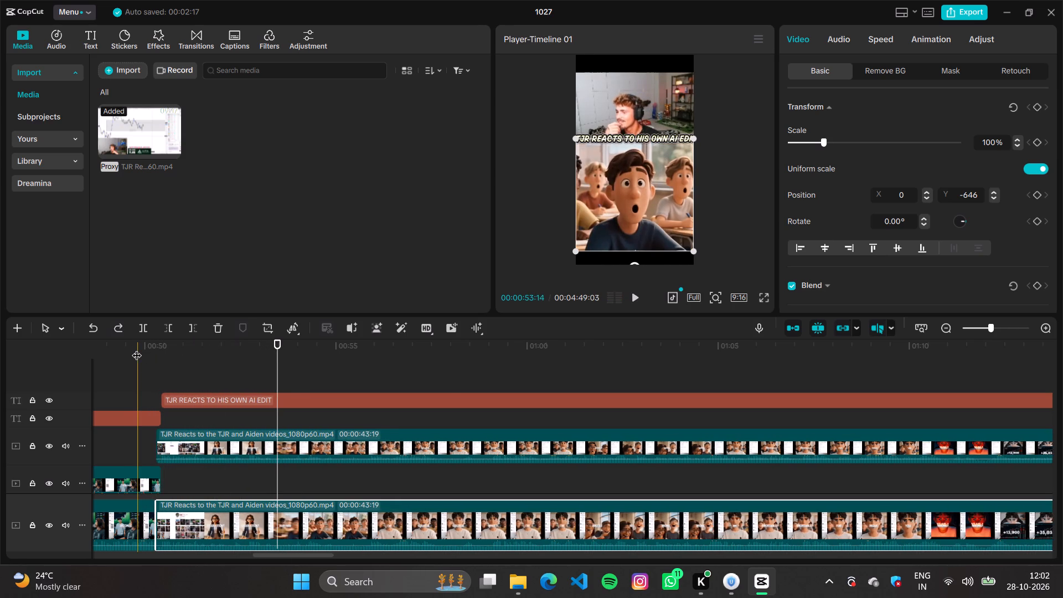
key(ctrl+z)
Undo the deletion of the pieces after 50 seconds and the earlier splits in the "TJR REACTS TO HIS AI EDIT" title and clips.
key(ctrl+z)
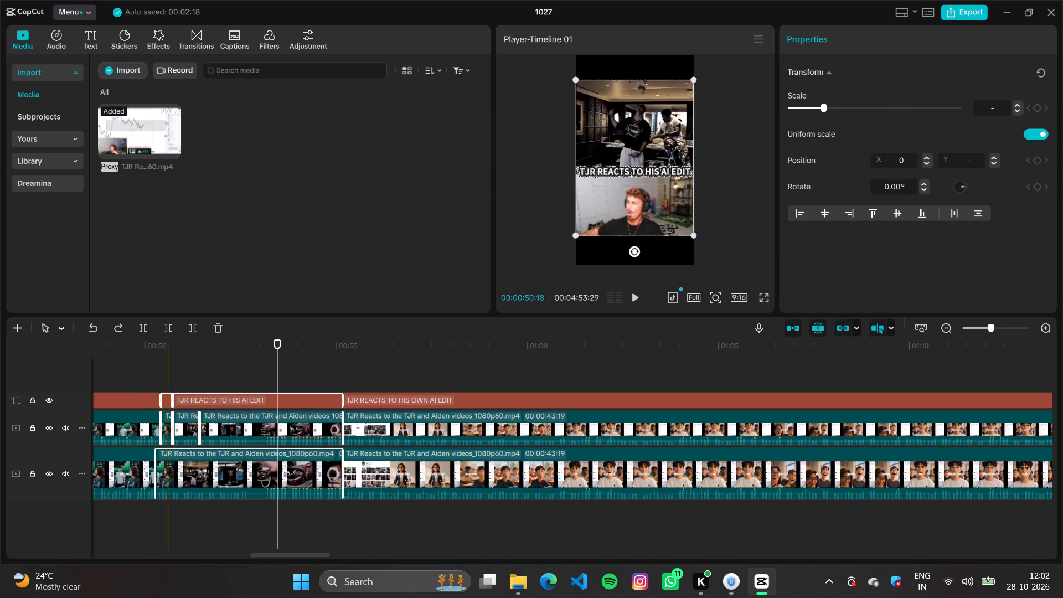
click(168, 367)
click(140, 349)
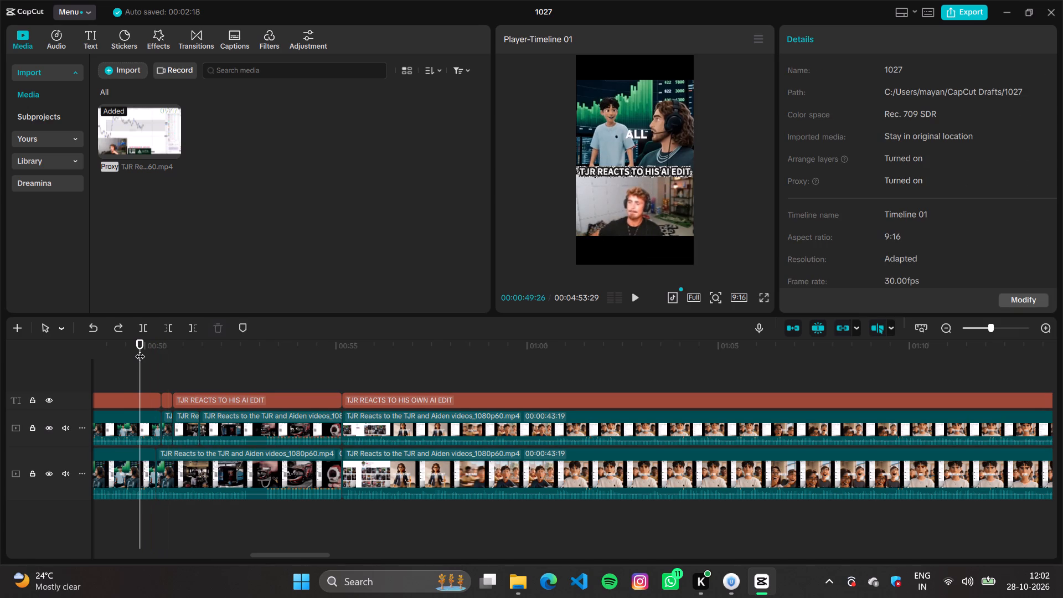
key(space)
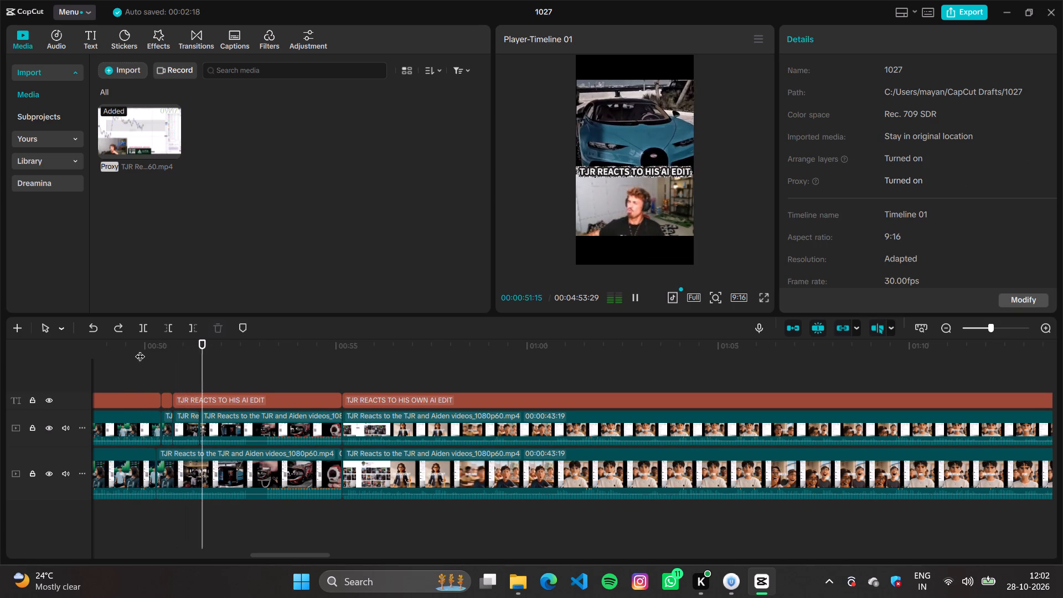
key(space)
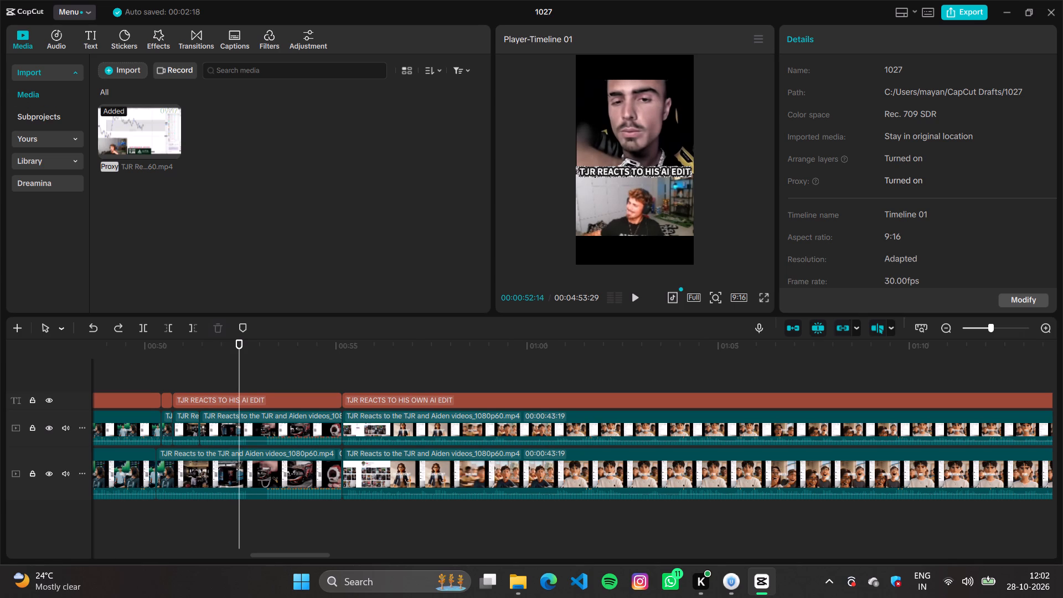
key(ctrl+z)
key(ctrl+z)
key(ctrl+z)
key(ctrl+z)
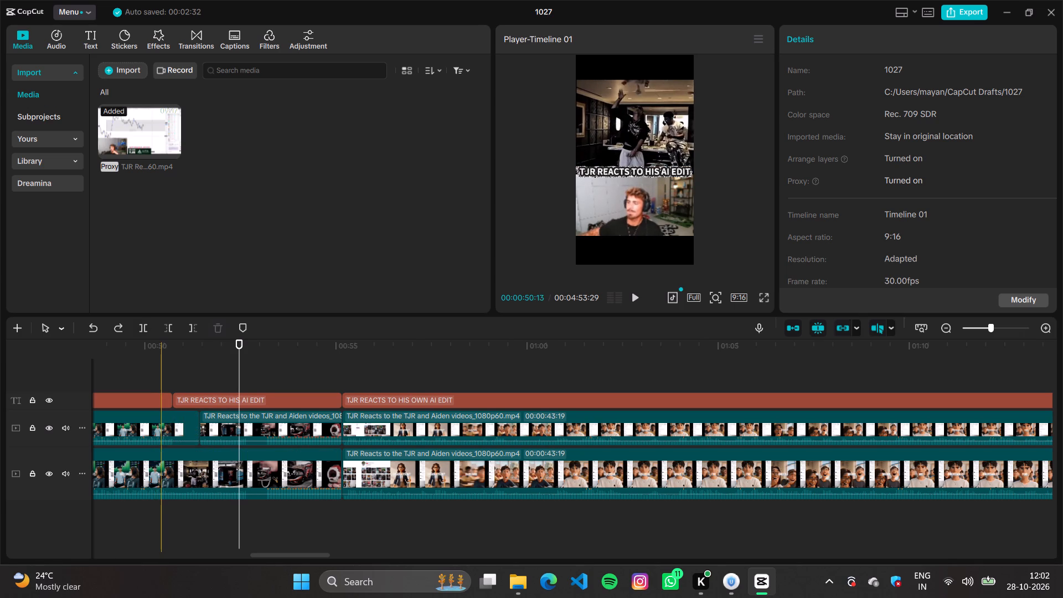
key(ctrl+z)
key(ctrl+z)
Examine the frames around 50 to 51 seconds to find the cut point at the end of the fast-food job segment.
click(158, 384)
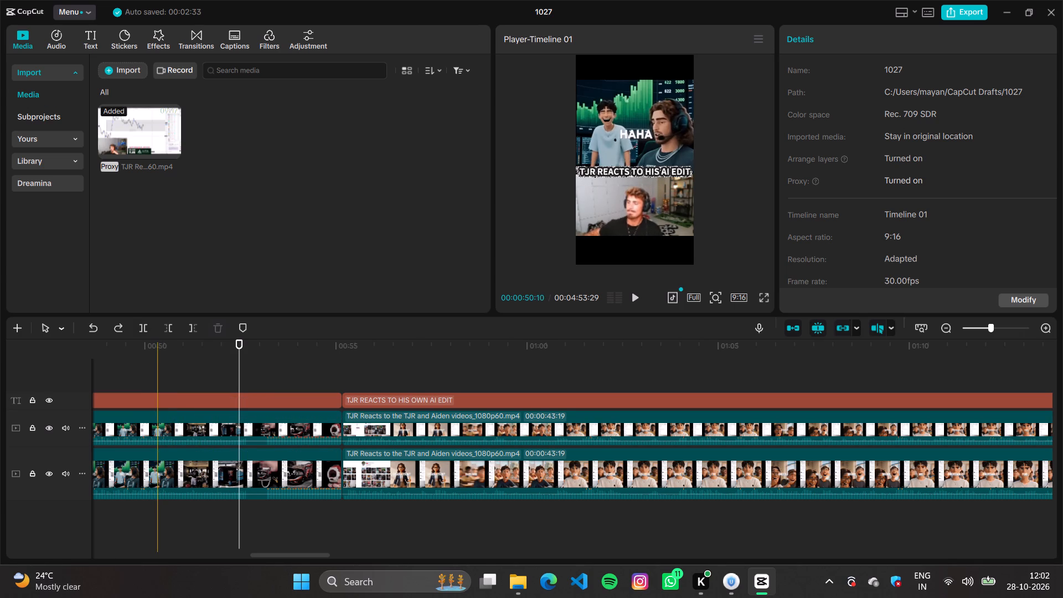
key(space)
click(142, 381)
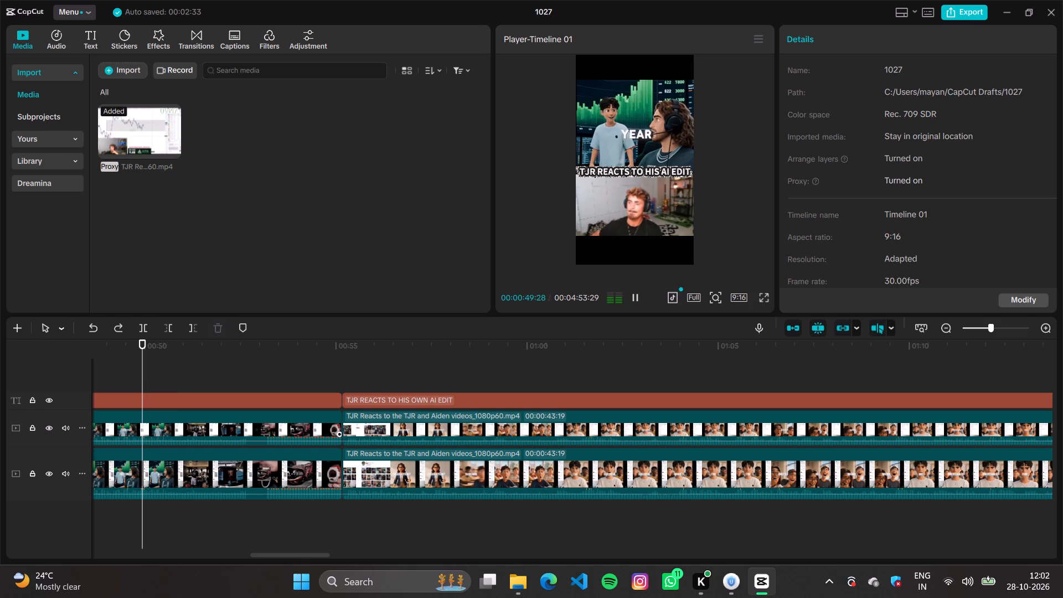
click(169, 391)
click(184, 427)
click(202, 478)
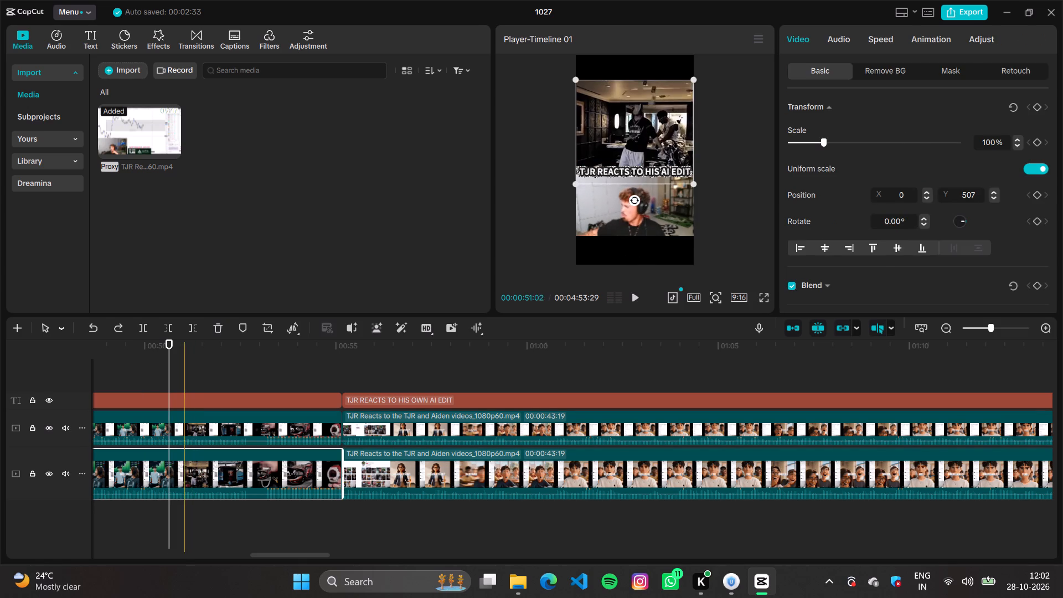
click(184, 388)
click(174, 392)
click(168, 398)
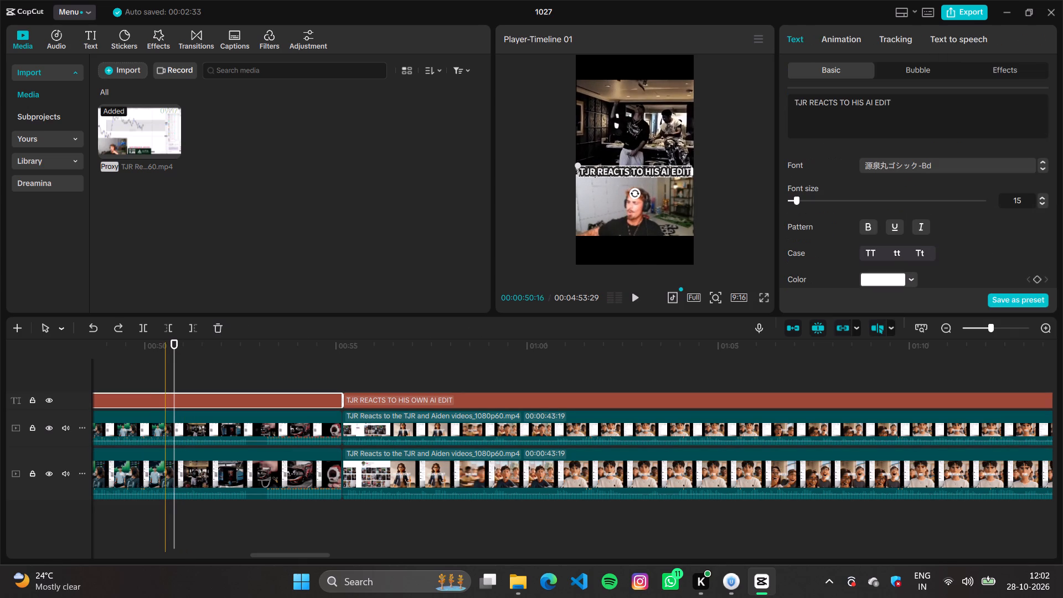
click(165, 398)
click(157, 398)
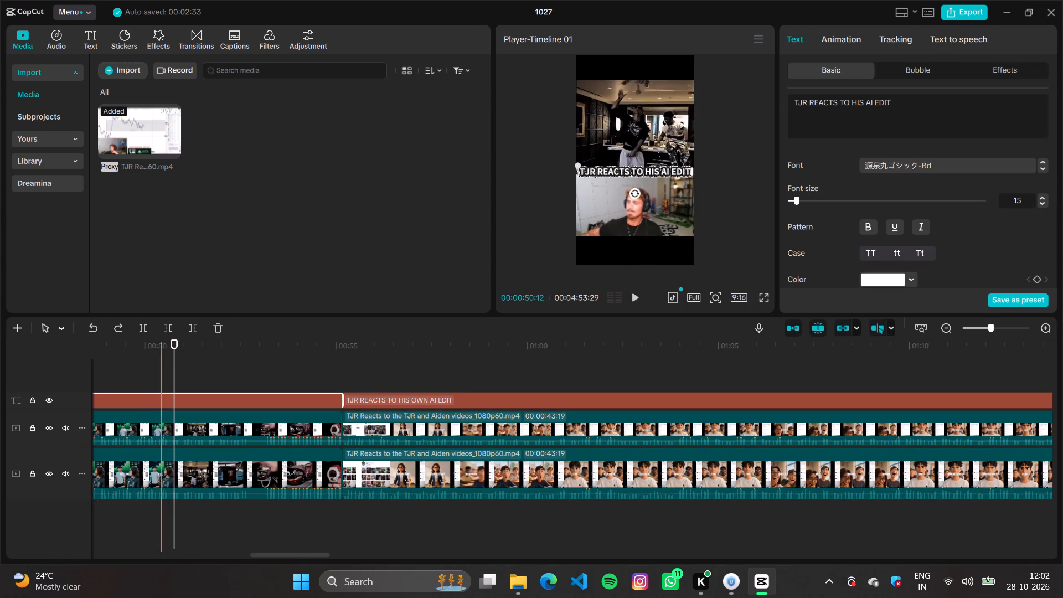
click(158, 396)
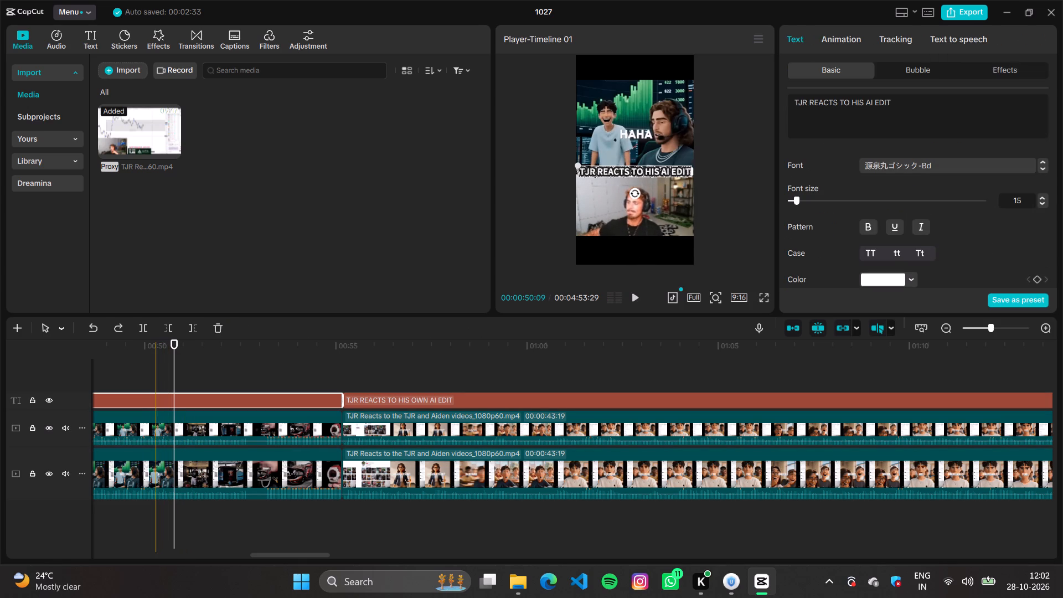
click(155, 400)
click(153, 368)
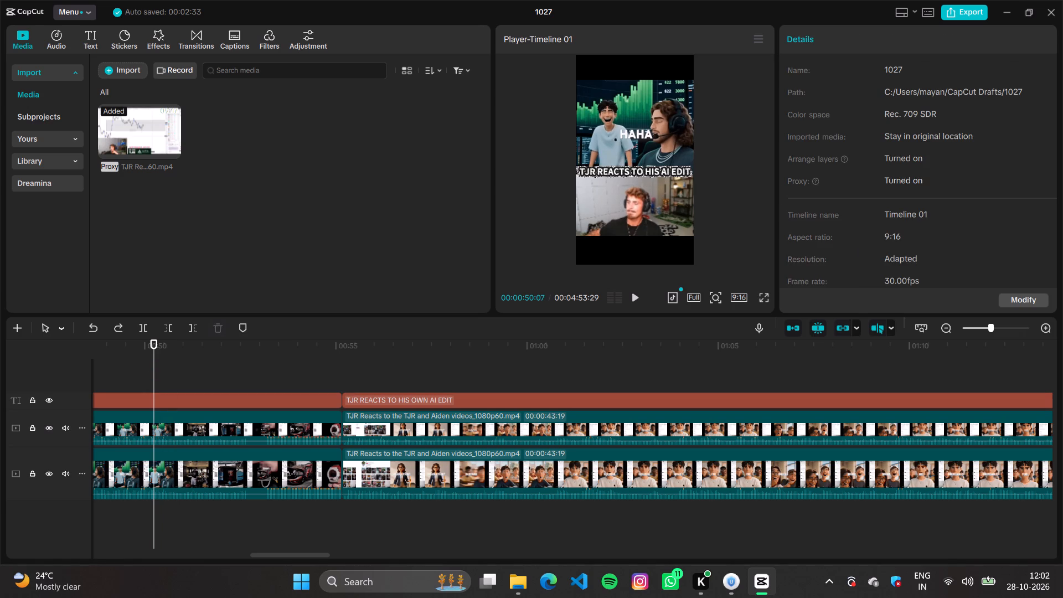
drag(157, 372, 168, 394)
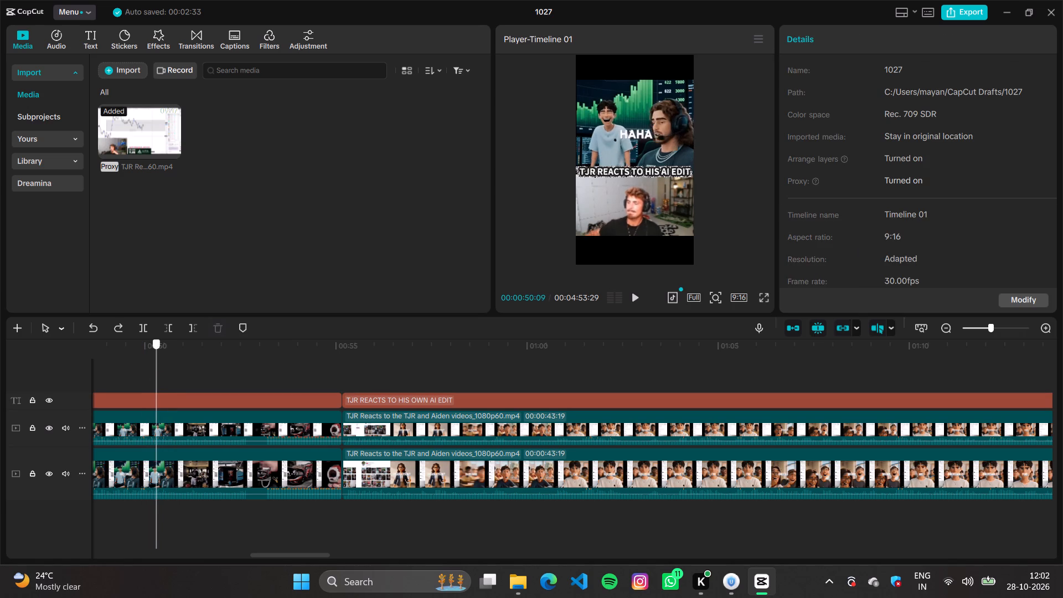
drag(168, 394, 156, 404)
Split the title, webcam and main clips together at about 00:00:50:28 and delete the pieces up to the "TJR REACTS TO HIS OWN AI EDIT" segment.
drag(146, 372, 180, 493)
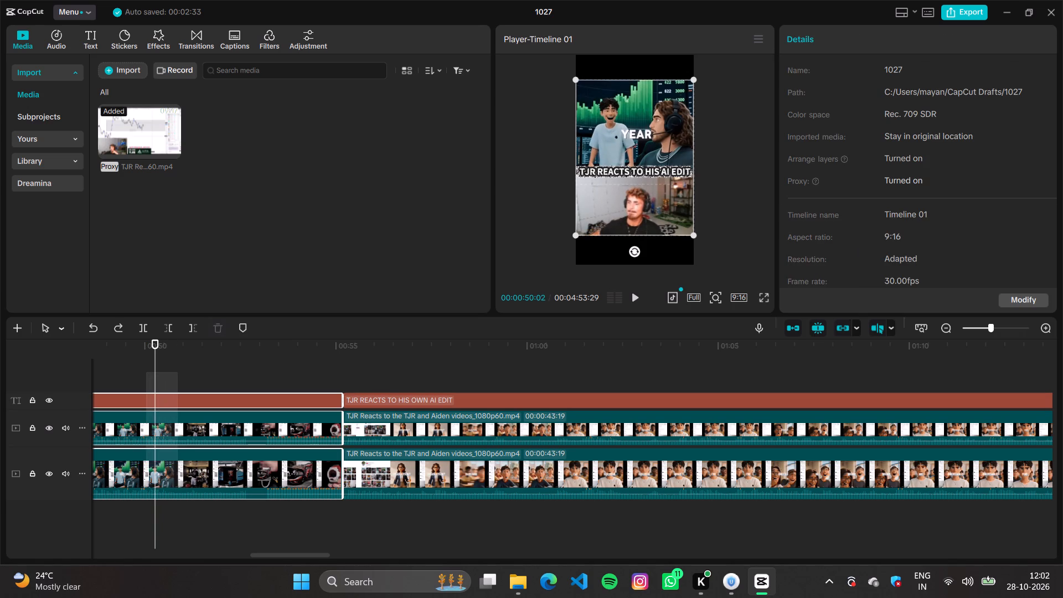
drag(180, 493, 181, 496)
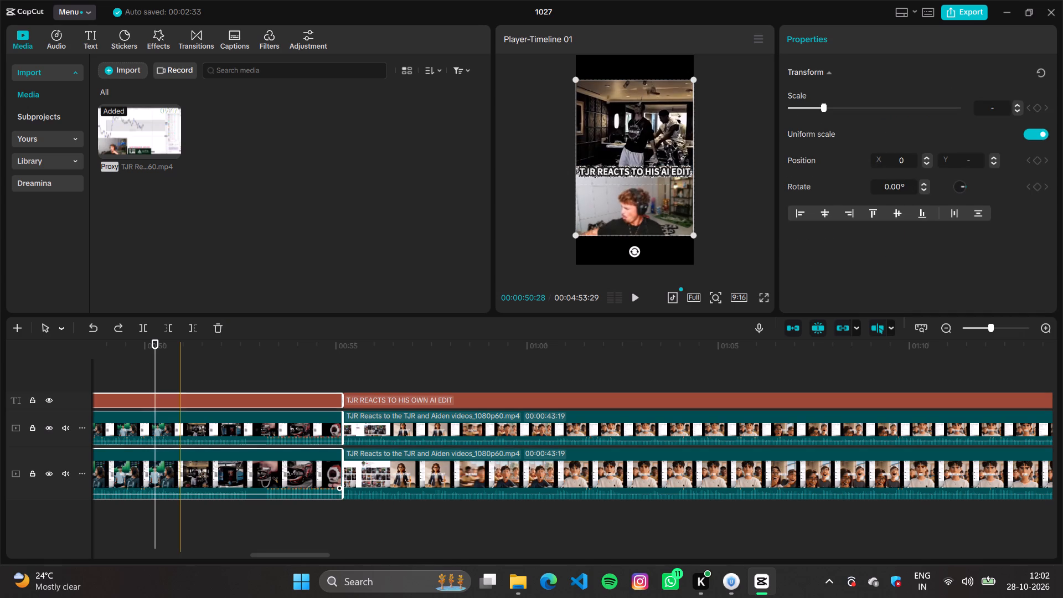
key(ctrl+b)
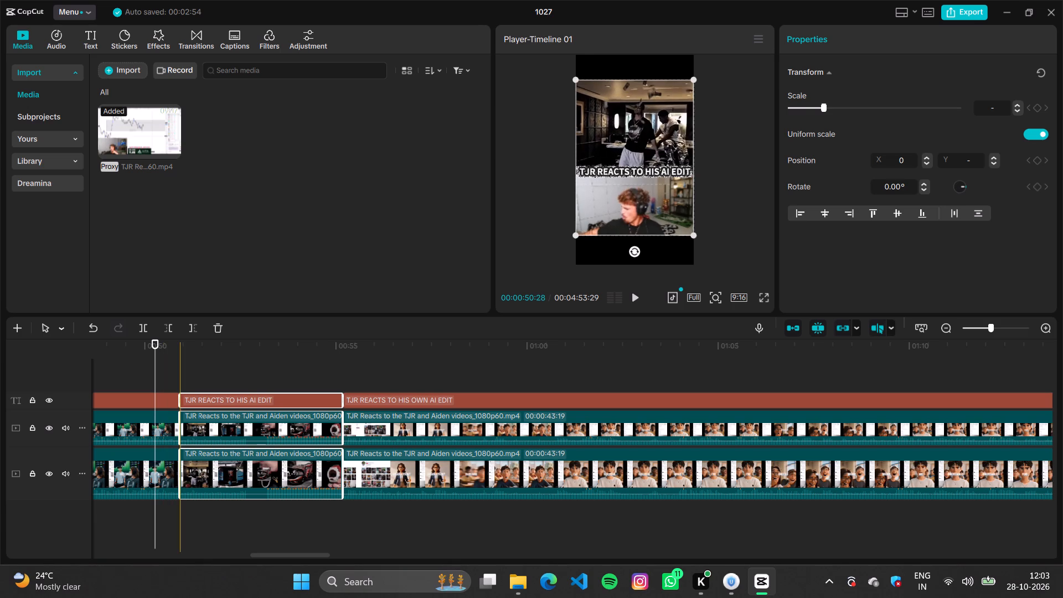
key(BackSpace)
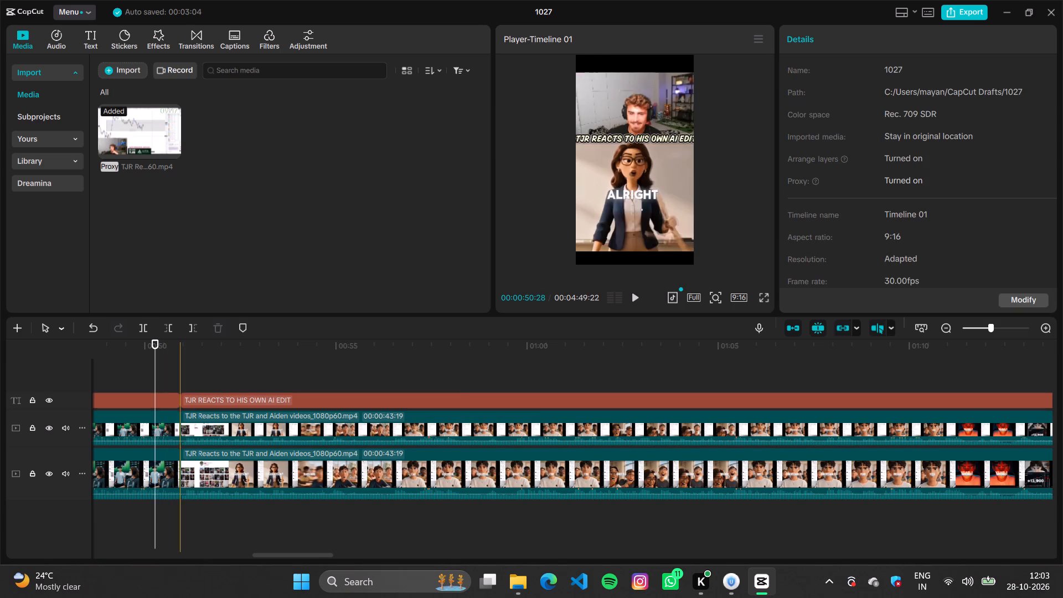
Play the timeline from just before 50 seconds to check the end of the fast-food job segment.
click(138, 373)
key(space)
key(space)
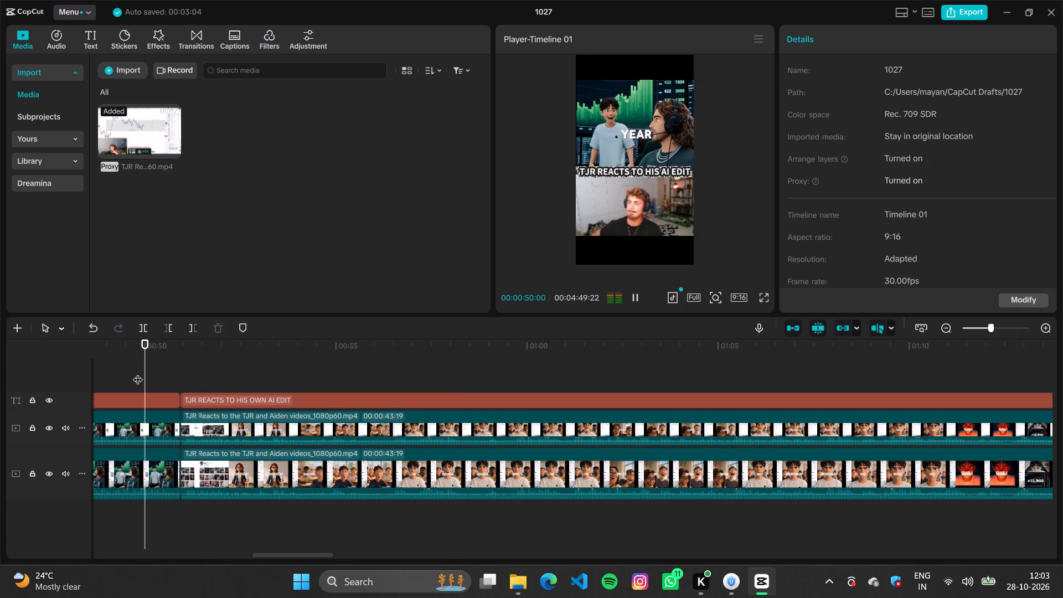
Stop playback and examine the frames from about 00:00:49:24 to 00:00:50:11 for where the talking part of the fast-food job segment ends.
key(space)
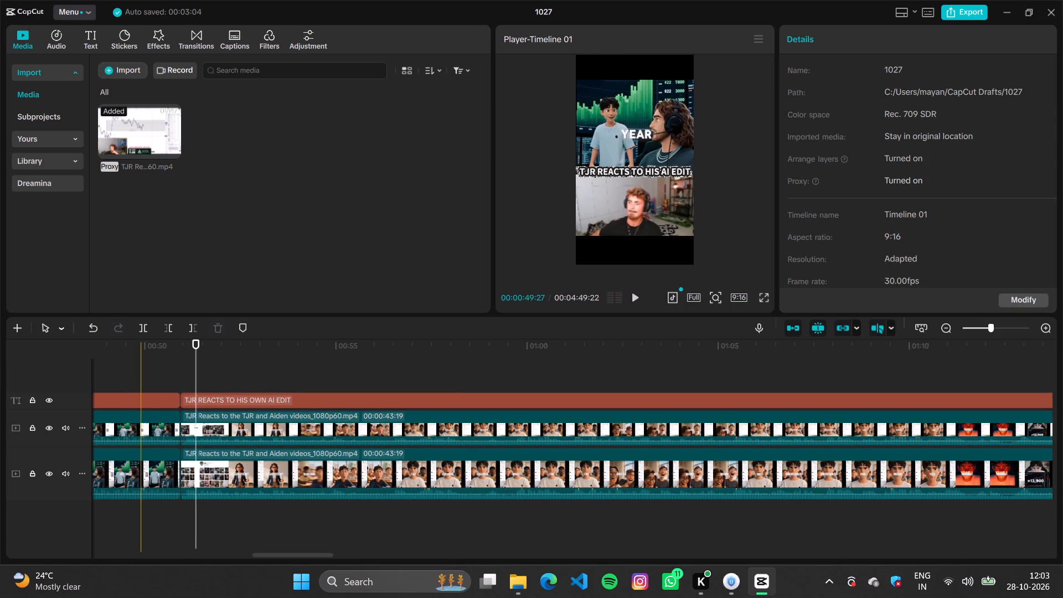
click(135, 375)
click(138, 369)
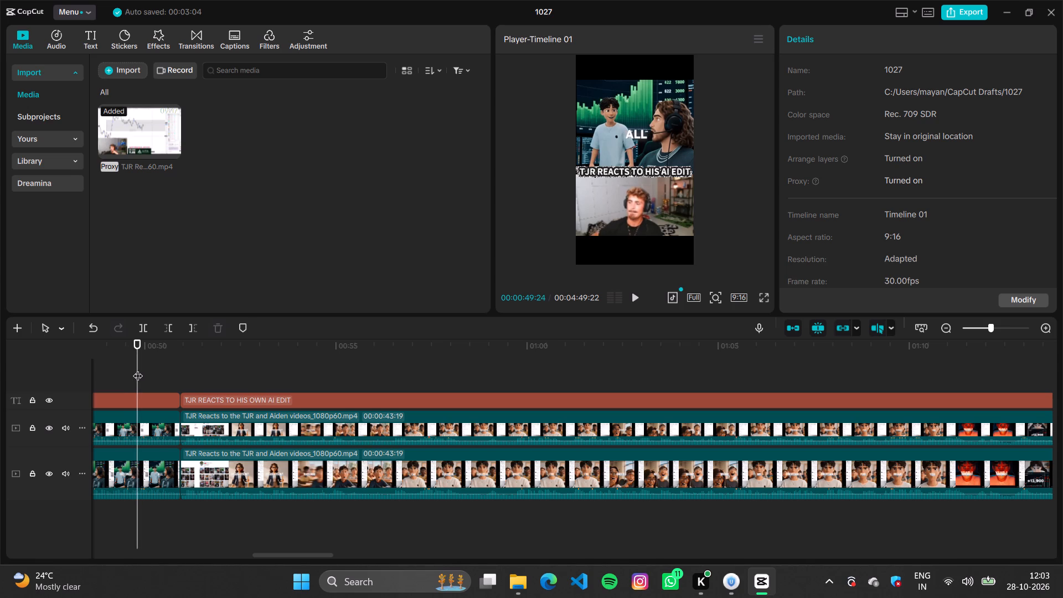
click(143, 369)
click(151, 370)
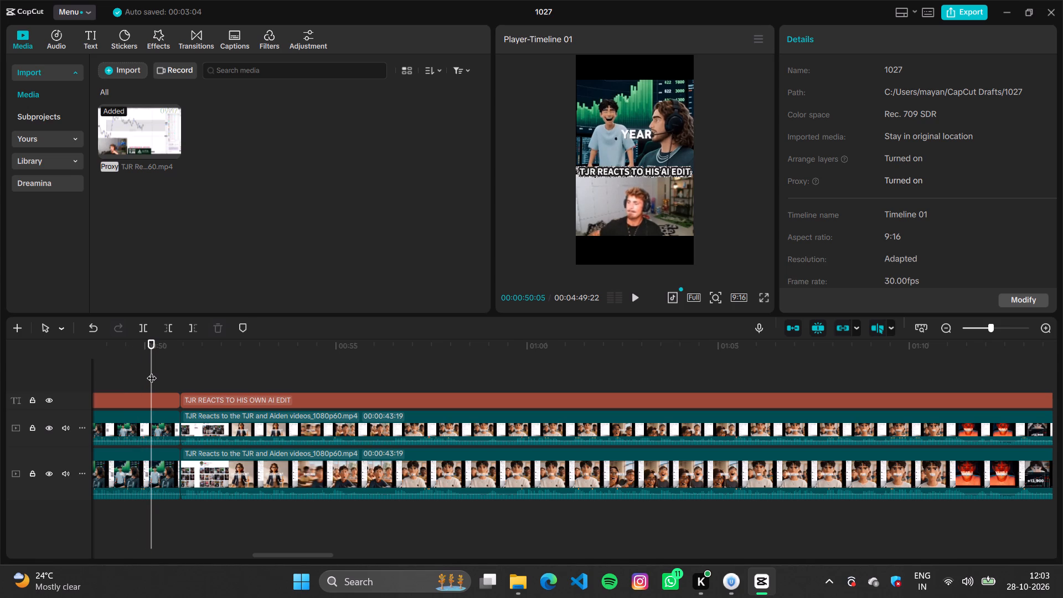
ctrl+scroll(152, 371, up, 20)
ctrl+scroll(152, 371, up, 1)
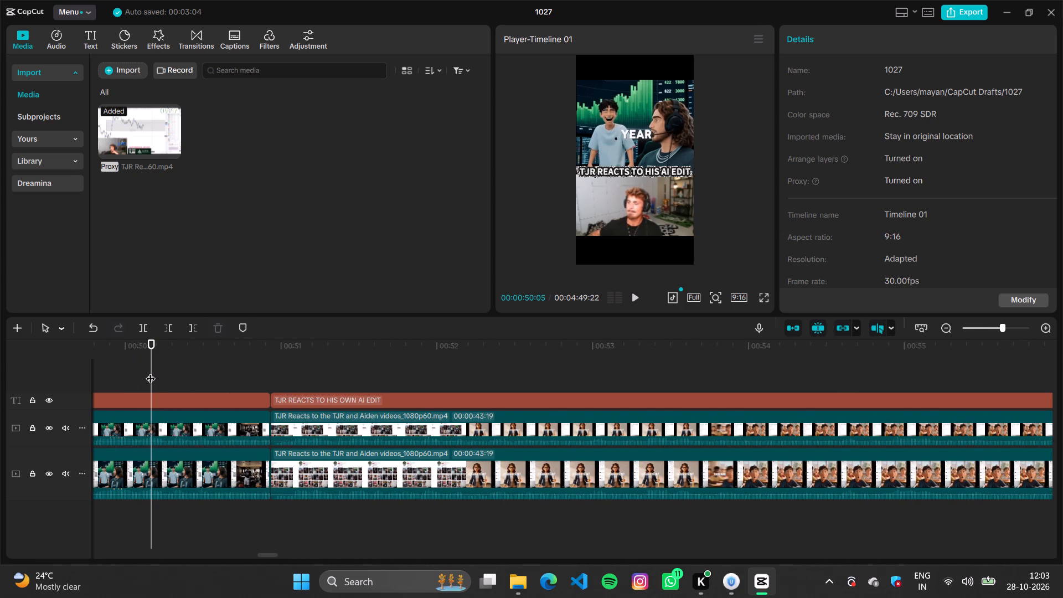
click(156, 375)
click(171, 373)
click(181, 378)
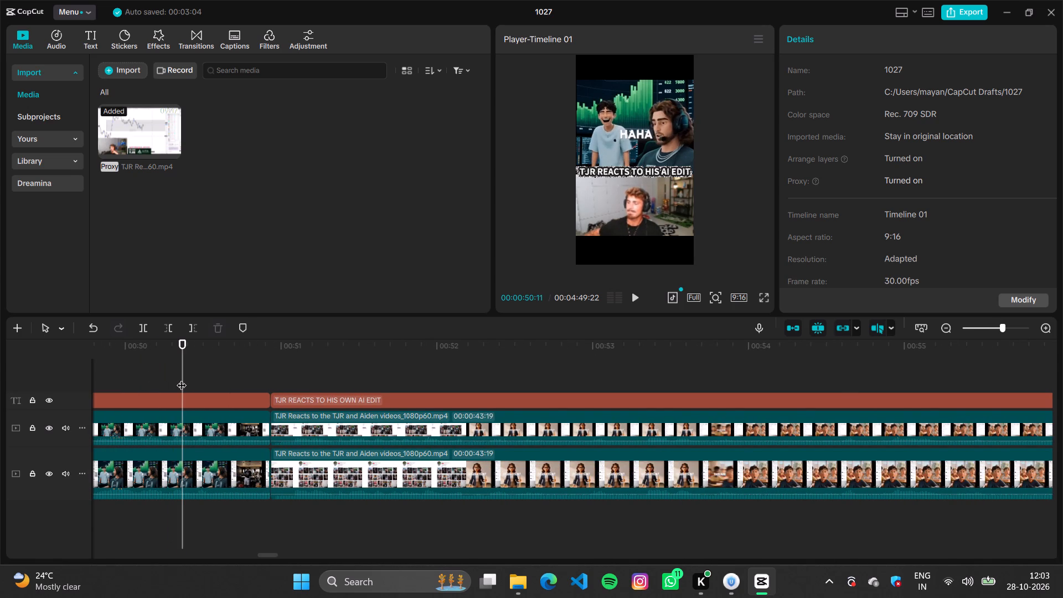
Split the title, webcam and main clips together at about 00:00:50:12 and delete the short pieces before the "TJR REACTS TO HIS OWN AI EDIT" segment.
click(188, 378)
click(183, 375)
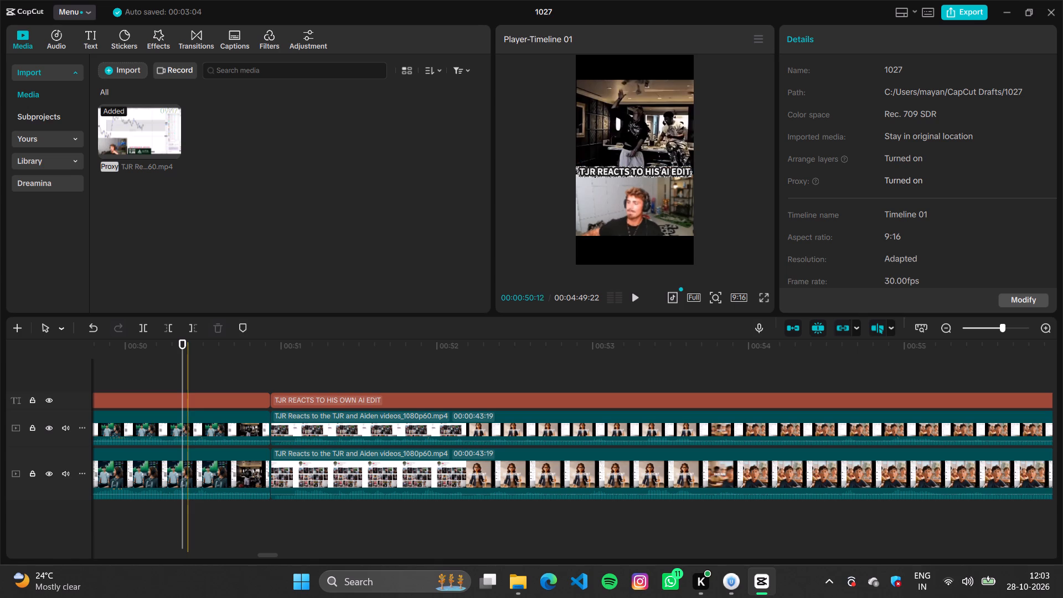
click(180, 372)
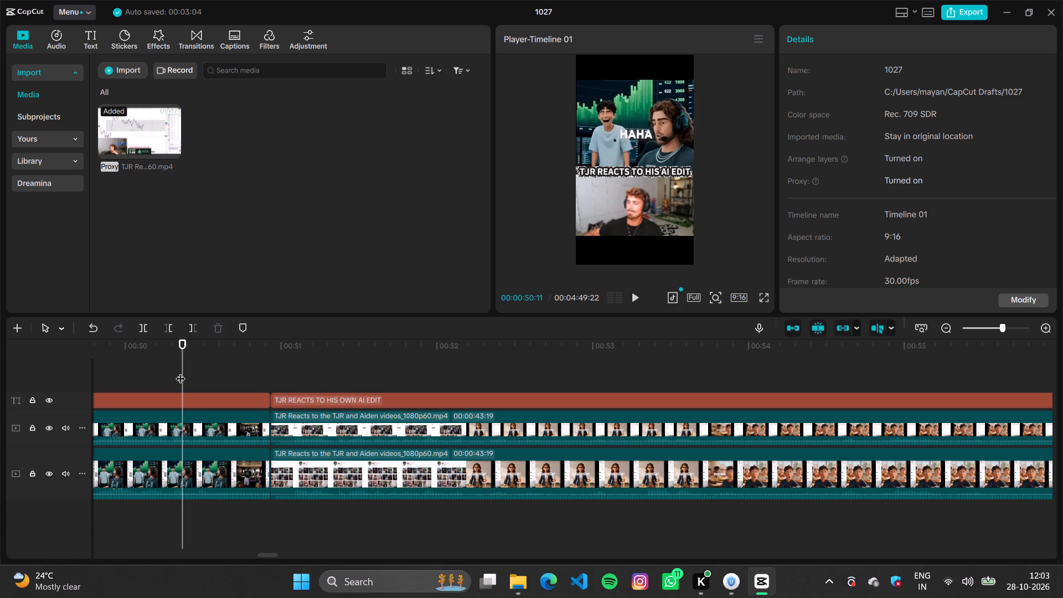
ctrl+drag(180, 369, 188, 413)
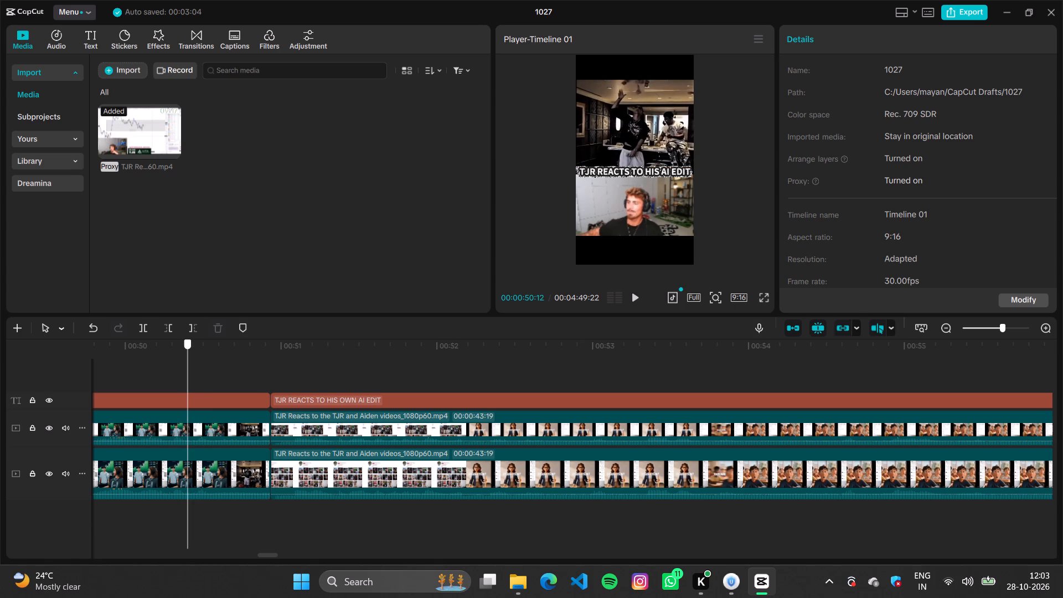
ctrl+drag(188, 413, 183, 413)
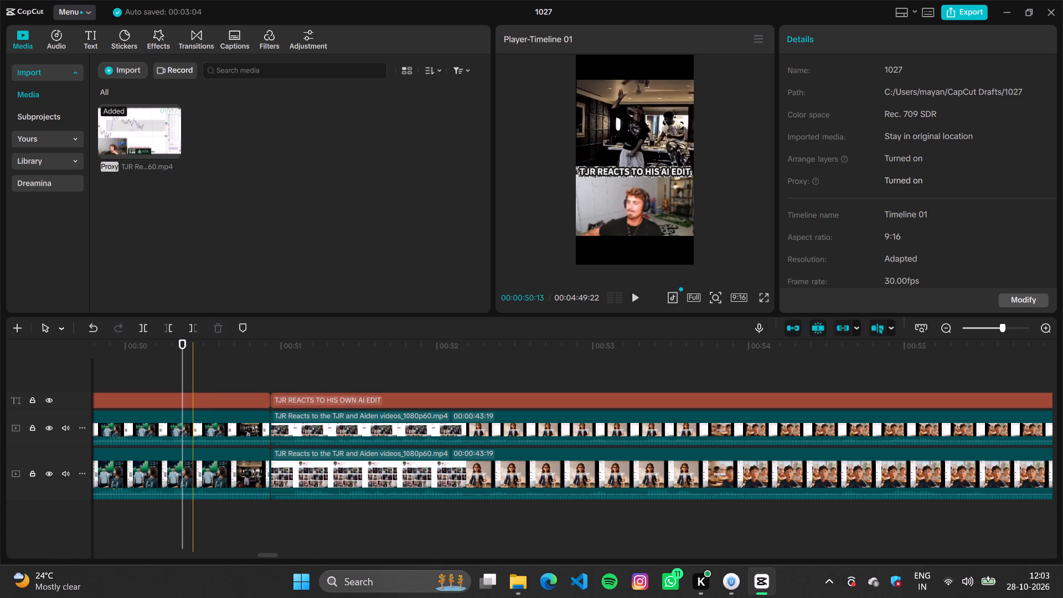
drag(193, 366, 218, 491)
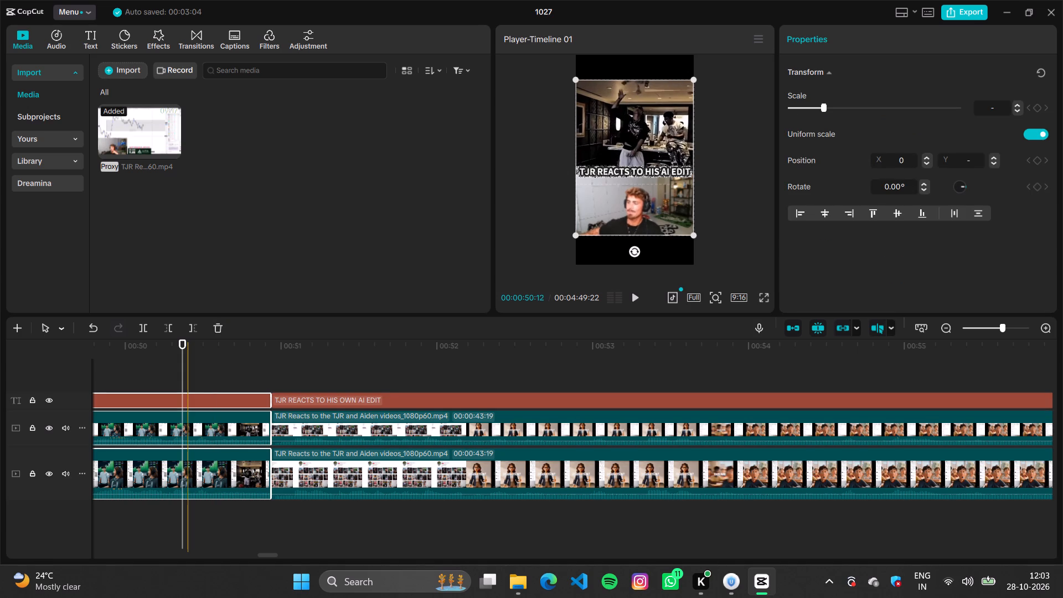
key(ctrl+b)
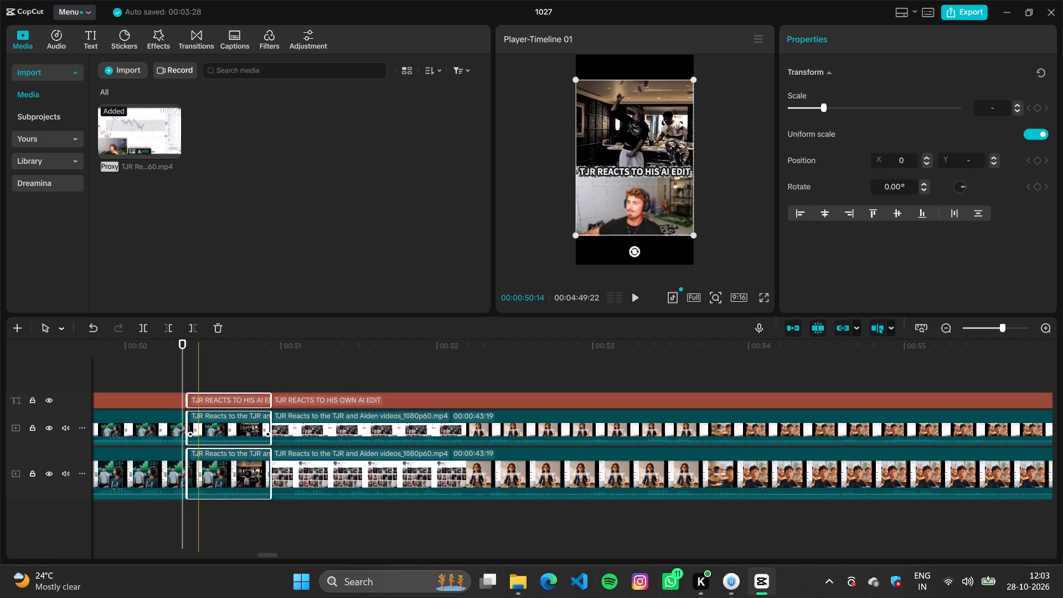
key(BackSpace)
Play the timeline from just before and around 50 seconds to check the new cut at the end of the fast-food job segment.
click(167, 373)
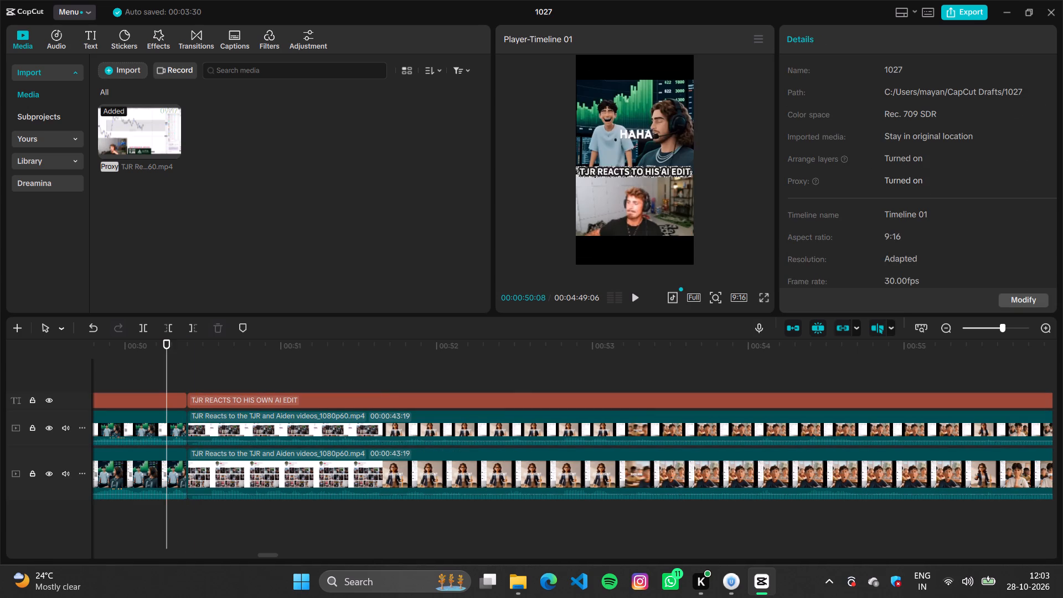
key(space)
key(space)
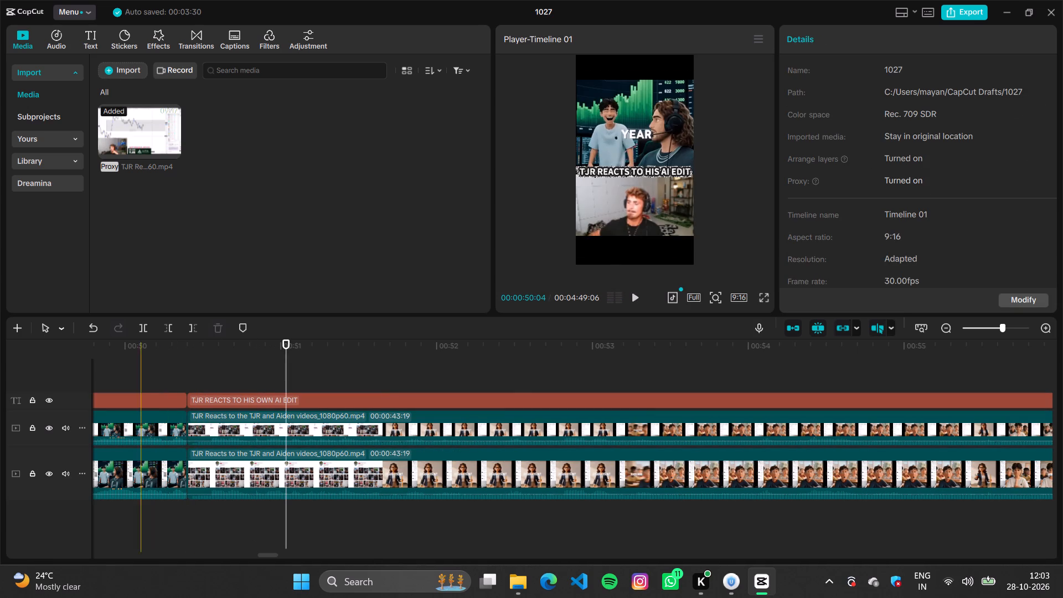
click(123, 370)
key(space)
key(space)
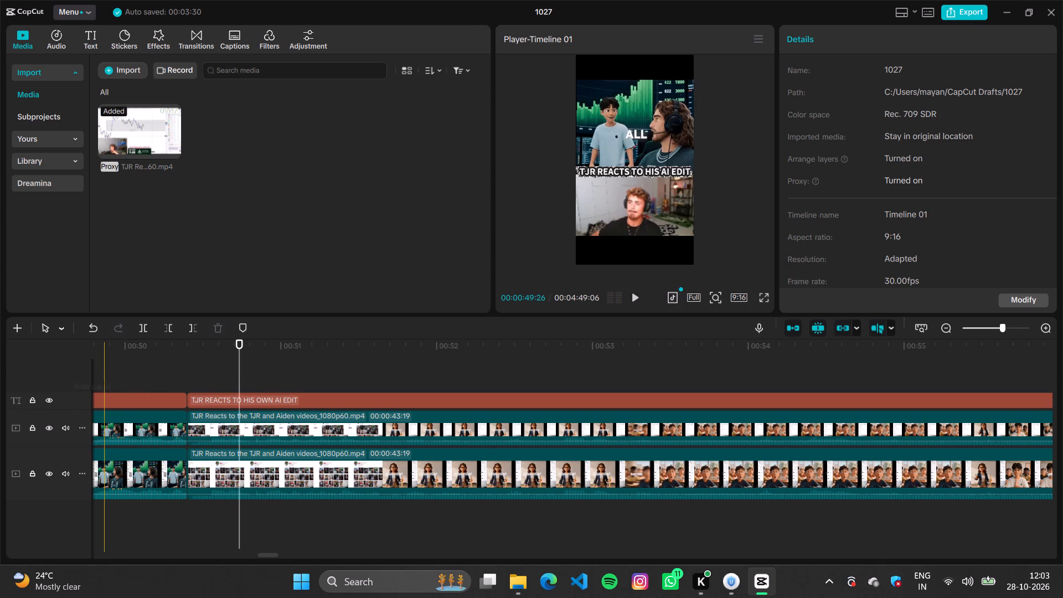
click(105, 372)
key(space)
key(space)
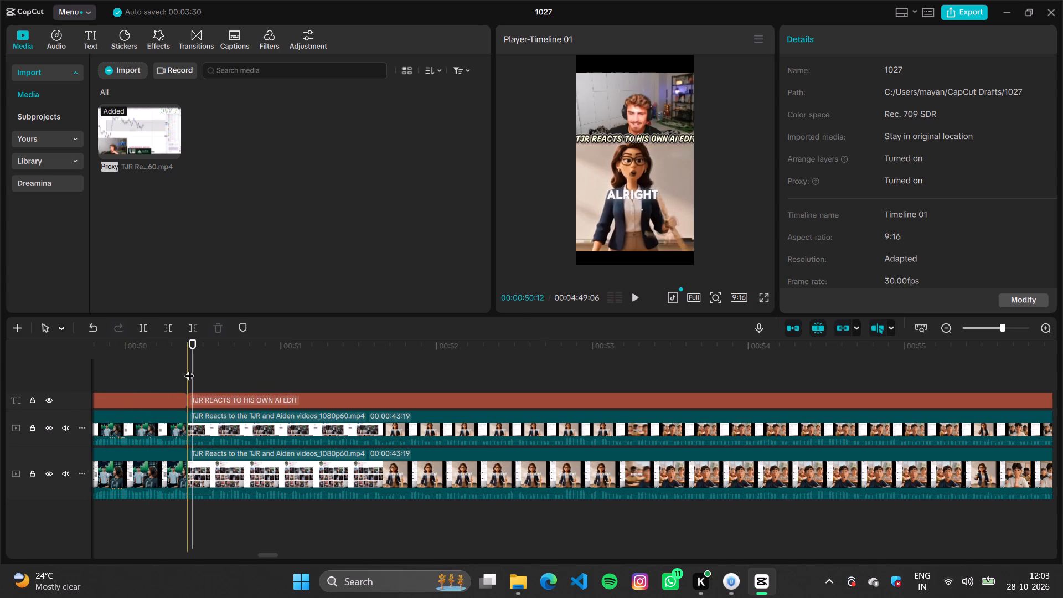
Scrub through the "TJR REACTS TO HIS OWN AI EDIT" segment to examine where its animated story gives way to the closing montage.
drag(193, 368, 404, 394)
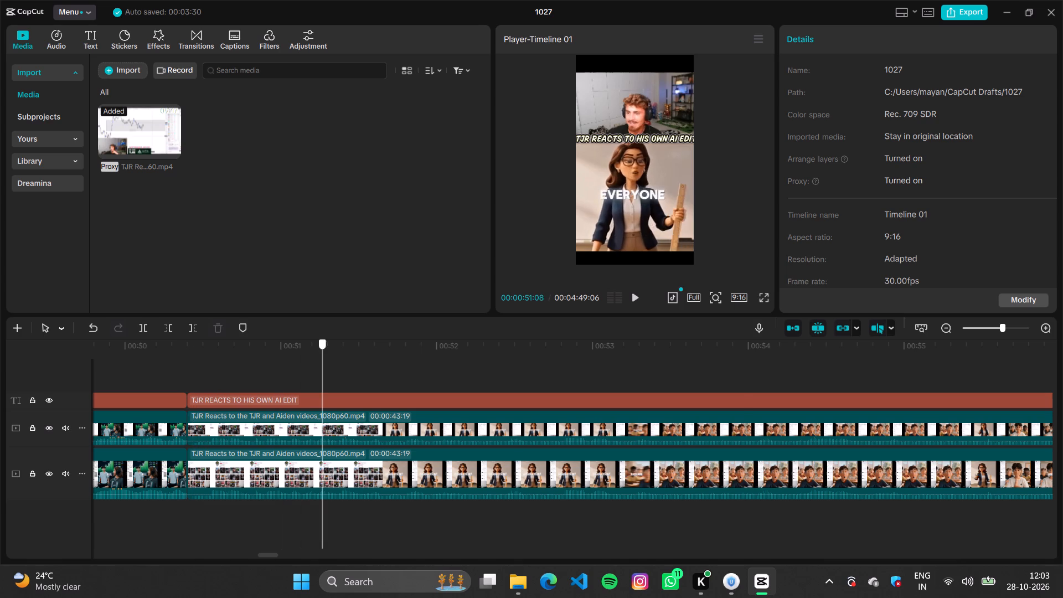
drag(404, 394, 1053, 393)
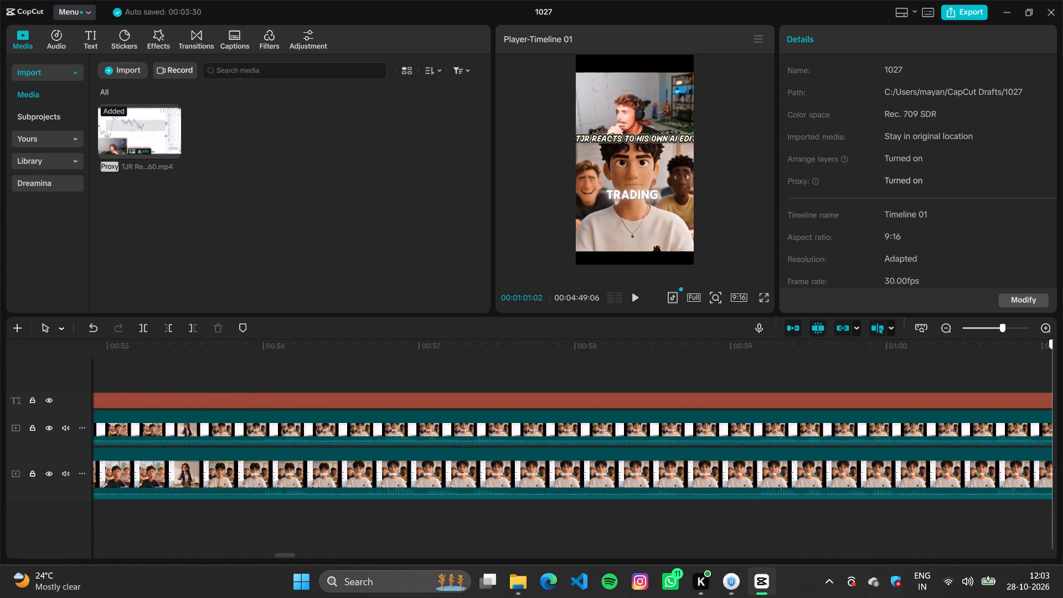
drag(1053, 393, 1033, 397)
scroll(946, 360, down, 9)
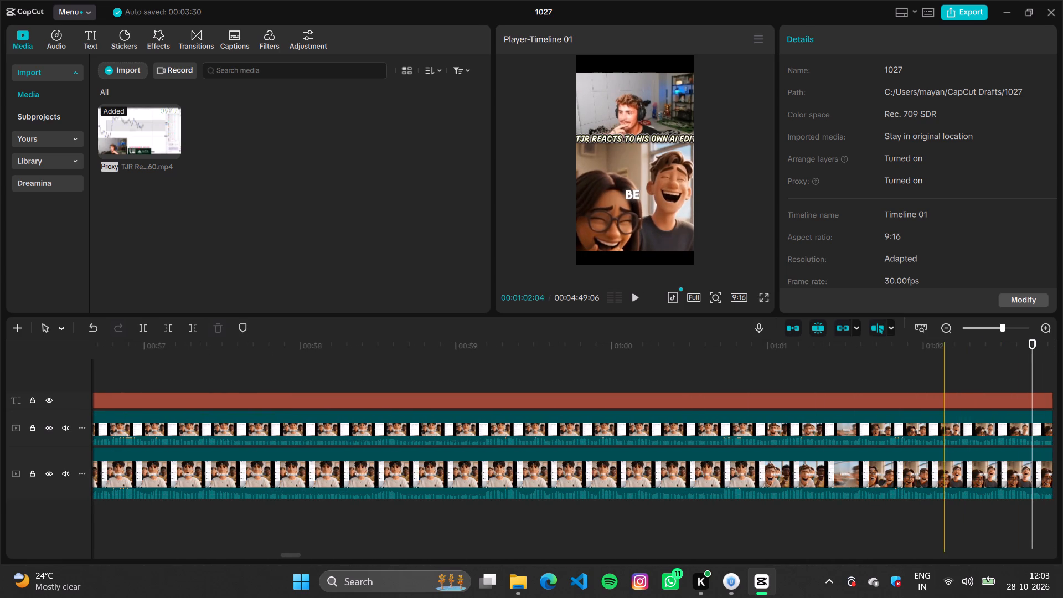
ctrl+scroll(894, 409, down, 16)
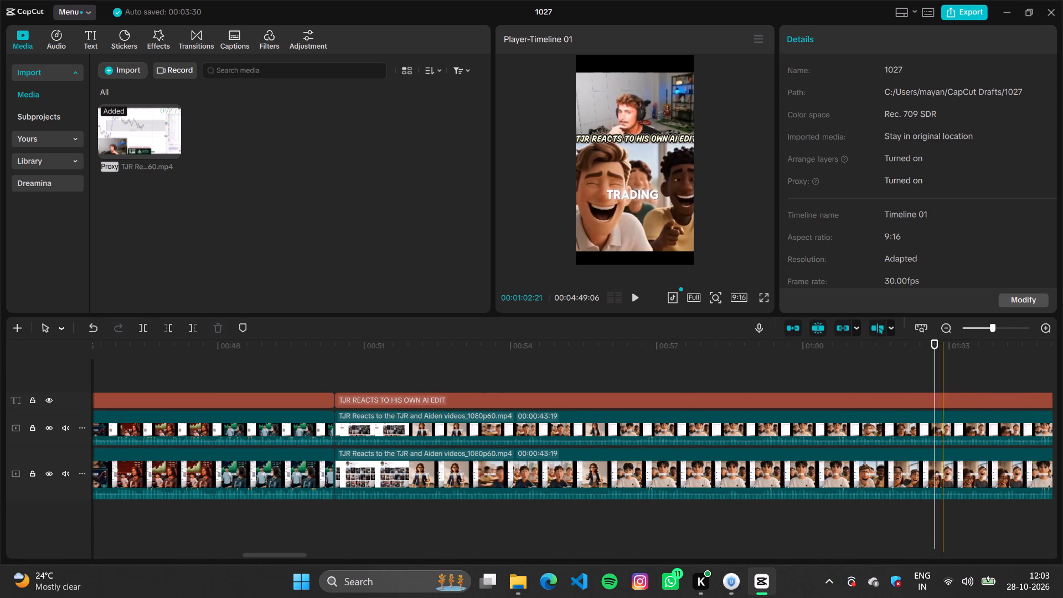
drag(934, 364, 1062, 374)
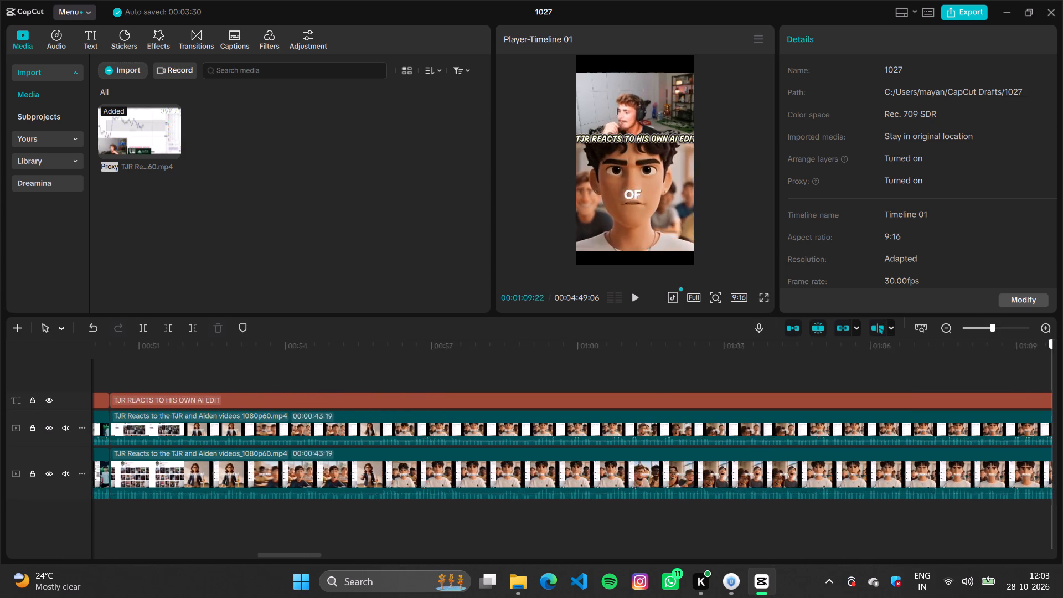
drag(1062, 374, 978, 379)
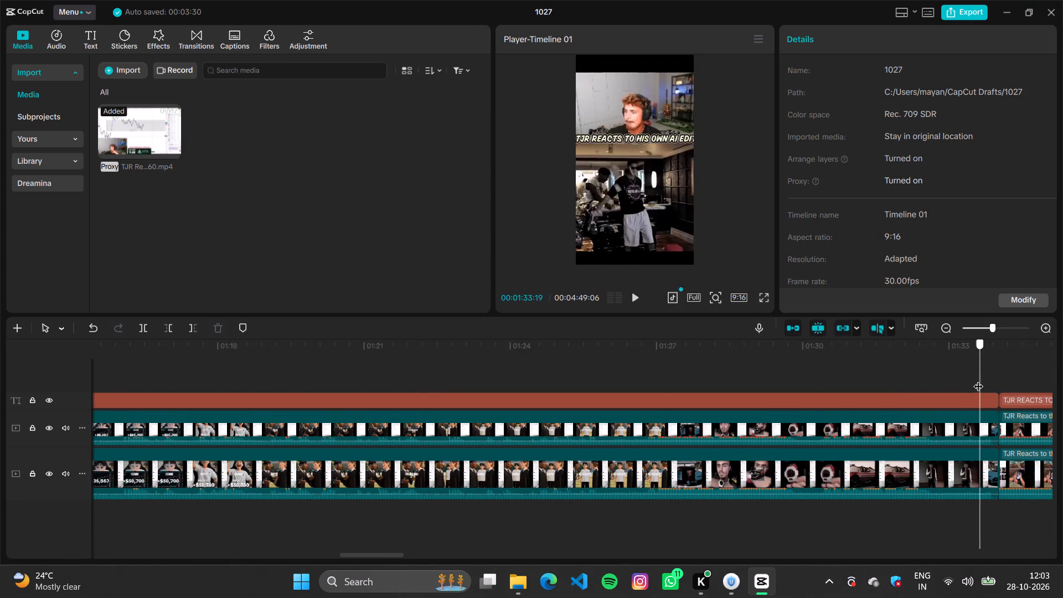
drag(978, 379, 291, 393)
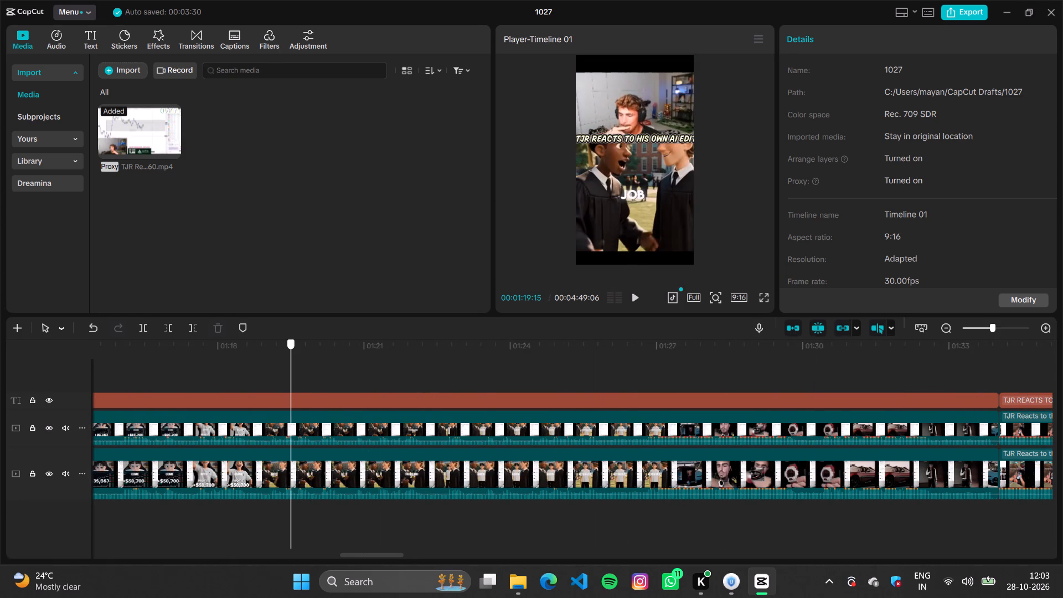
drag(291, 393, 573, 363)
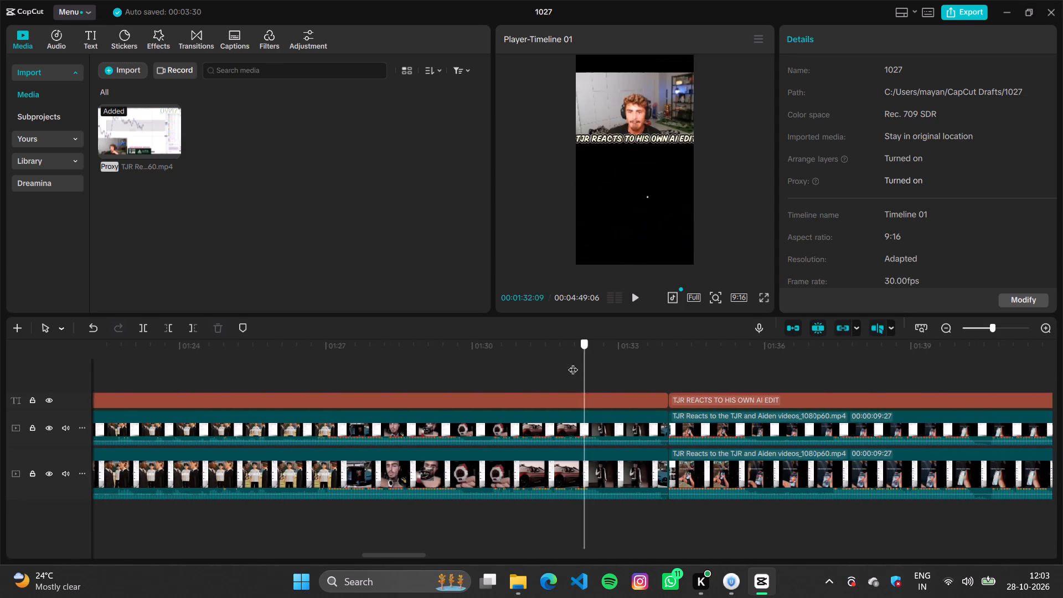
drag(573, 363, 424, 377)
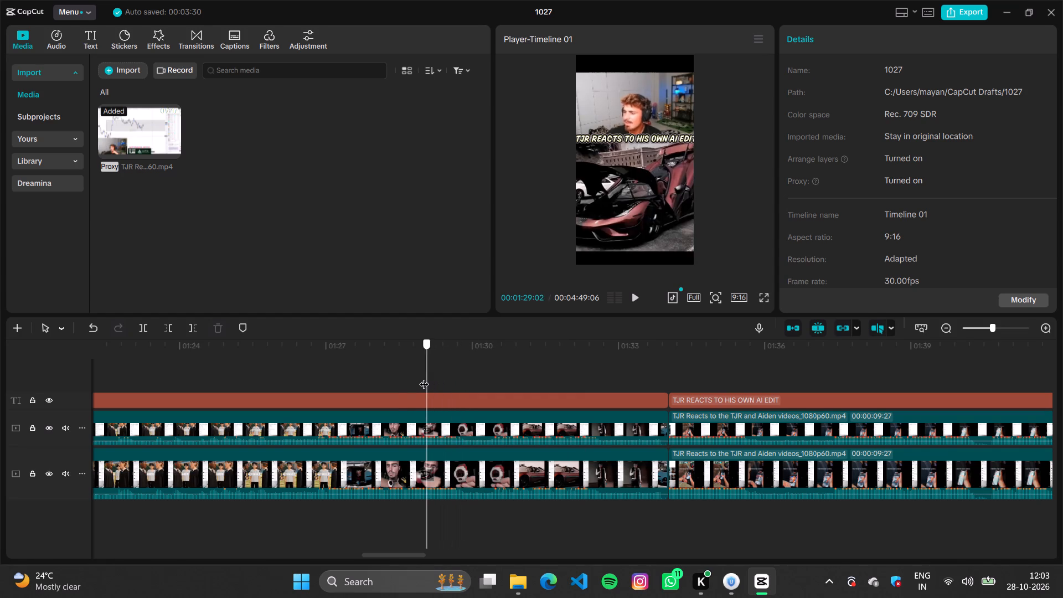
drag(424, 377, 316, 389)
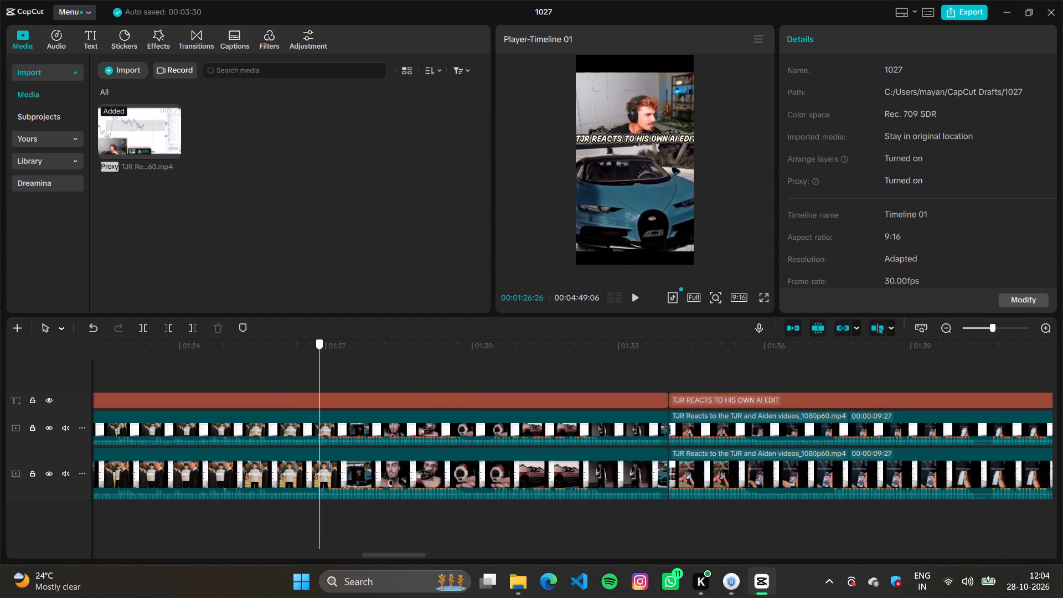
drag(316, 389, 274, 392)
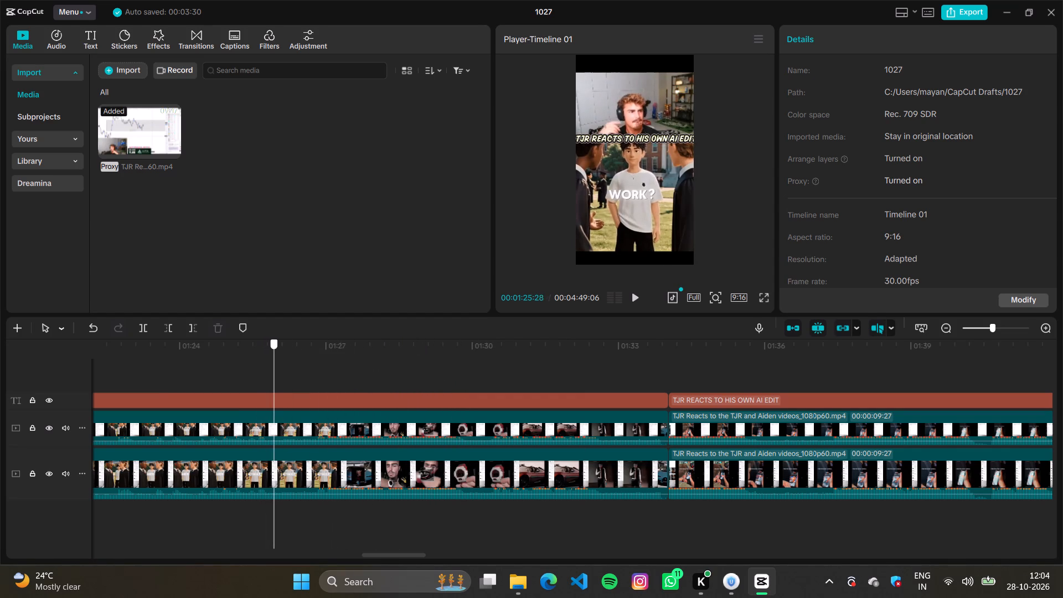
drag(274, 392, 275, 392)
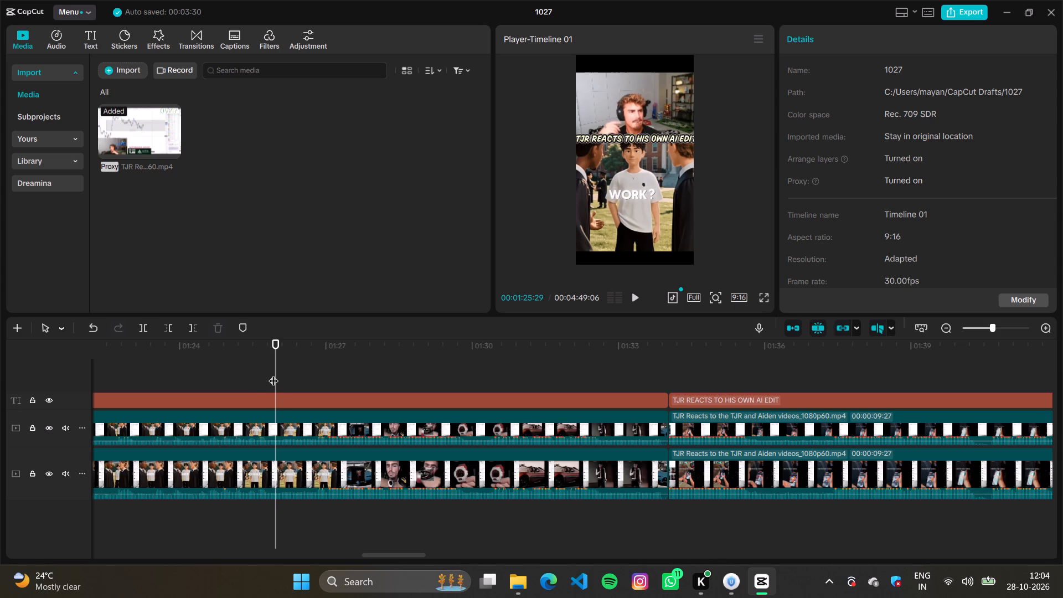
Split the title, webcam and main clips of the "TJR REACTS TO HIS OWN AI EDIT" segment together, about five seconds before its end.
click(274, 374)
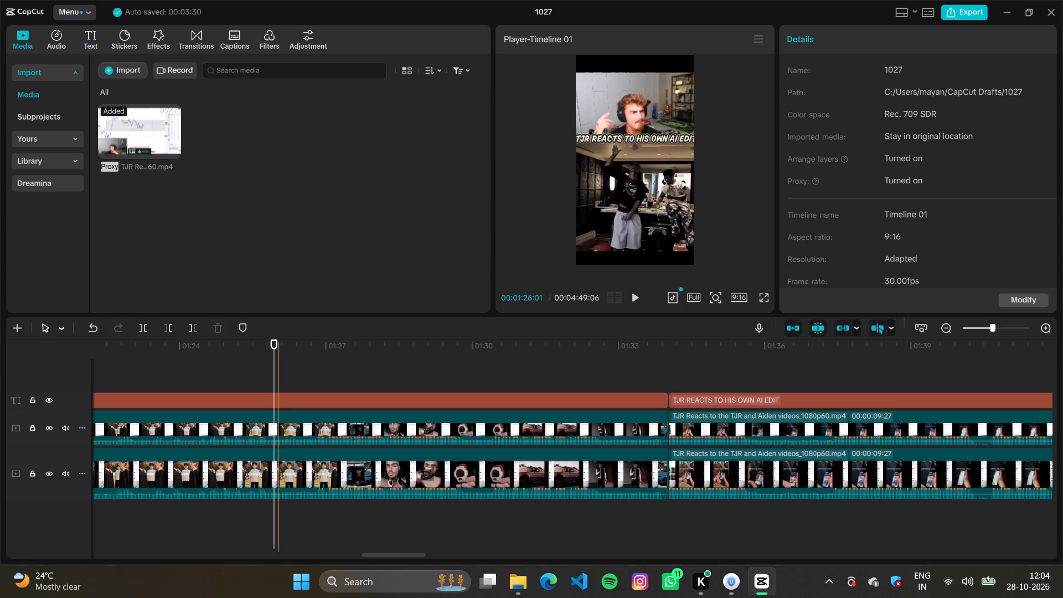
drag(278, 357, 275, 396)
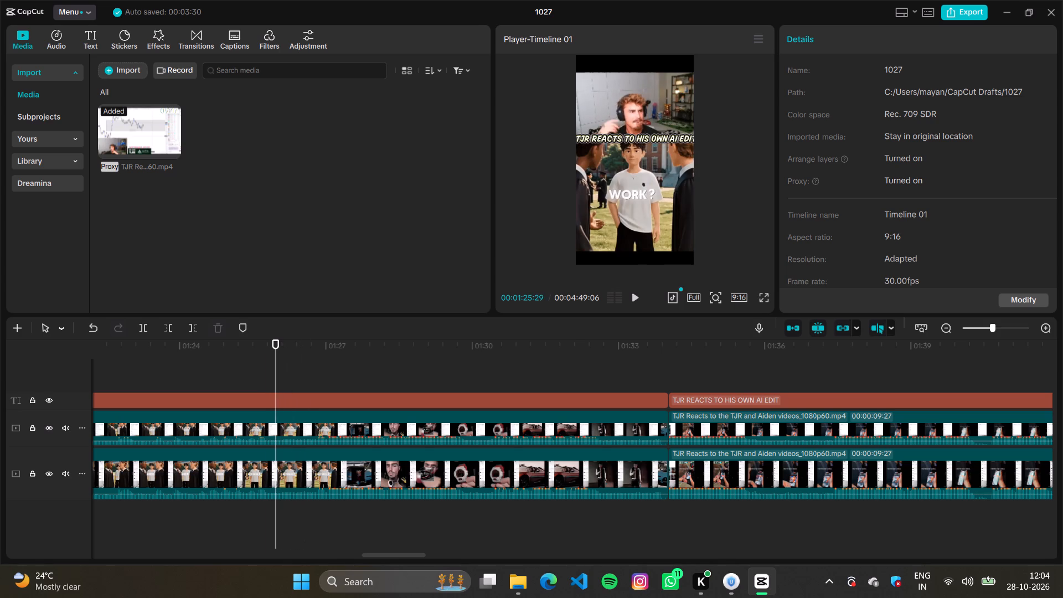
drag(268, 363, 418, 527)
key(ctrl+b)
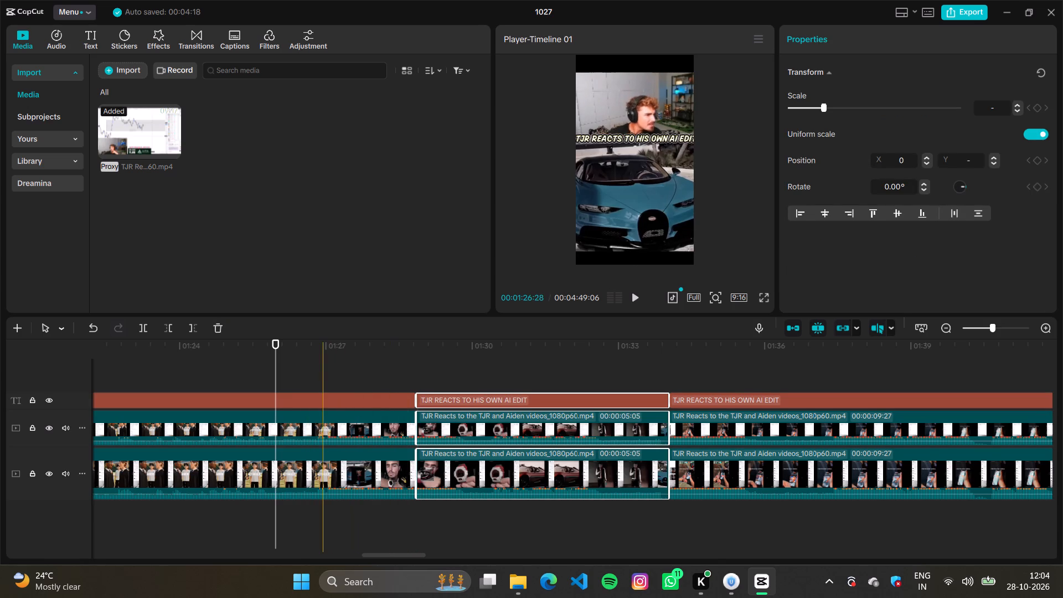
Split the title, webcam and main clips together at about 00:01:26:04, where the animated story ends, and delete the short pieces up to the existing cut.
drag(278, 368, 281, 377)
click(275, 373)
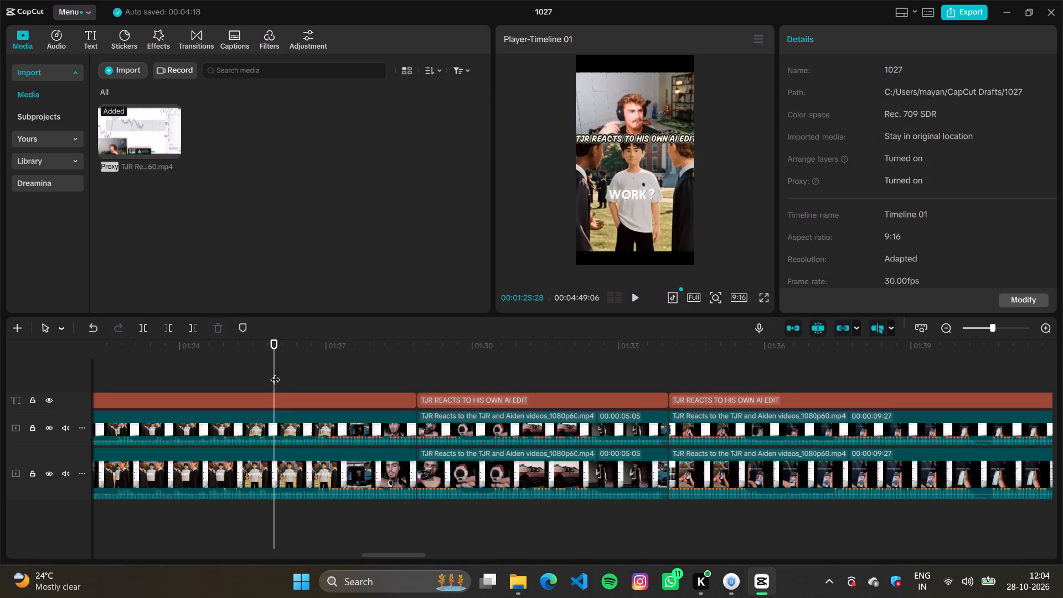
click(275, 373)
drag(280, 361, 276, 404)
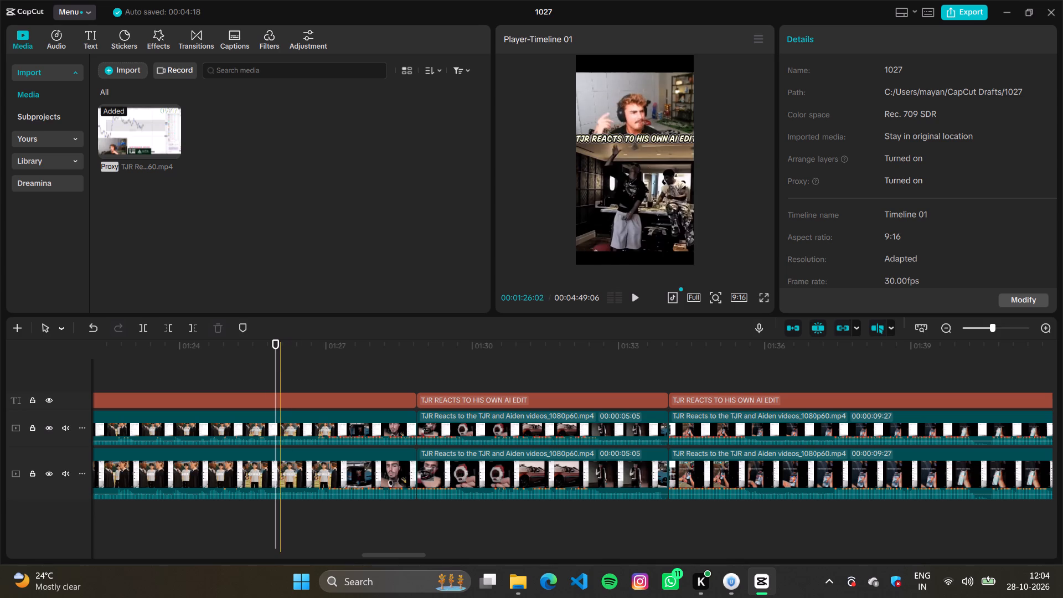
drag(280, 359, 283, 382)
drag(275, 365, 284, 396)
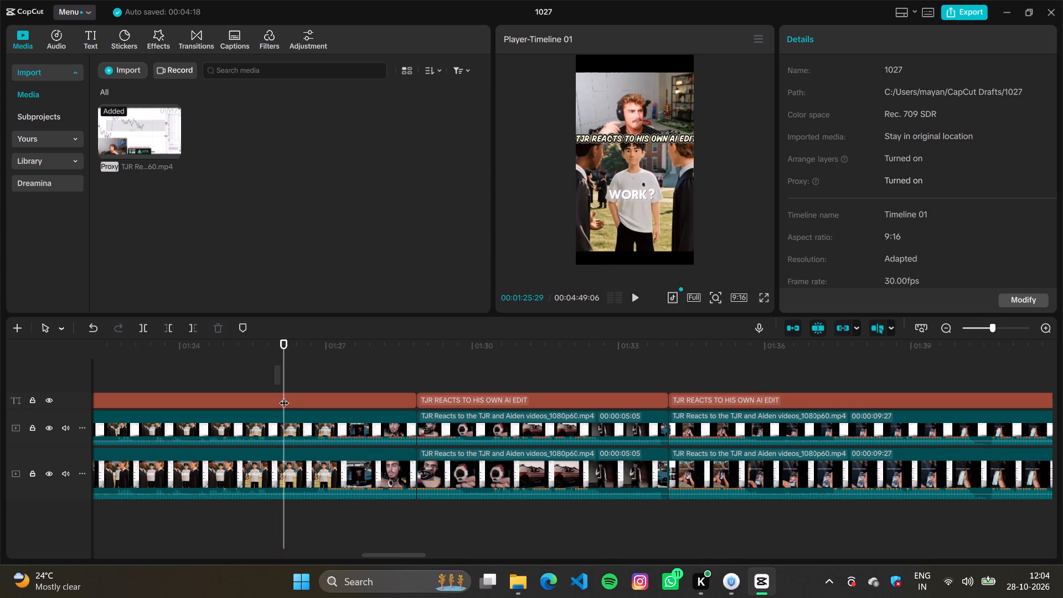
drag(284, 396, 389, 519)
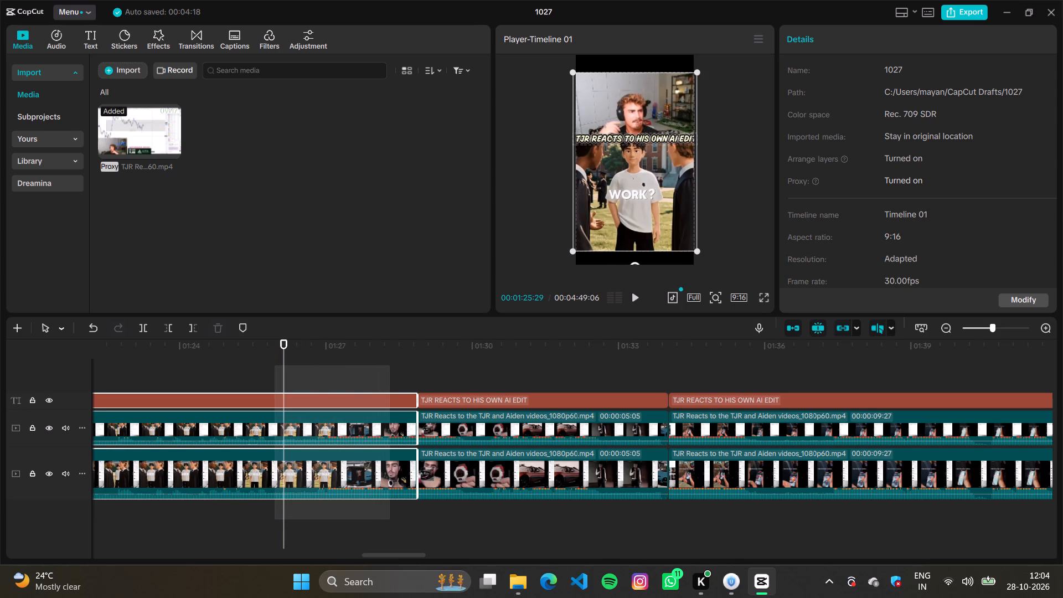
drag(389, 519, 414, 505)
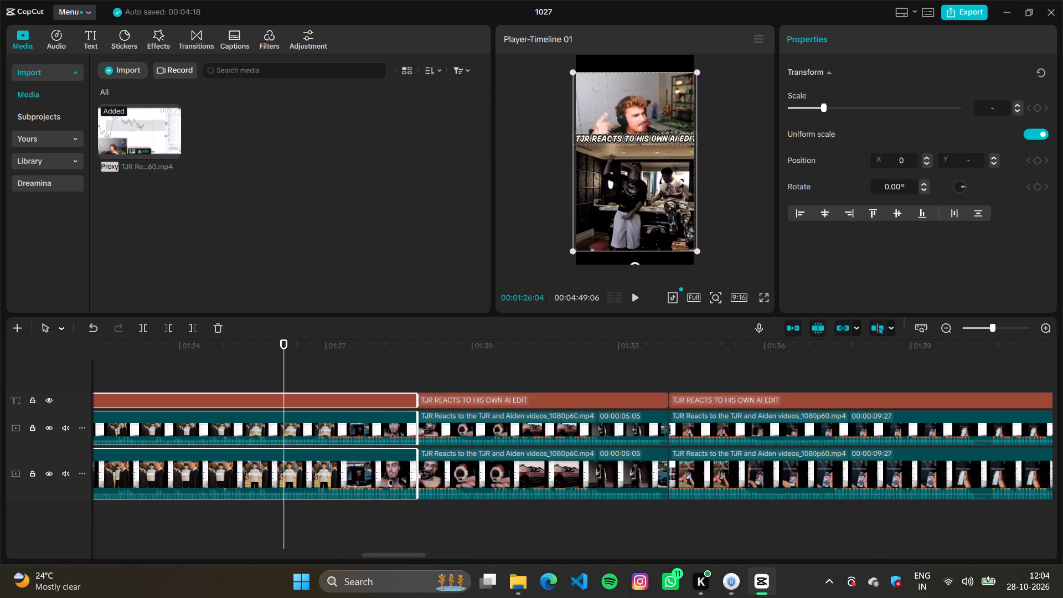
key(ctrl+b)
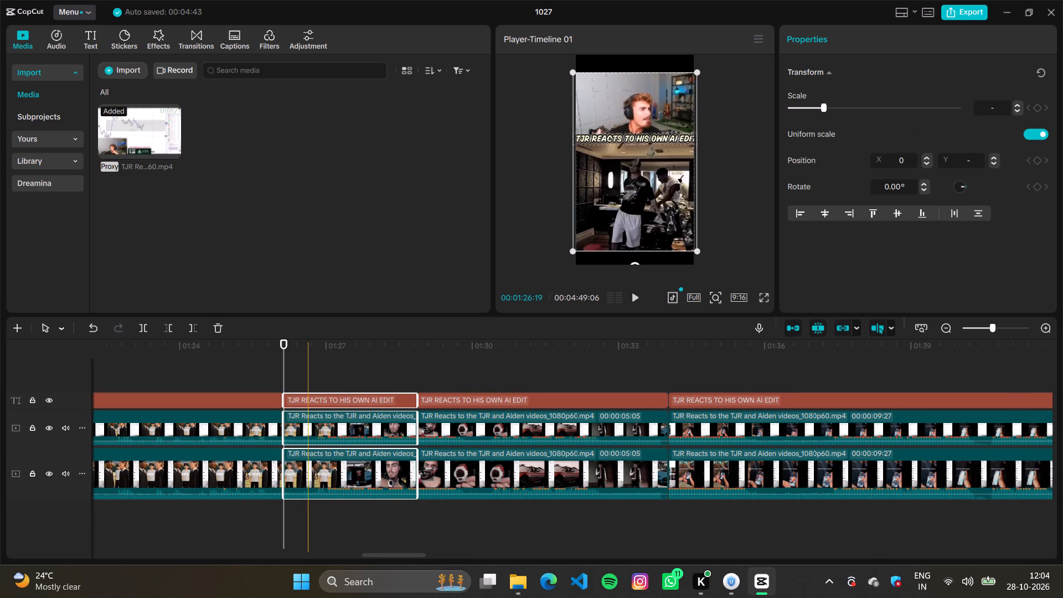
key(BackSpace)
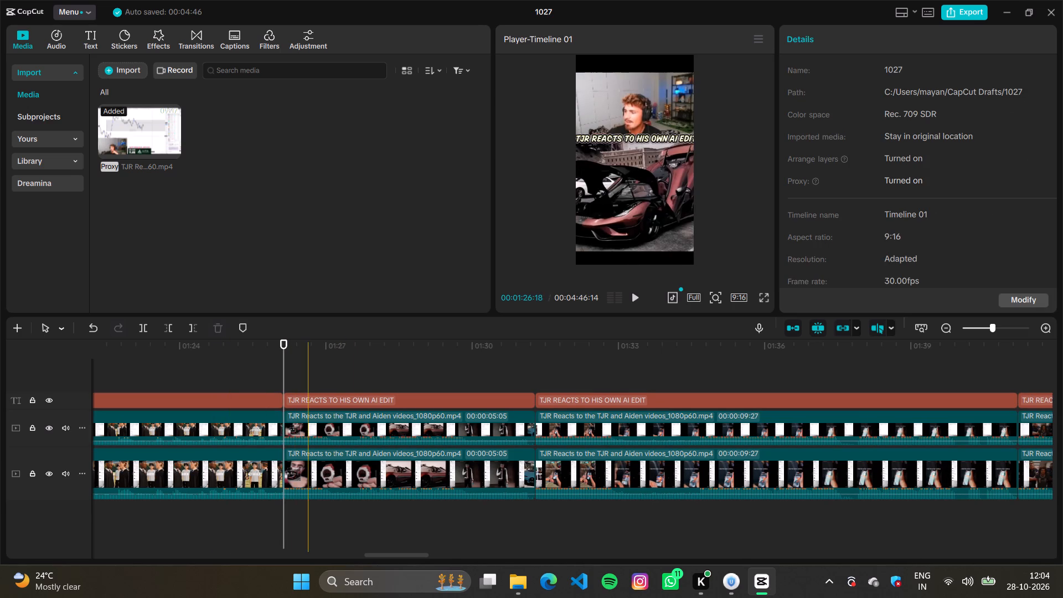
Delete the leftover five-second closing-montage title, webcam and main clips before the "Not the ai tje videos" segment.
drag(307, 378, 376, 514)
key(BackSpace)
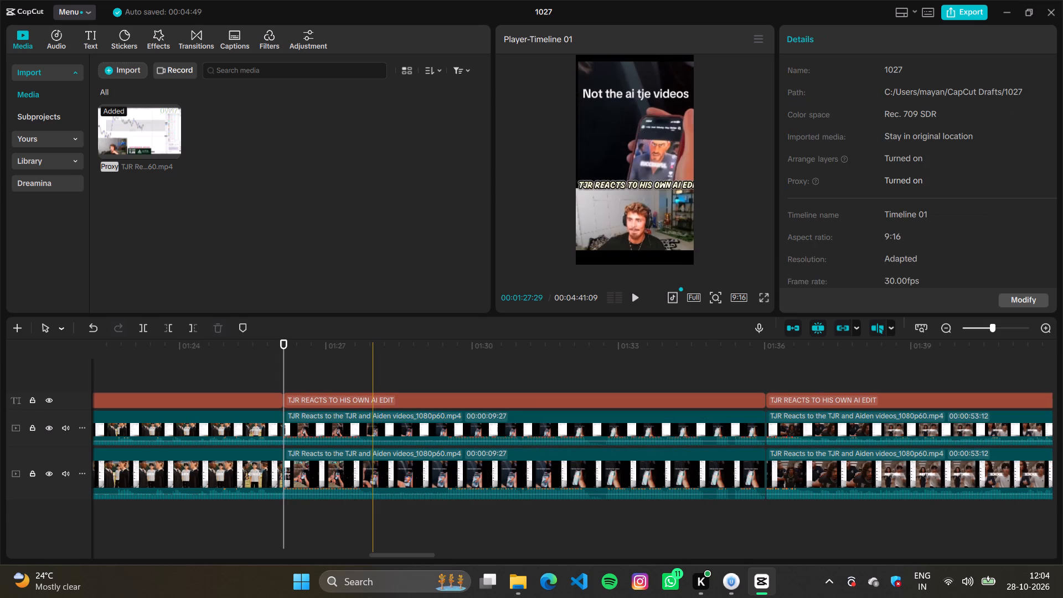
Split the title, webcam and main clips of the school-hallway segment at 00:02:18:01, where its story ends, and delete the montage pieces after the cut.
click(693, 356)
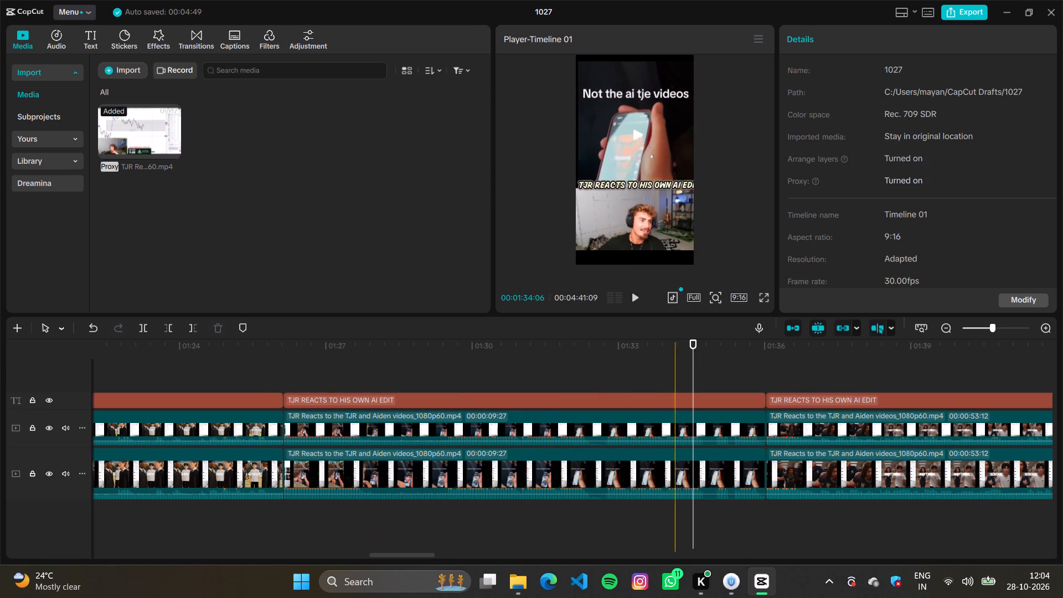
click(860, 346)
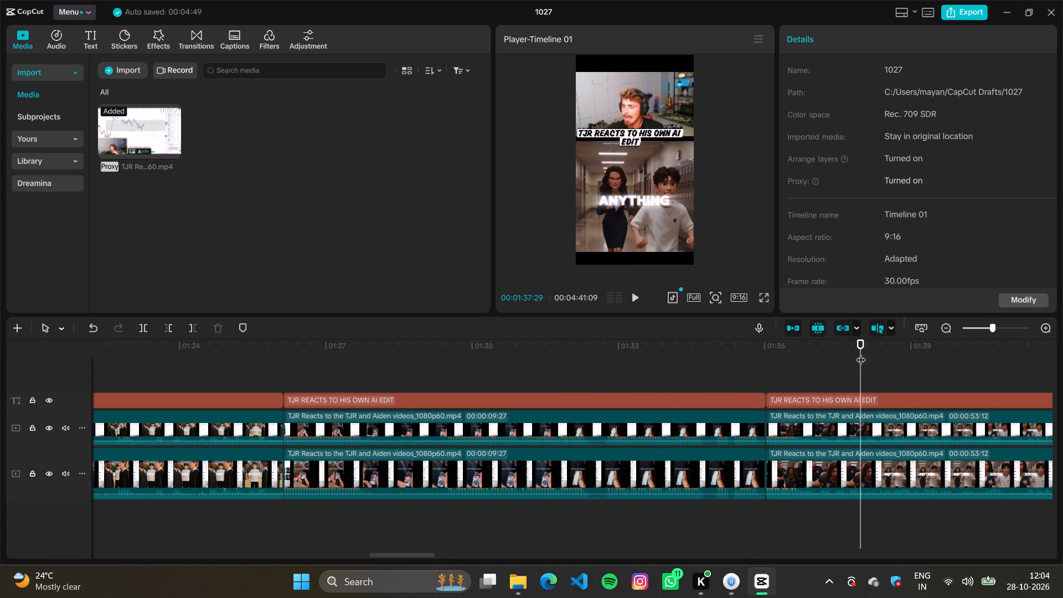
drag(863, 367, 1062, 365)
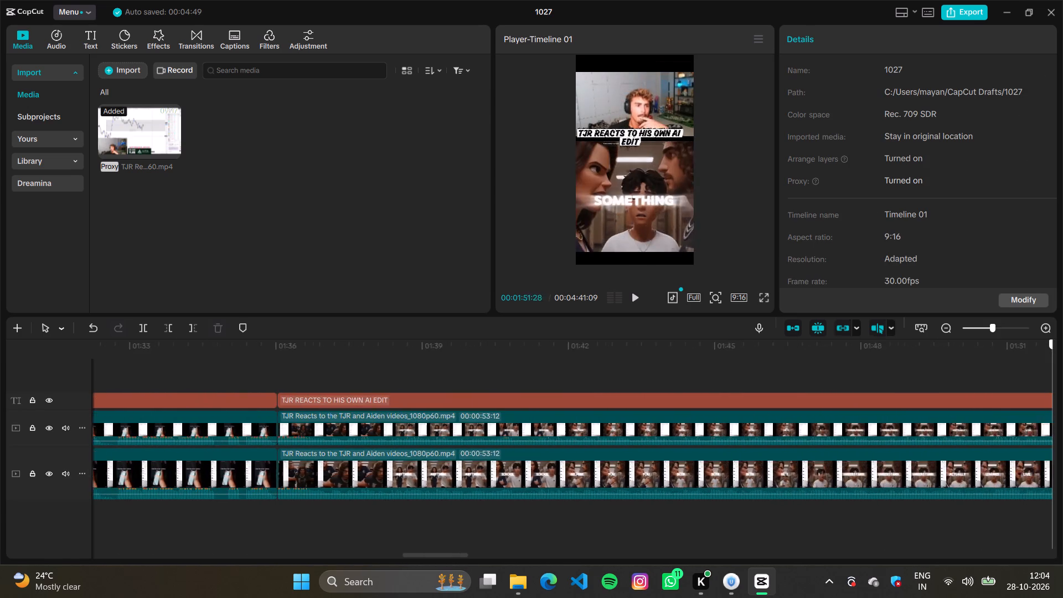
drag(1062, 365, 936, 395)
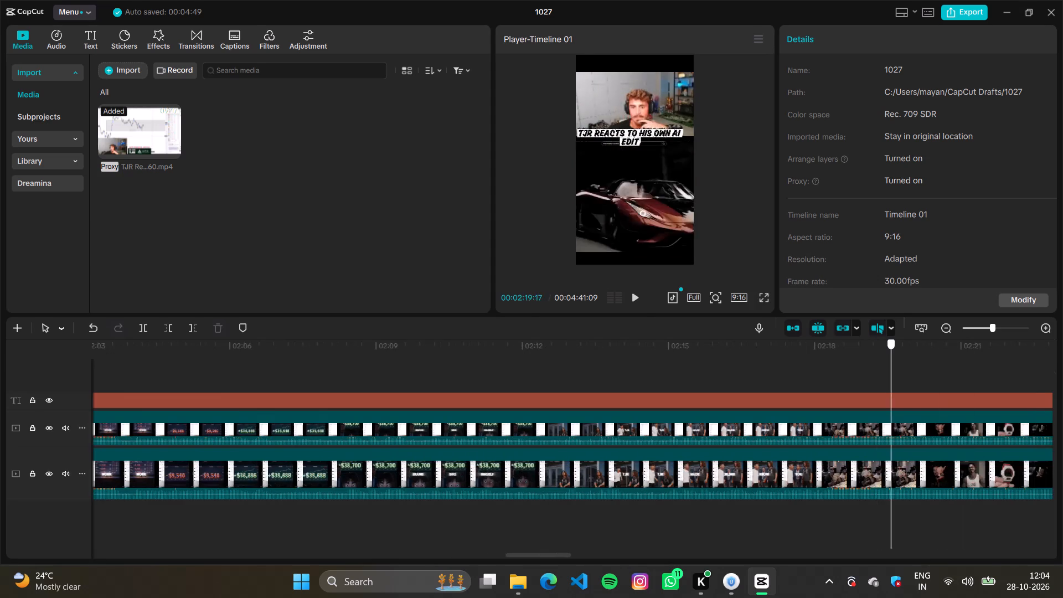
drag(936, 395, 331, 451)
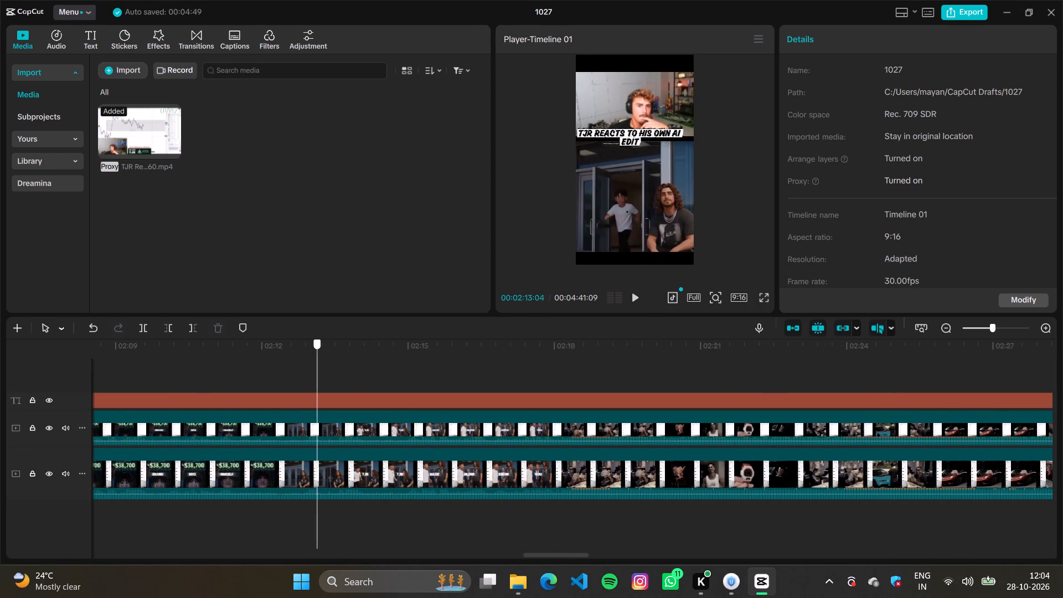
drag(331, 451, 585, 457)
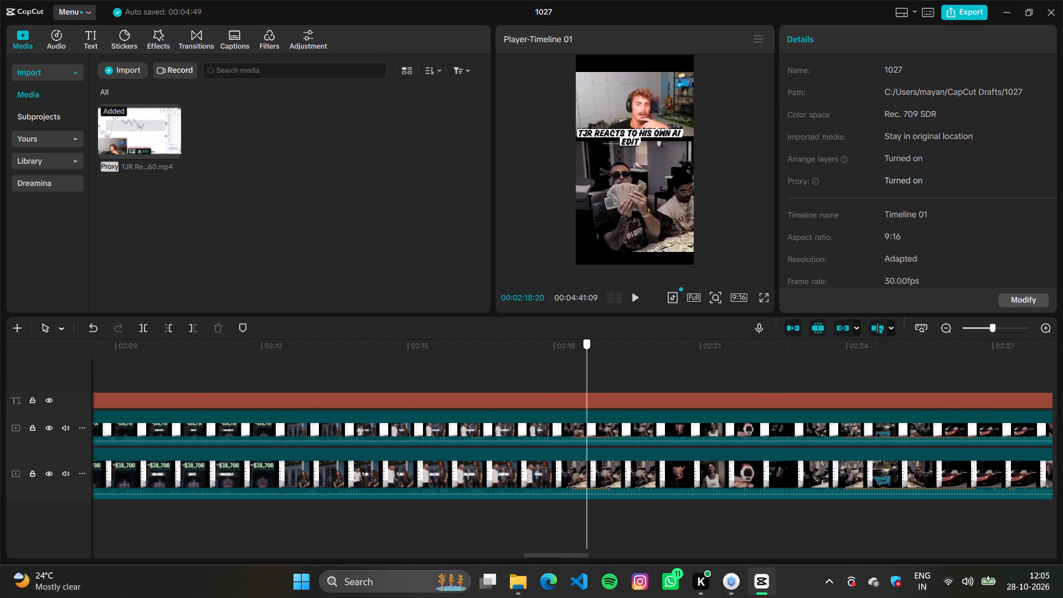
drag(585, 457, 558, 458)
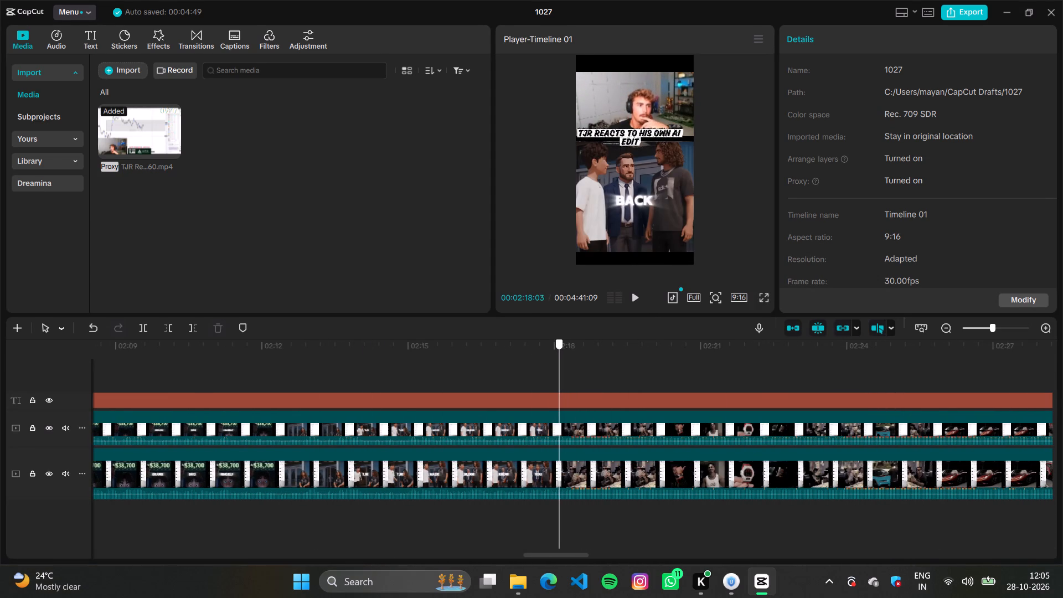
drag(558, 458, 556, 458)
click(556, 458)
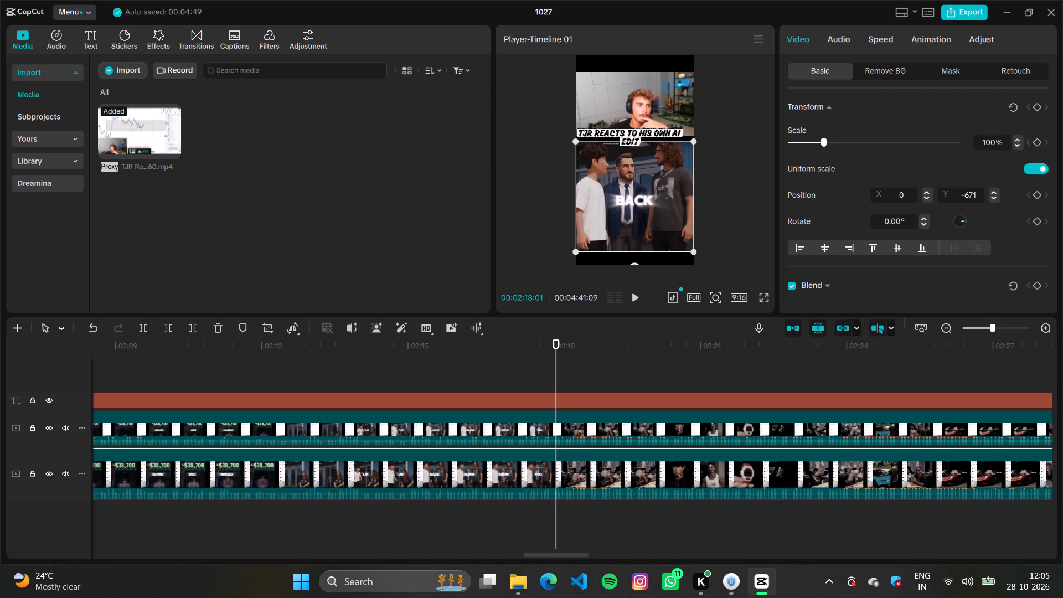
click(550, 434)
drag(535, 362, 558, 390)
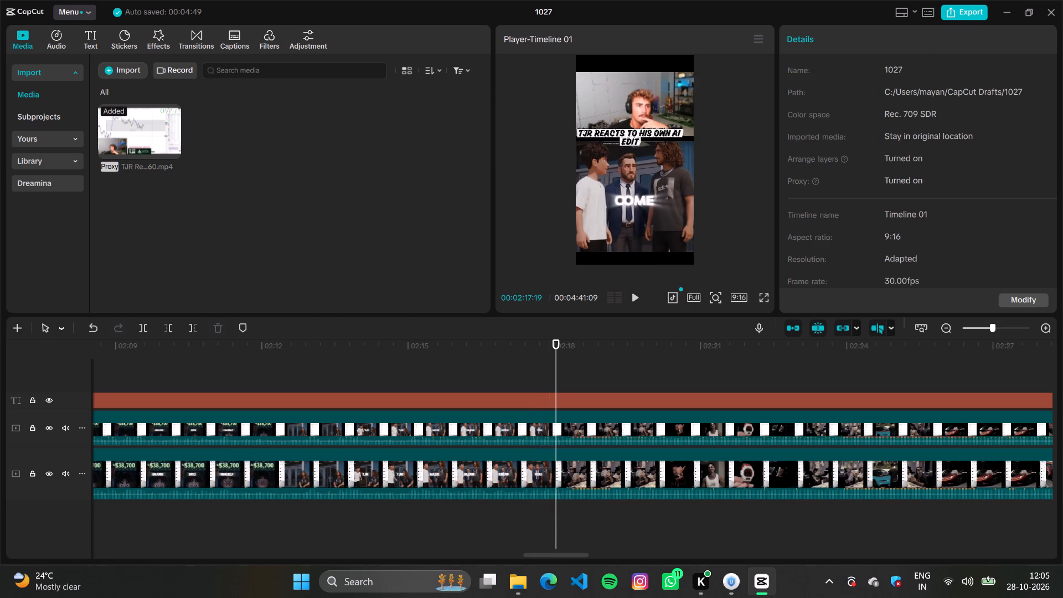
drag(558, 390, 658, 511)
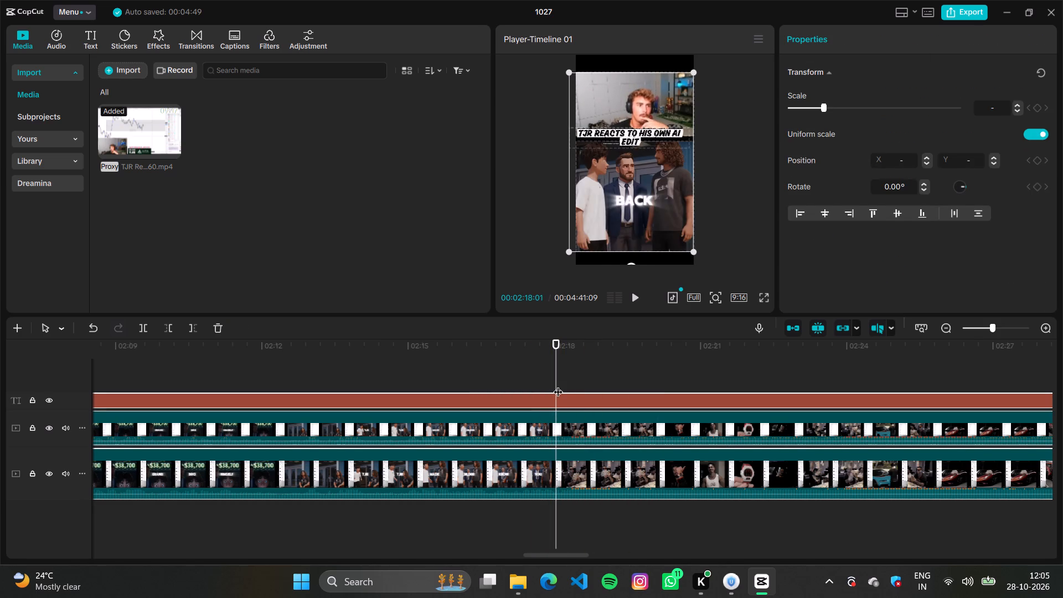
key(ctrl+b)
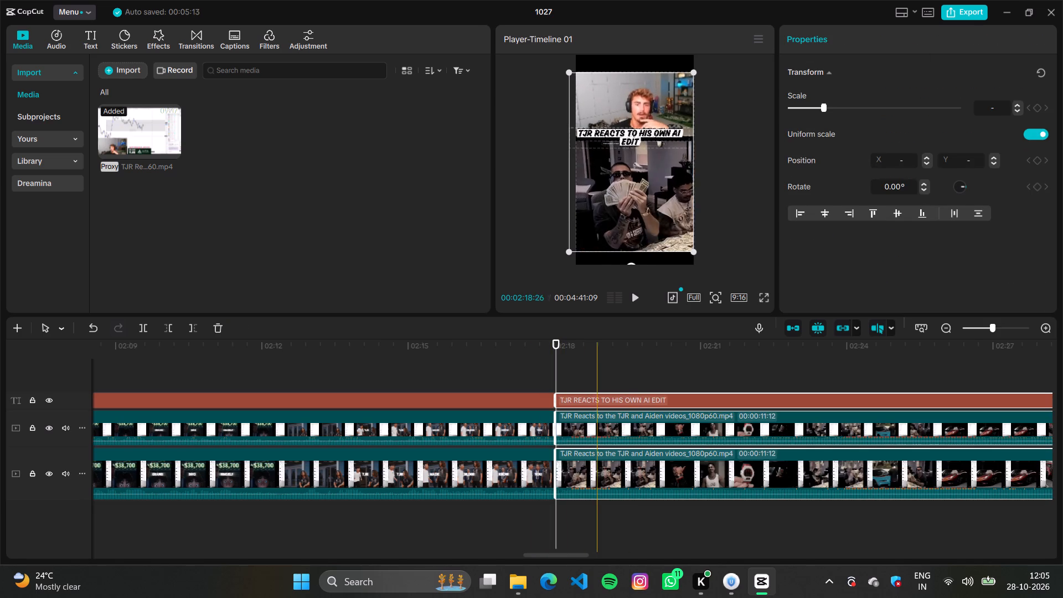
key(BackSpace)
Split the title, webcam and main clips of the angry-boss segment at 00:02:53:28 and delete the montage pieces up to the following segment.
drag(626, 364, 1062, 361)
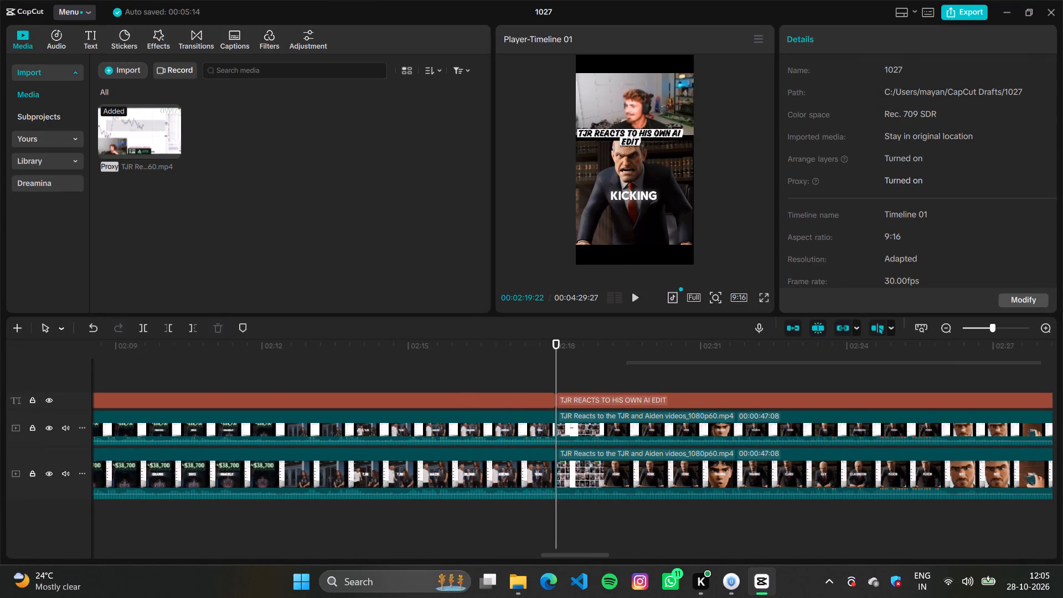
drag(1062, 361, 1049, 388)
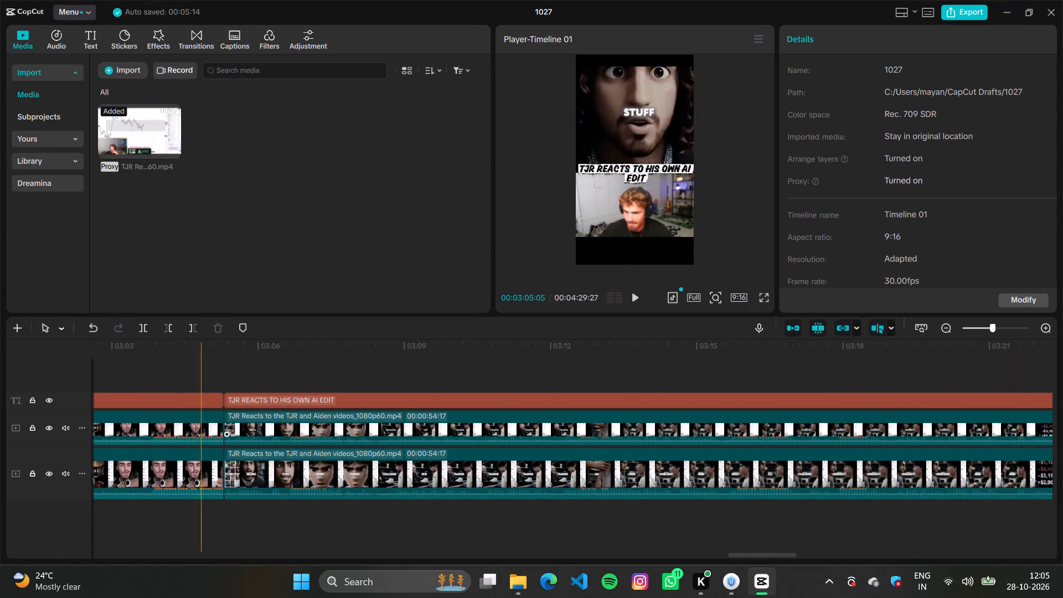
drag(127, 370, 46, 374)
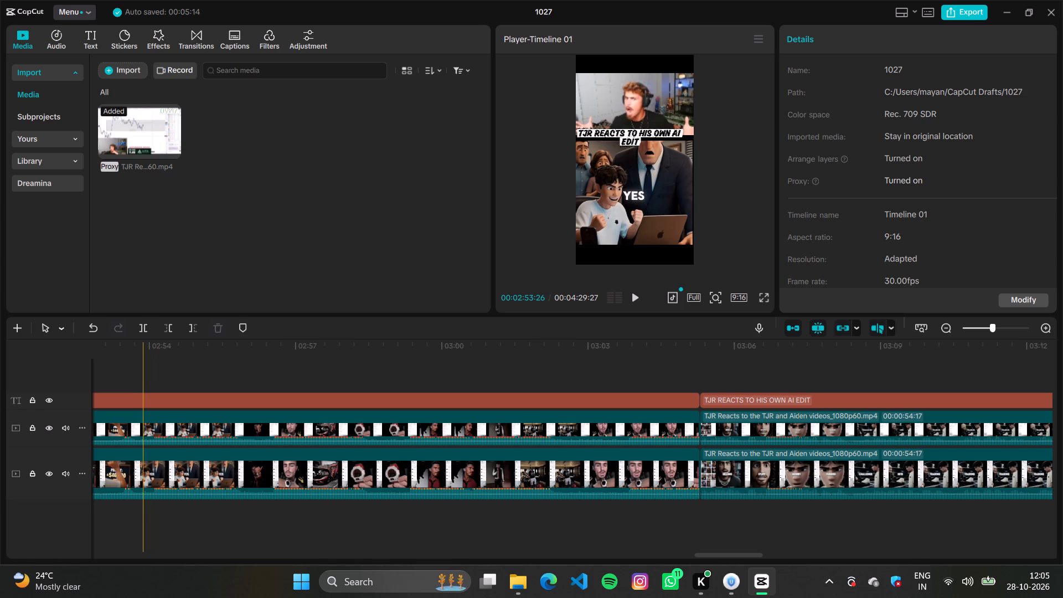
drag(143, 385, 219, 494)
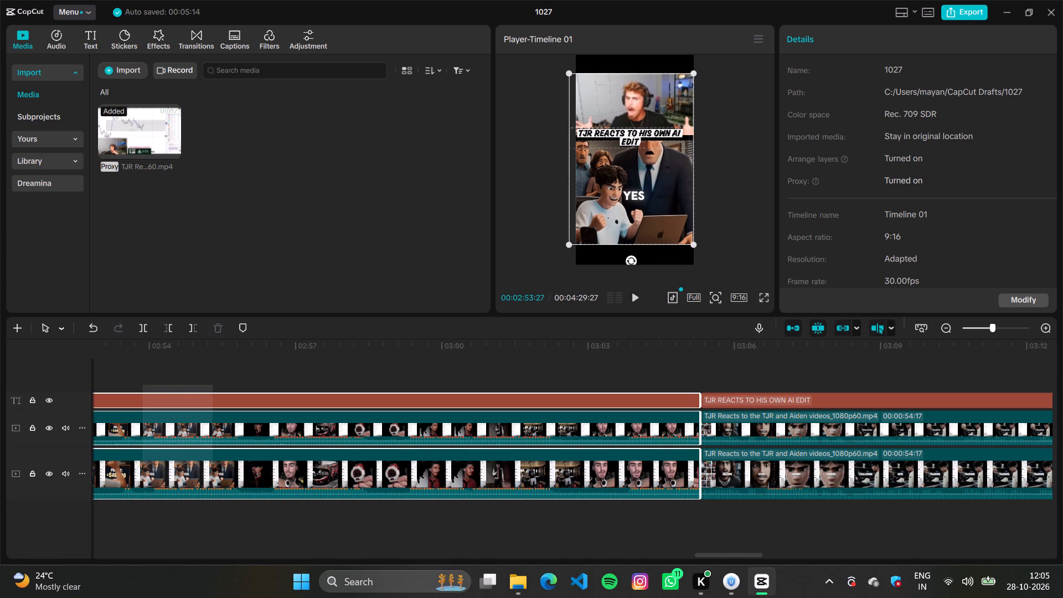
drag(219, 494, 226, 502)
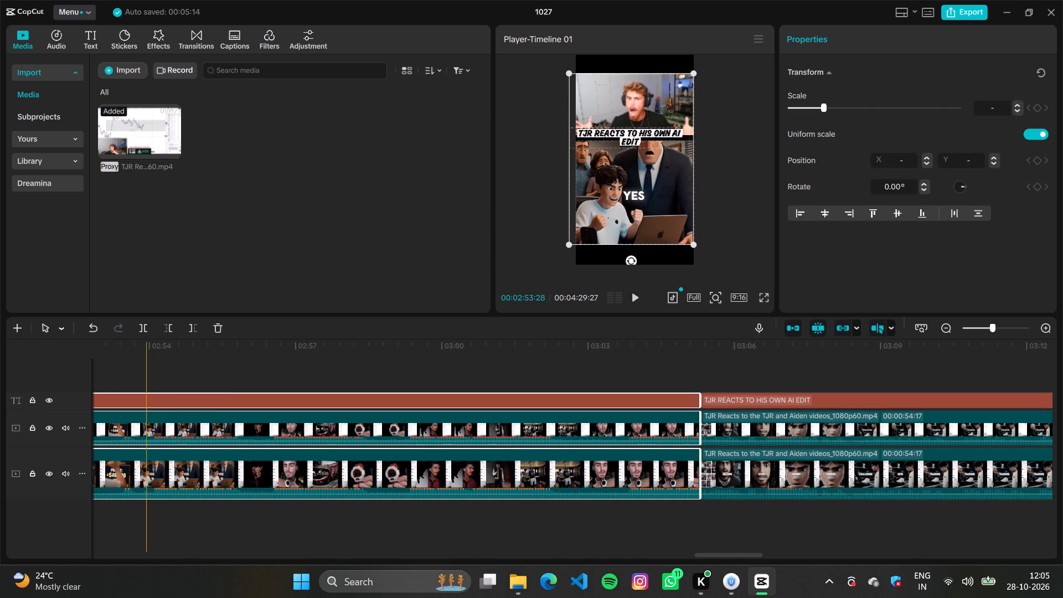
click(146, 376)
click(146, 376)
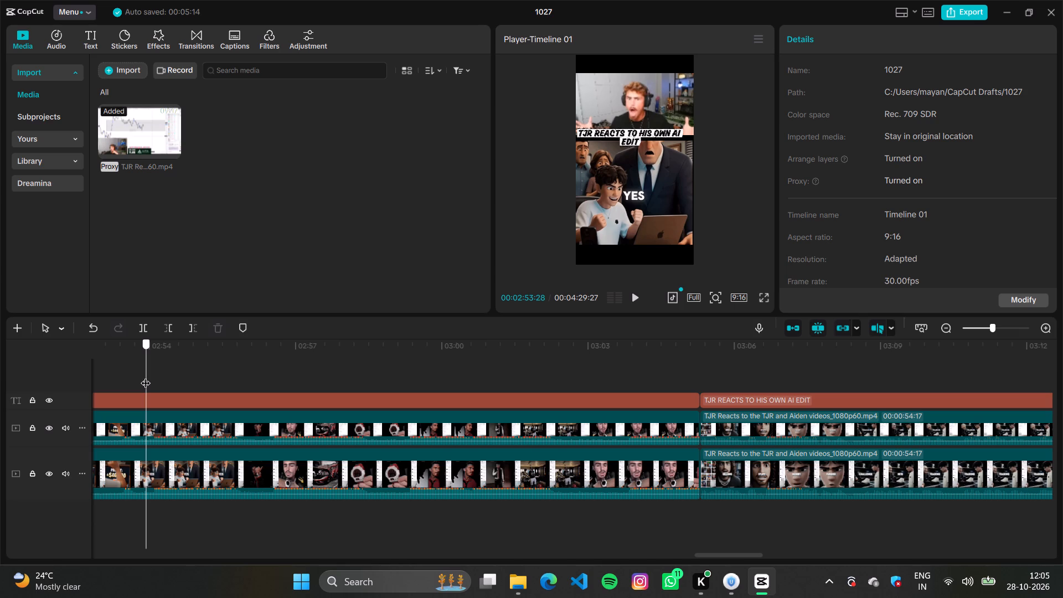
drag(152, 365, 266, 487)
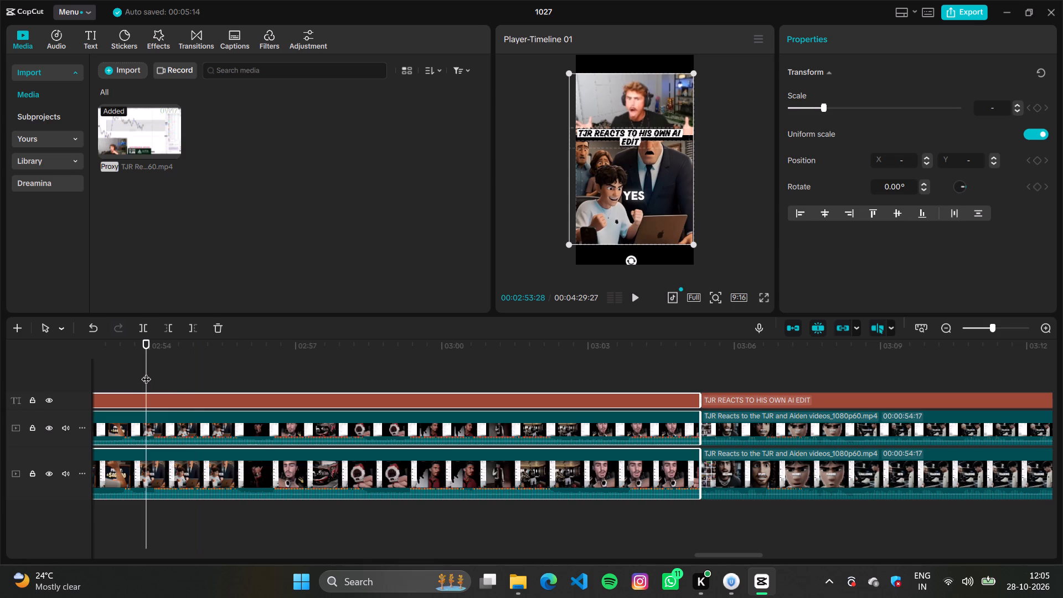
key(ctrl+b)
key(BackSpace)
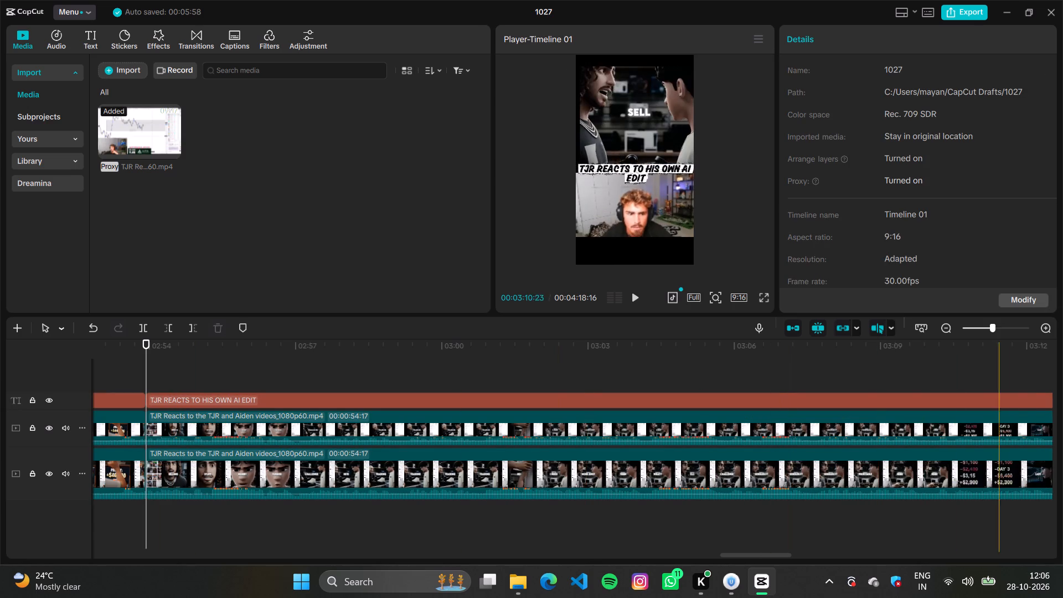
Split the title, webcam and main clips of the second-to-last segment at 00:03:24:04 and delete the montage pieces up to the final segment.
click(1035, 359)
drag(1034, 360, 1062, 363)
drag(1047, 363, 1062, 363)
click(980, 371)
drag(983, 367, 1057, 370)
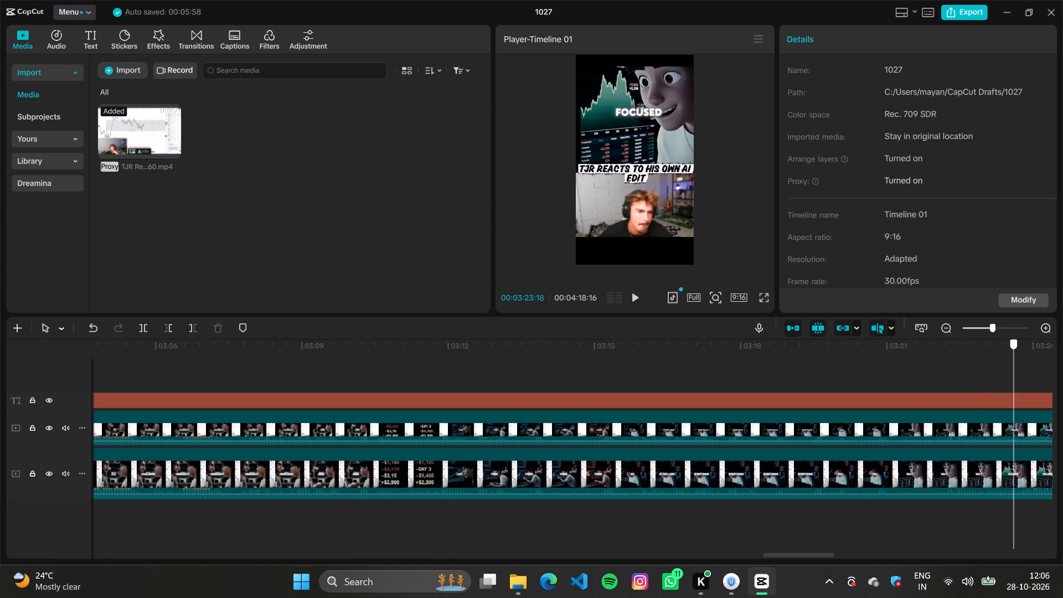
drag(1057, 370, 1060, 370)
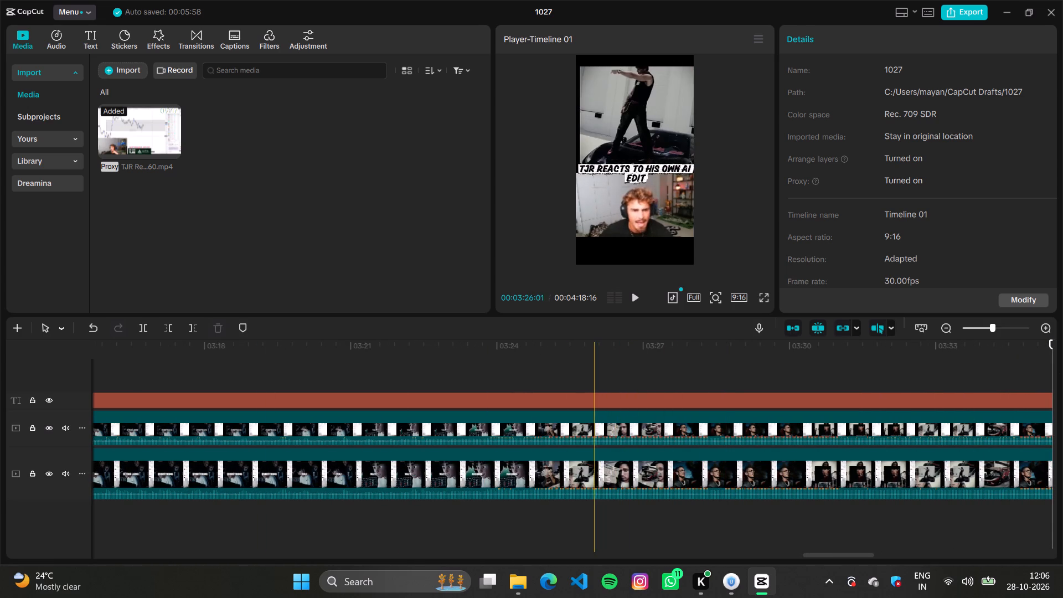
click(507, 394)
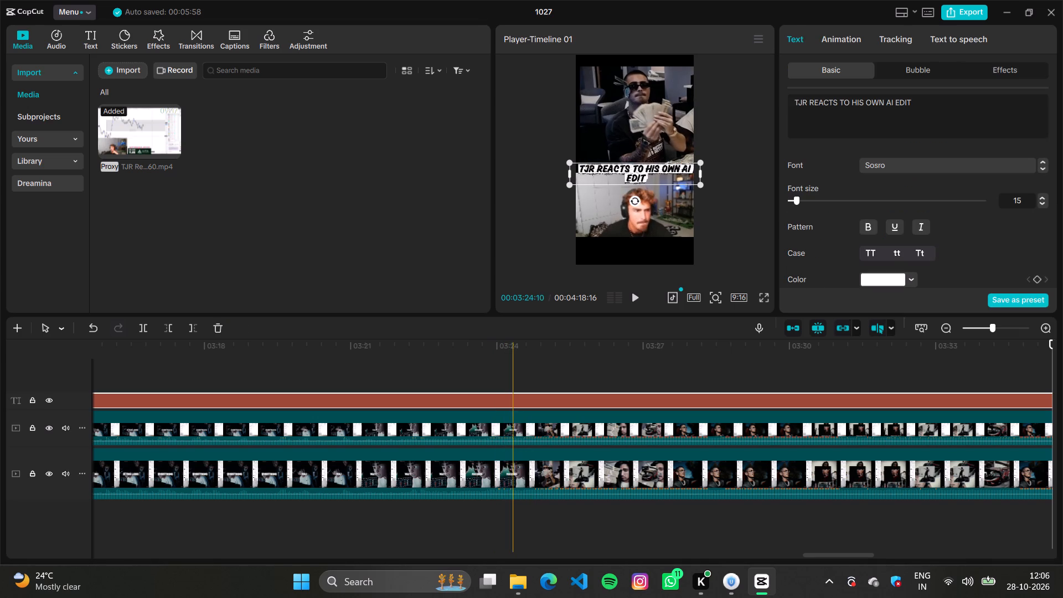
click(510, 375)
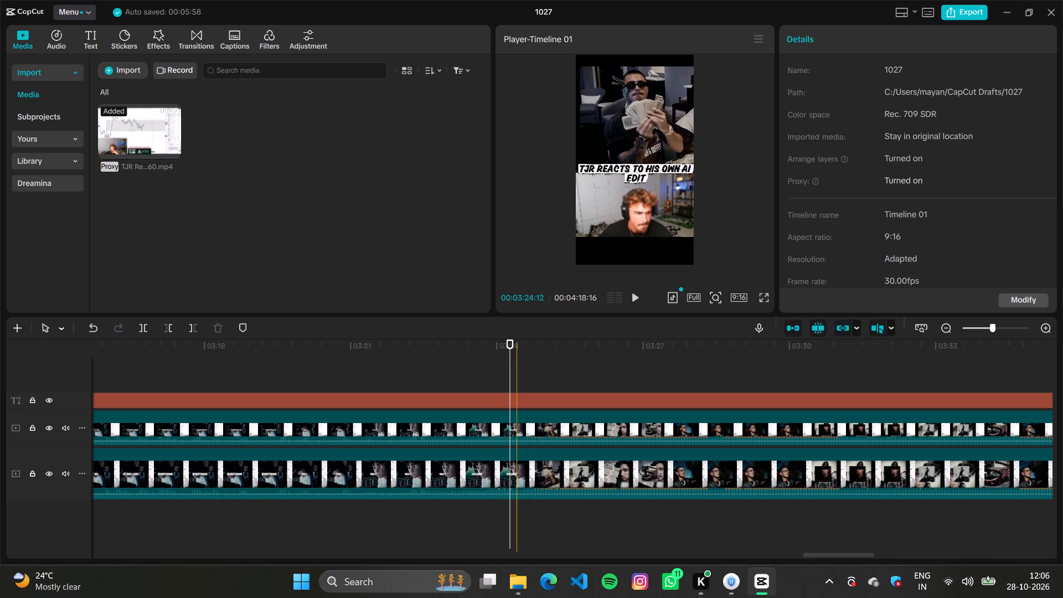
drag(517, 362, 785, 525)
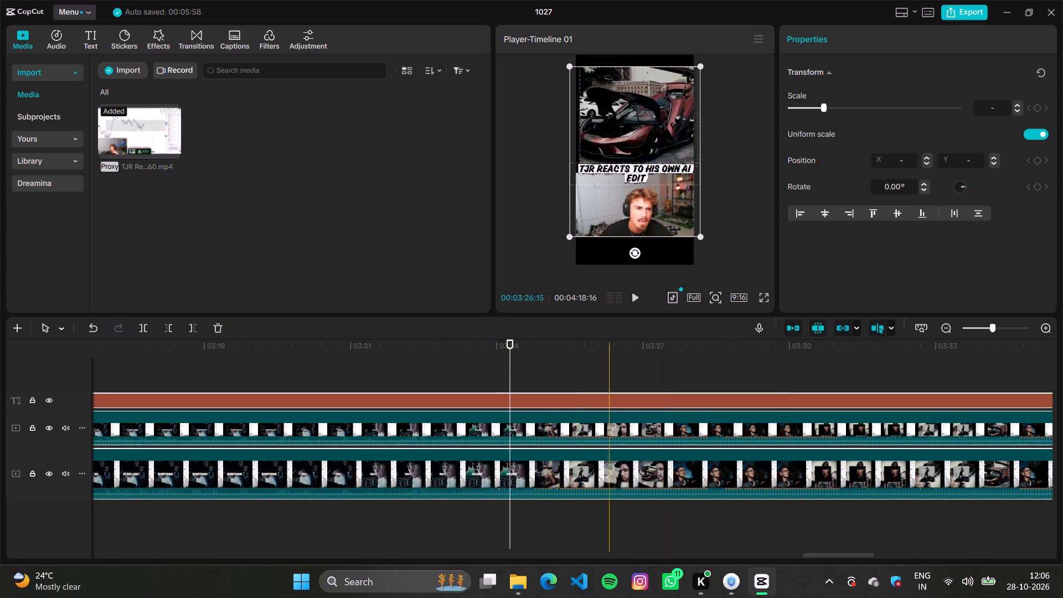
click(501, 377)
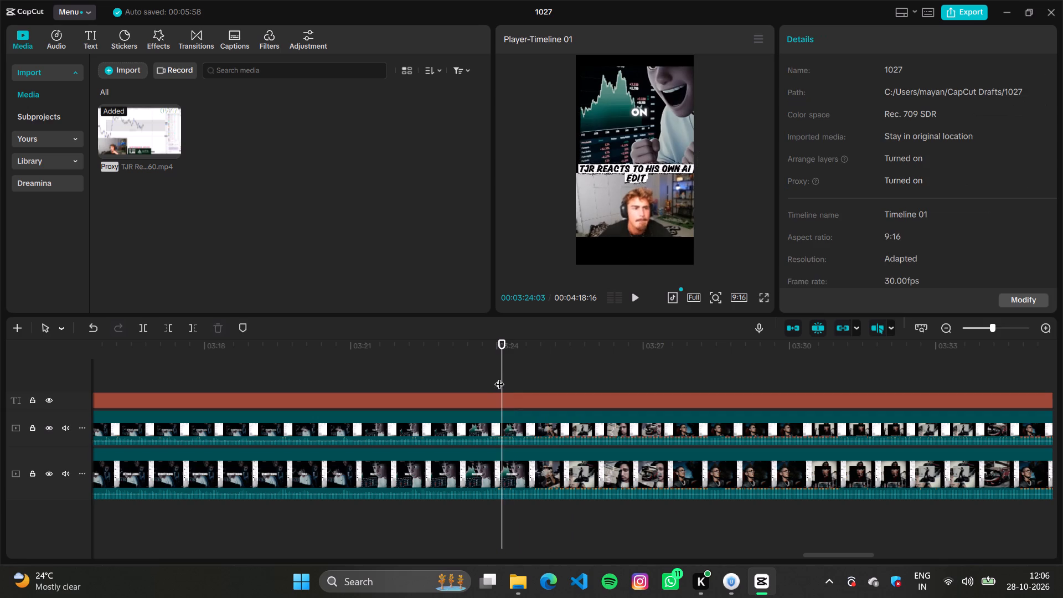
click(503, 373)
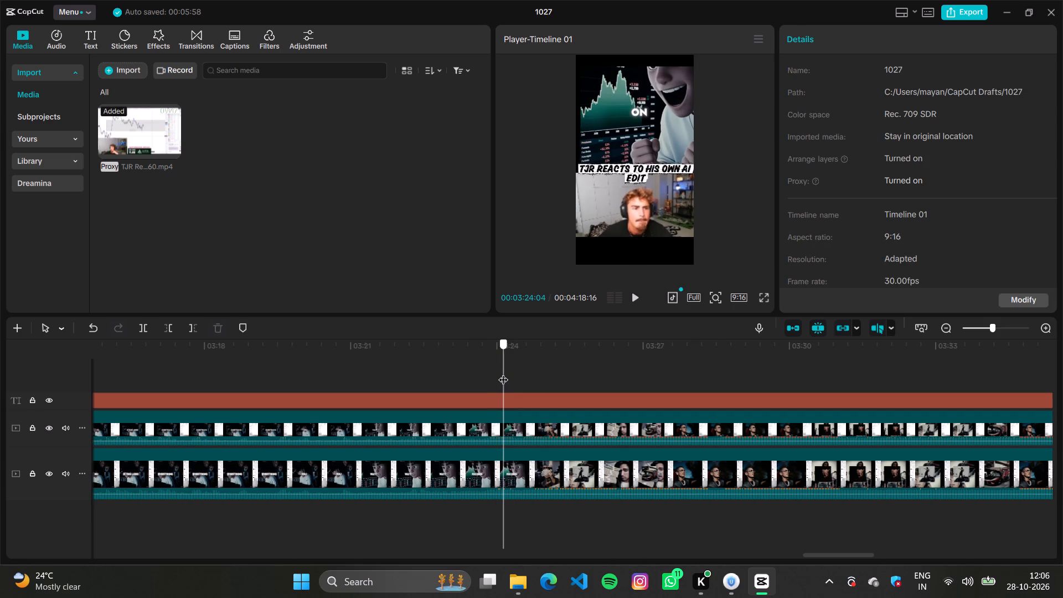
drag(508, 360, 554, 450)
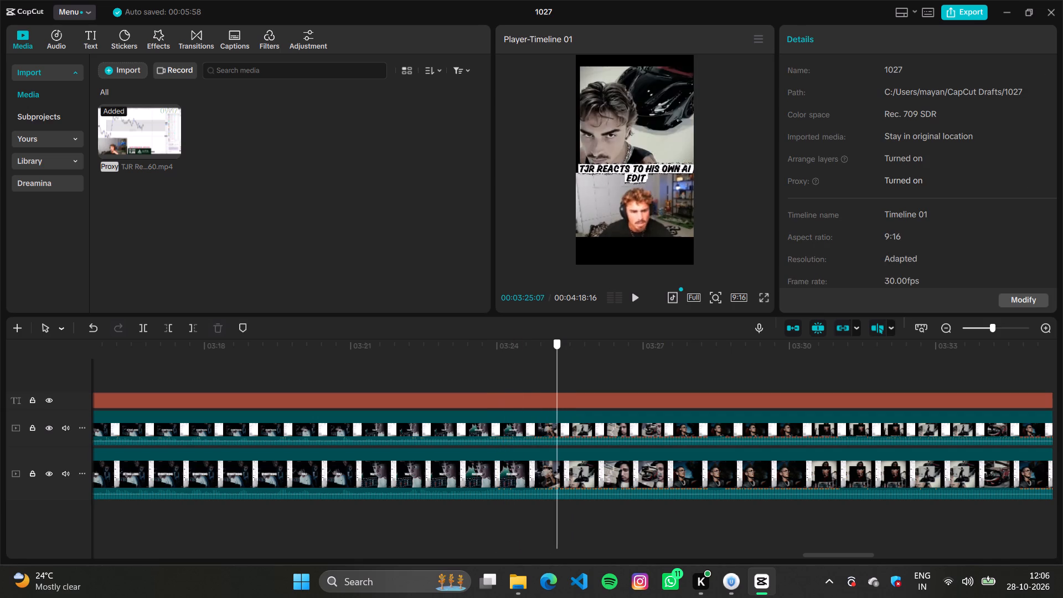
drag(554, 450, 504, 434)
drag(509, 374, 638, 543)
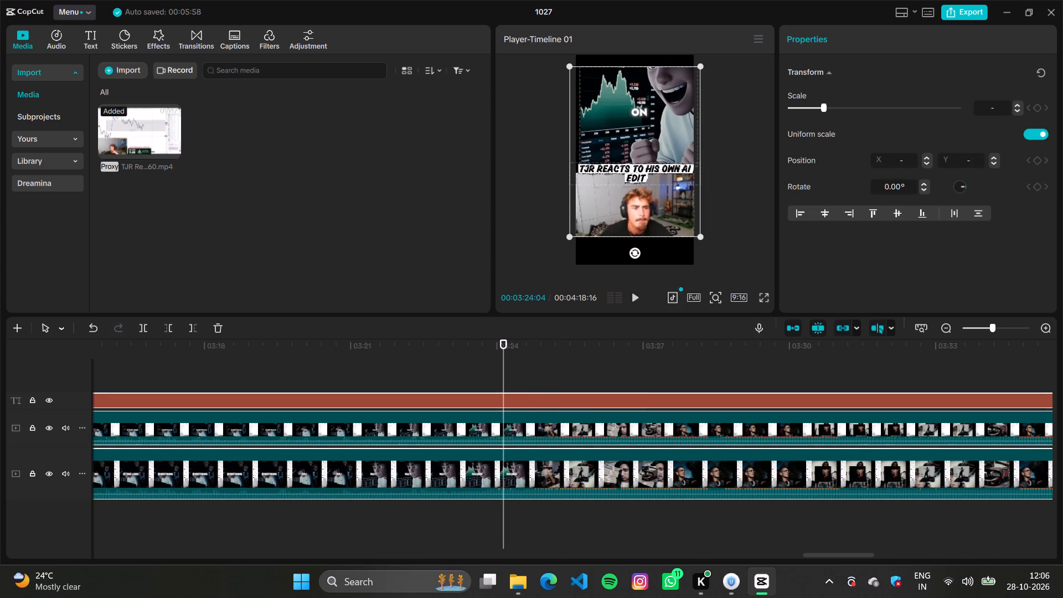
key(ctrl+b)
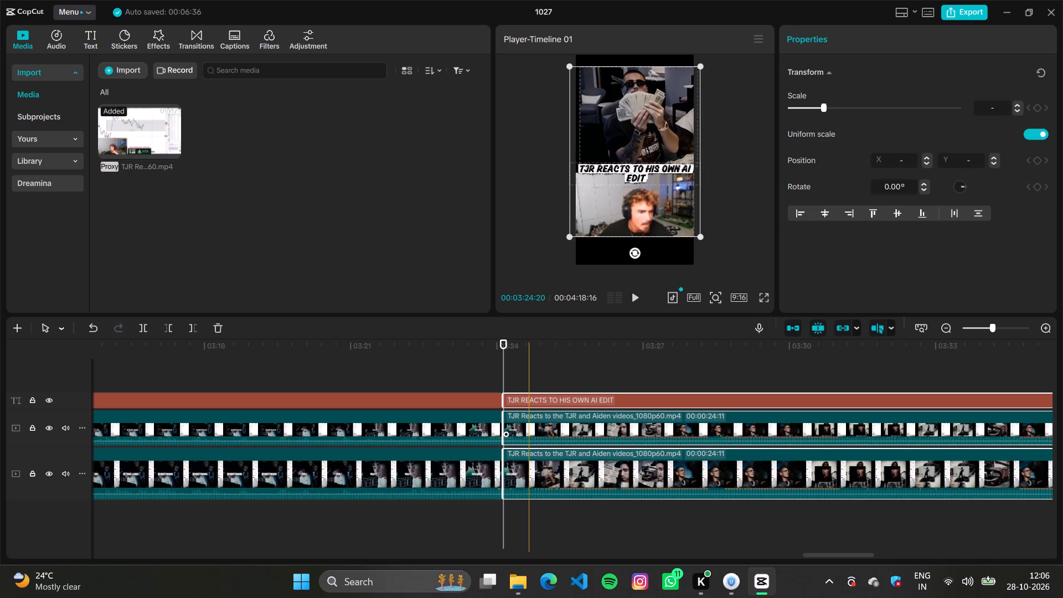
key(BackSpace)
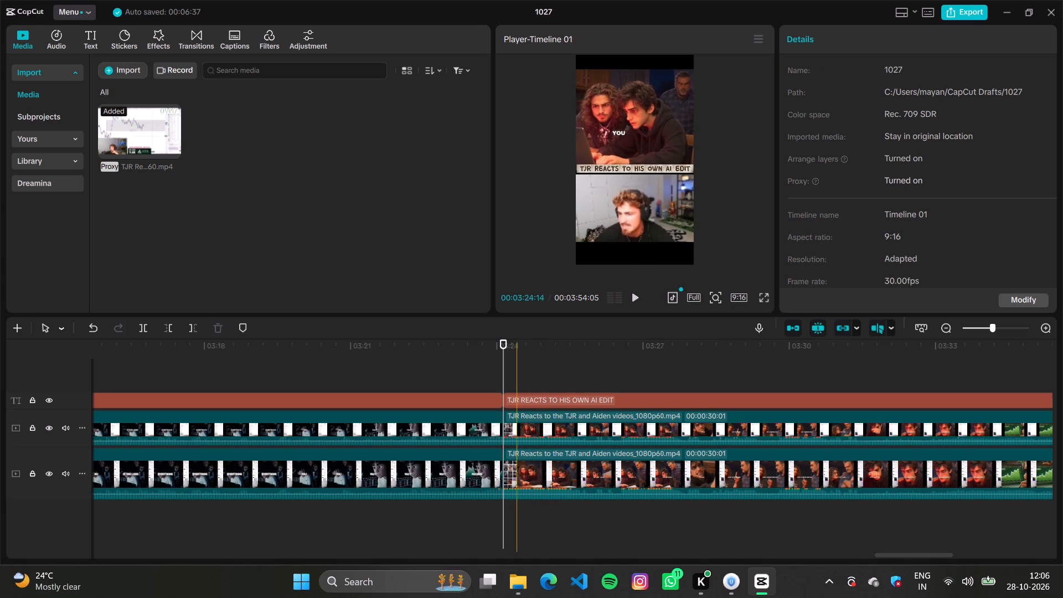
Examine the final segment through to its end for a closing montage that would need trimming.
drag(502, 370, 1062, 380)
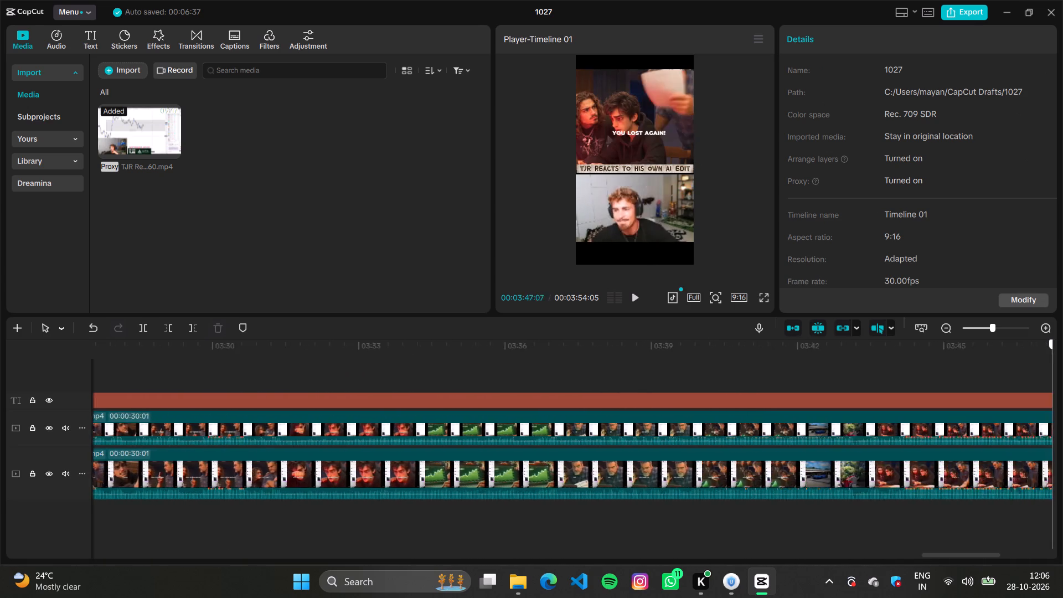
drag(1062, 380, 596, 393)
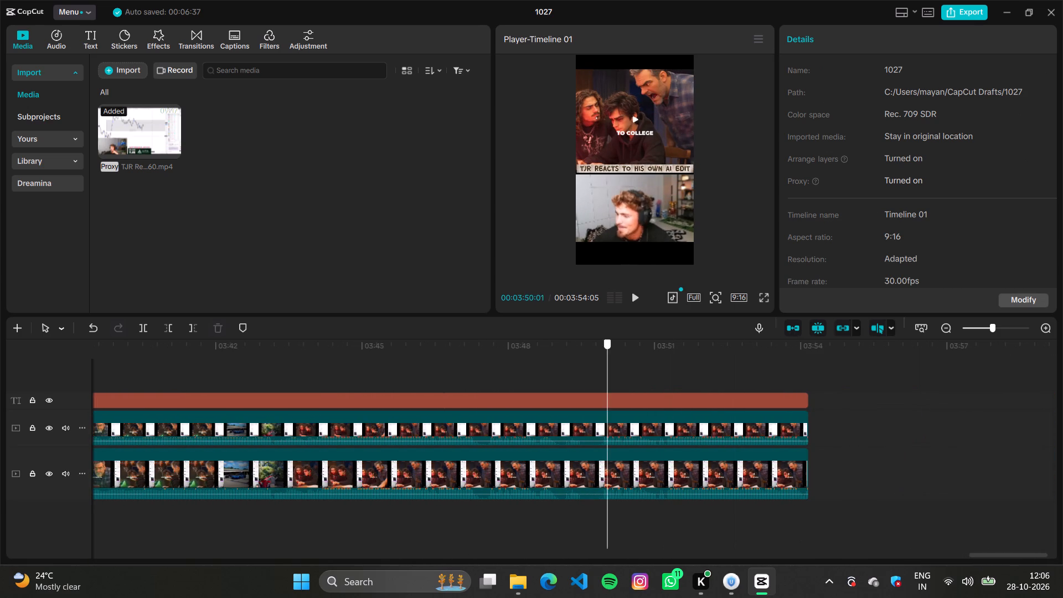
drag(596, 393, 902, 384)
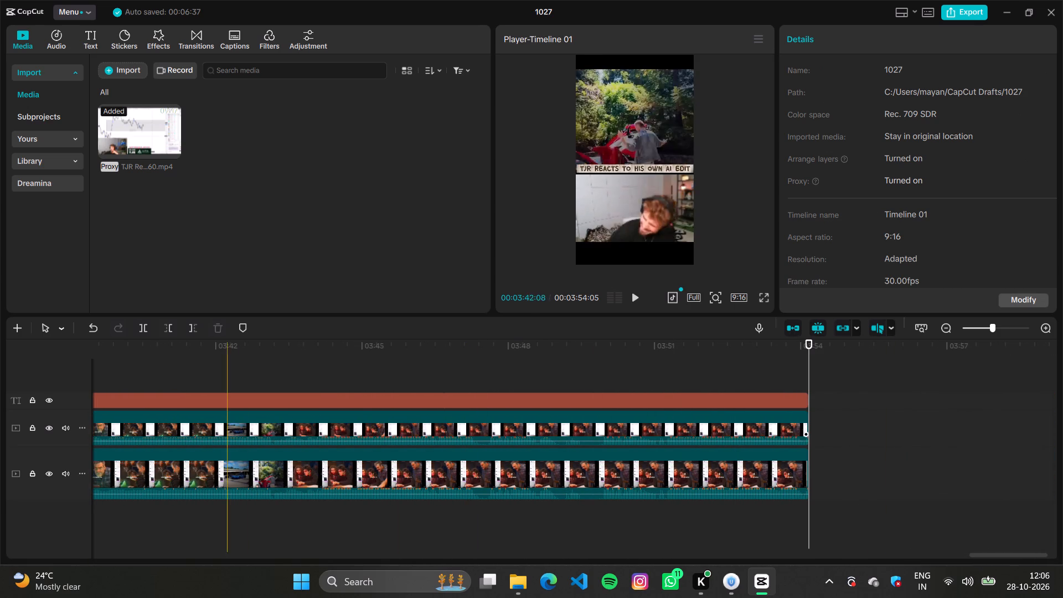
drag(937, 379, 0, 518)
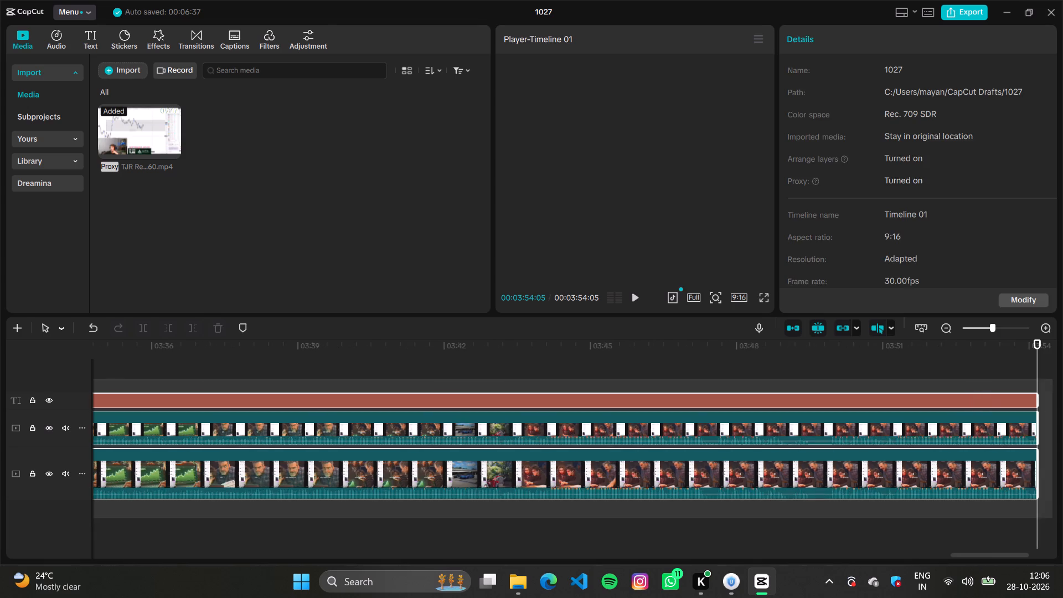
click(316, 370)
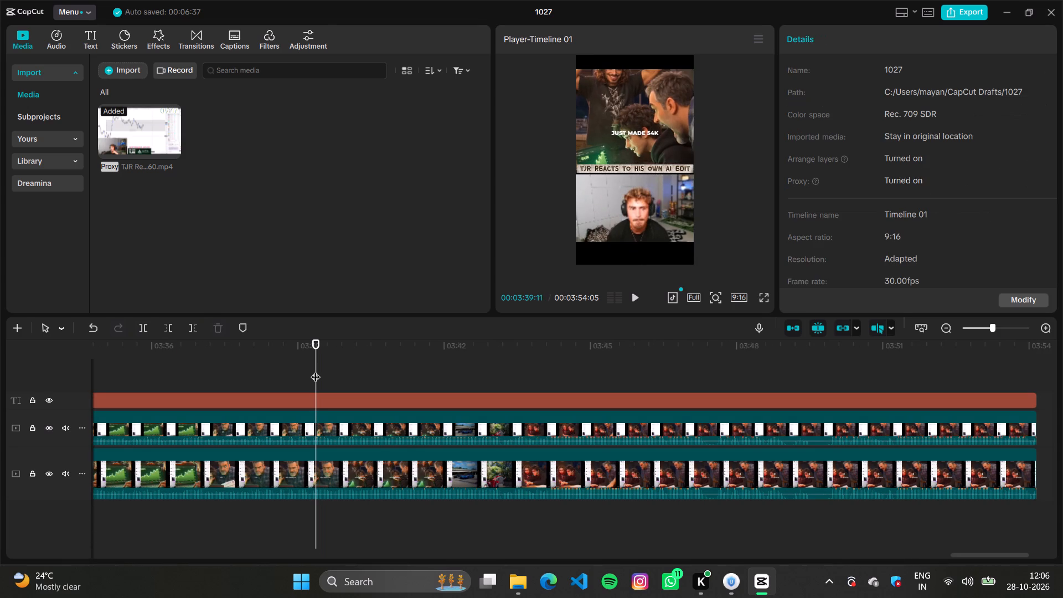
Copy all title, webcam and main clips after the first segment, from 00:00:50:12 onward, and delete them from the timeline.
scroll(315, 375, down, 1)
ctrl+scroll(316, 379, down, 20)
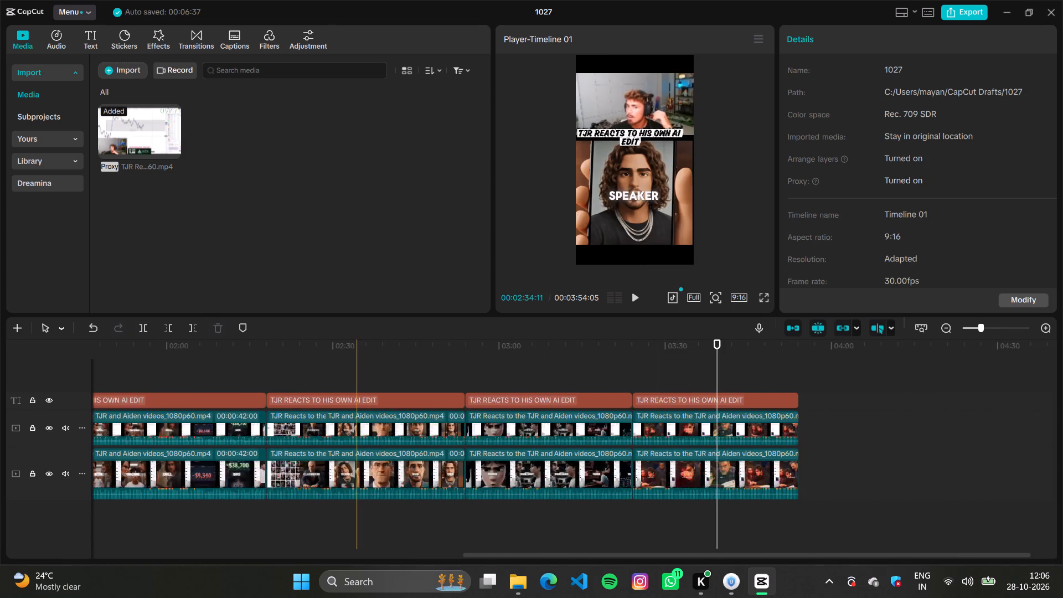
ctrl+scroll(318, 387, down, 12)
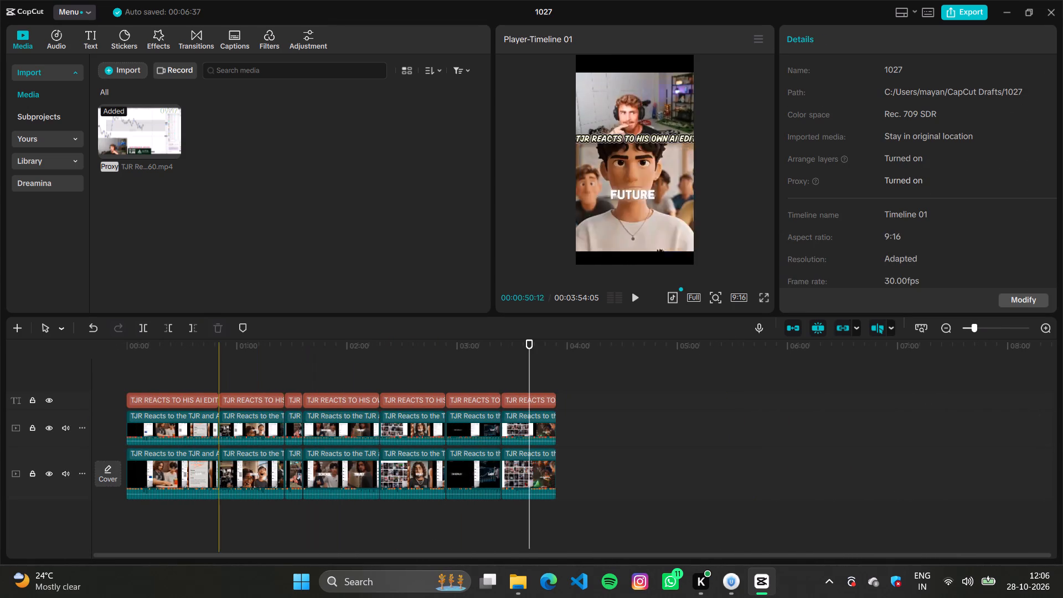
click(216, 370)
drag(235, 369, 575, 491)
key(ctrl+c)
key(BackSpace)
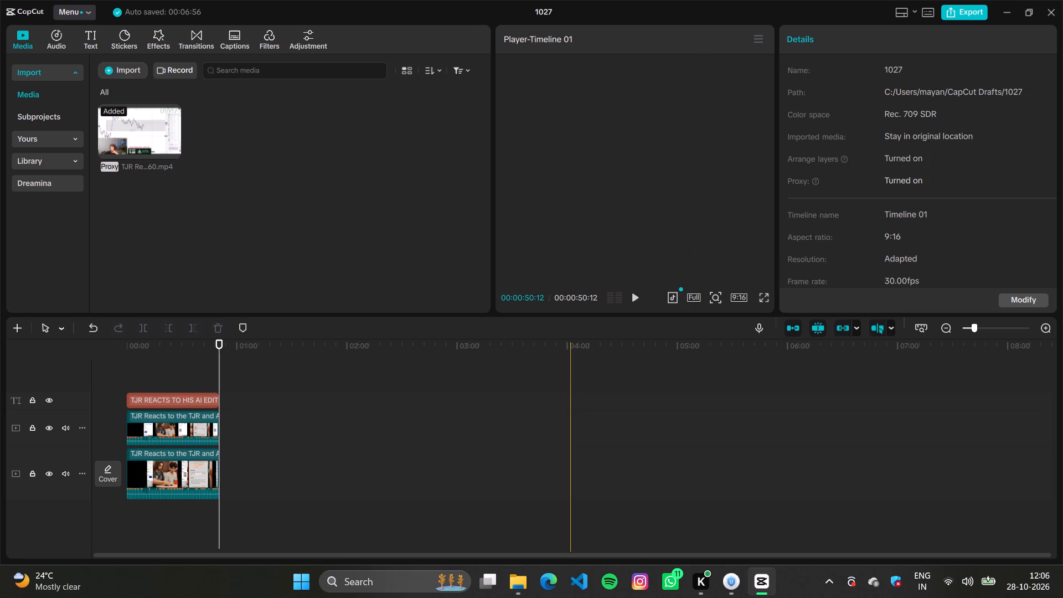
Export the remaining first segment as a 4K H.264 mp4 at 30 fps with the higher bit rate.
click(964, 12)
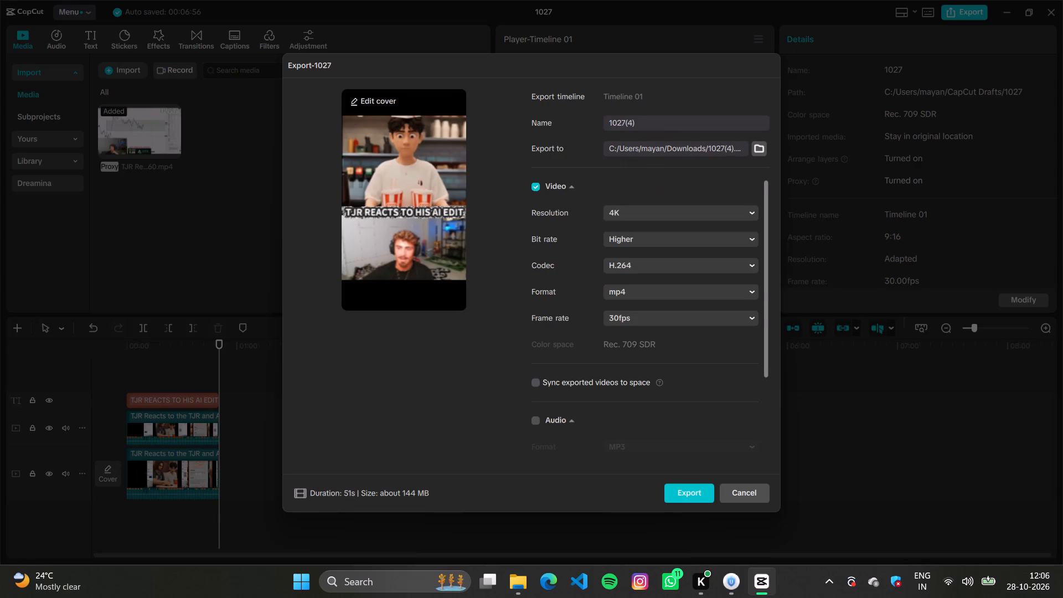
click(674, 487)
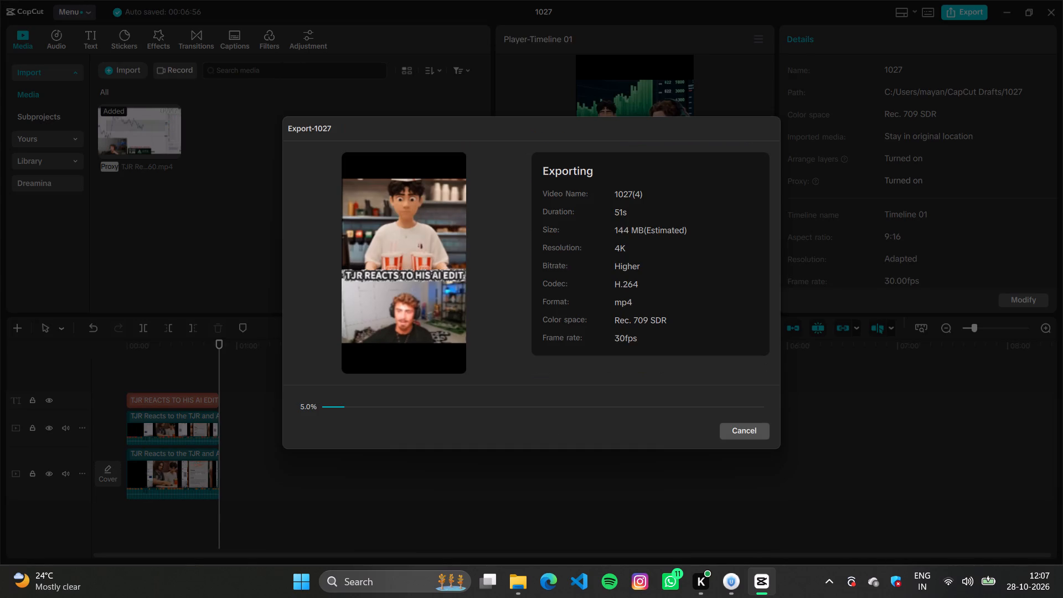
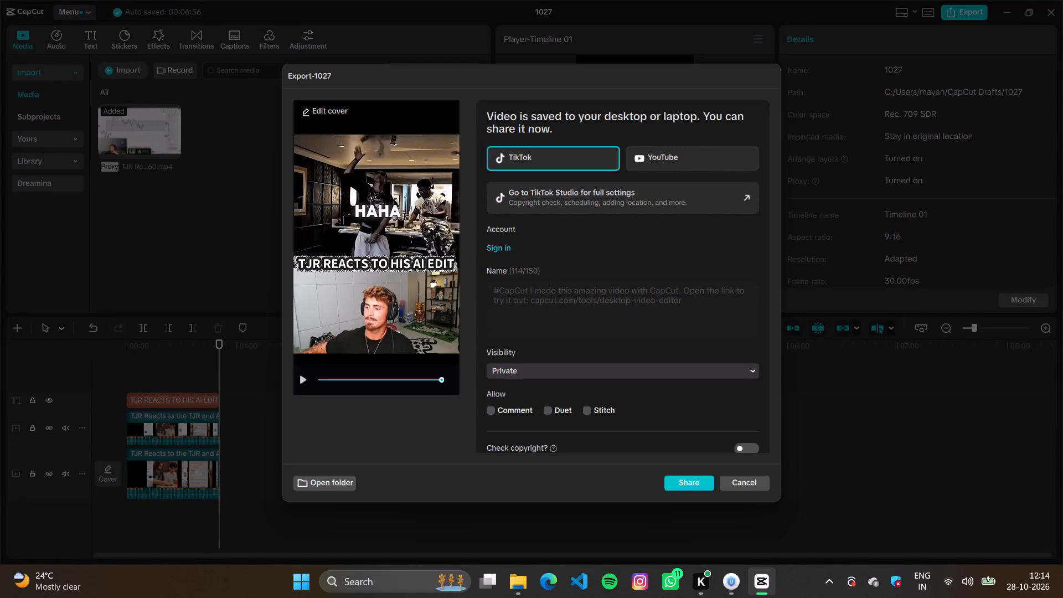
Close the finished export and undo the clip deletion to restore all segments from 00:00:50:12 onward.
click(744, 480)
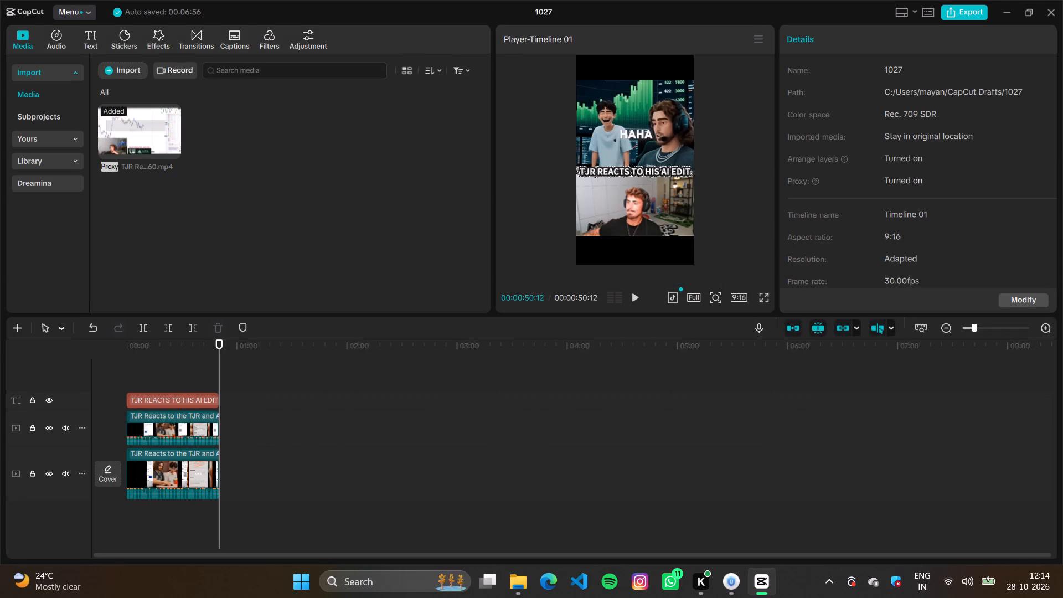
key(ctrl+z)
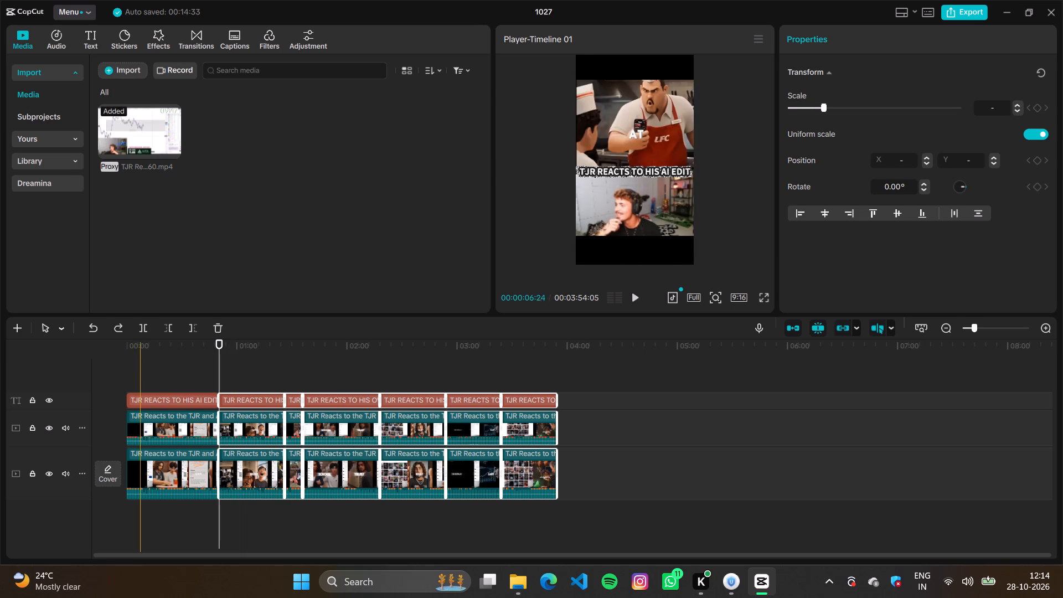
Delete the title, webcam and main clips of the already exported first segment, closing the gap on the timeline.
click(147, 379)
key(space)
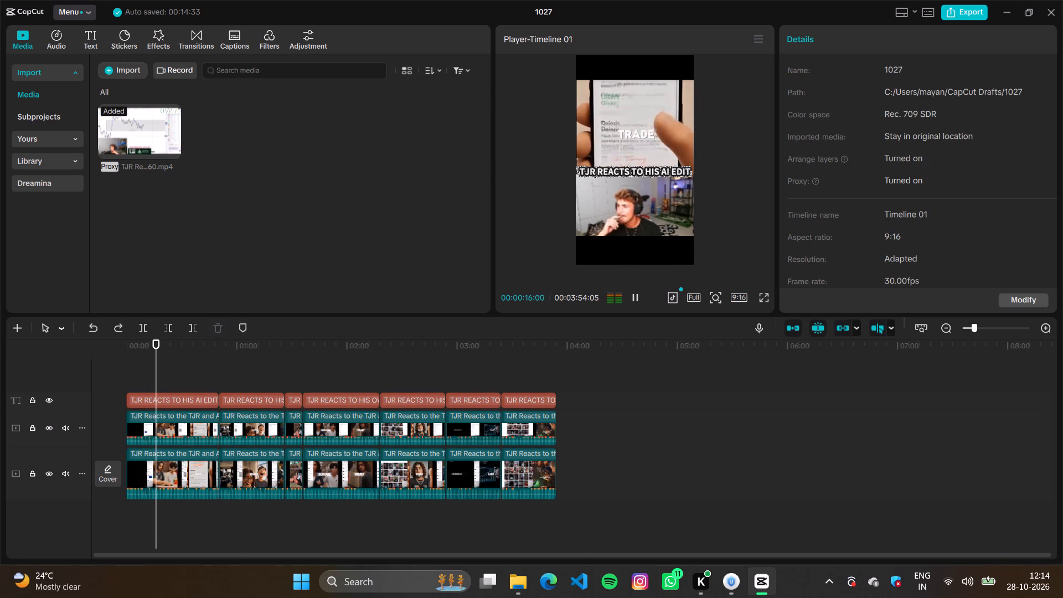
drag(143, 369, 189, 517)
key(BackSpace)
key(BackSpace)
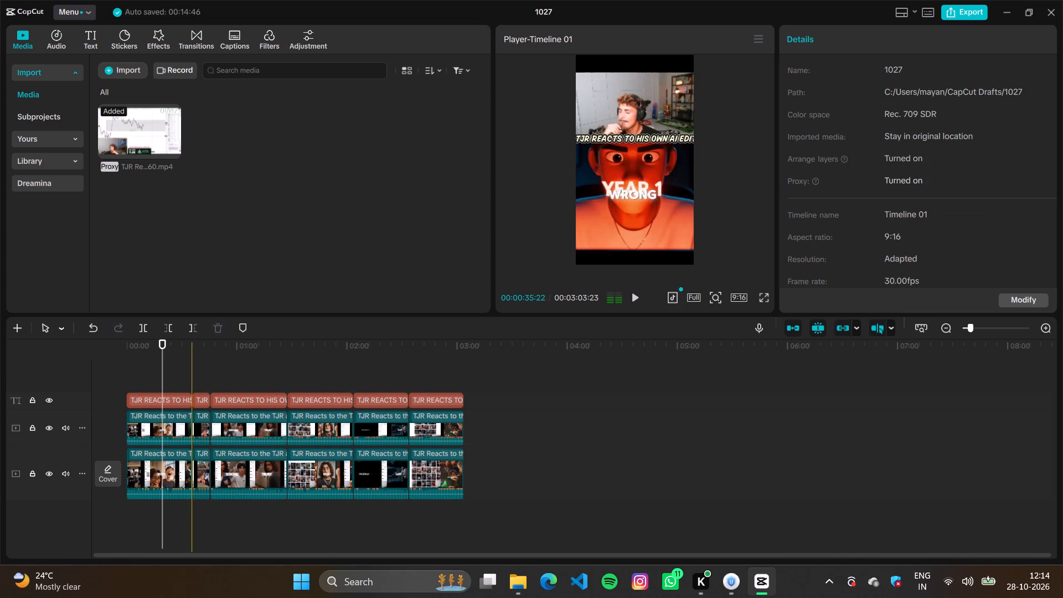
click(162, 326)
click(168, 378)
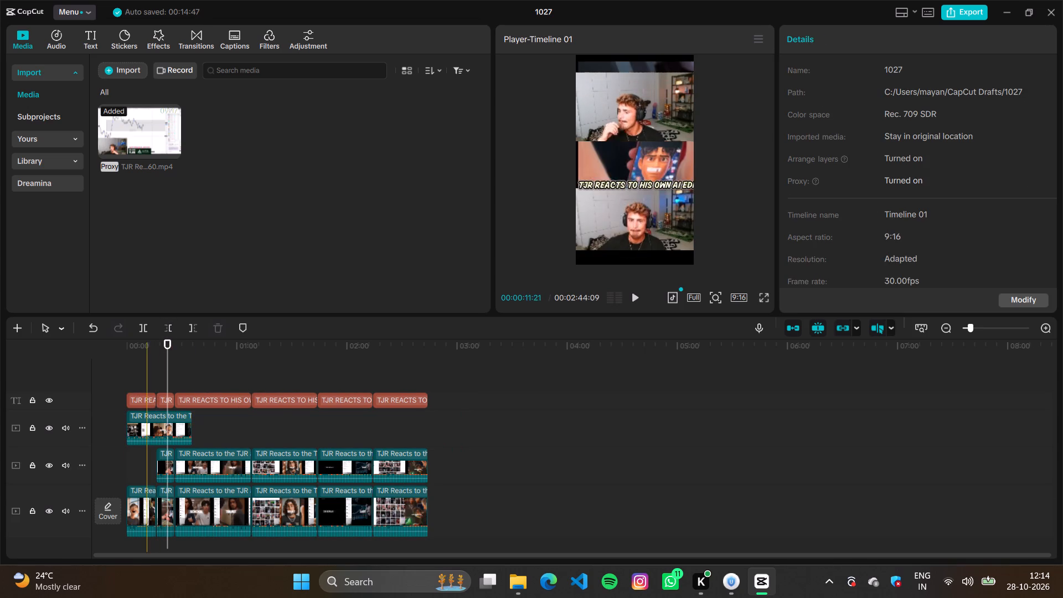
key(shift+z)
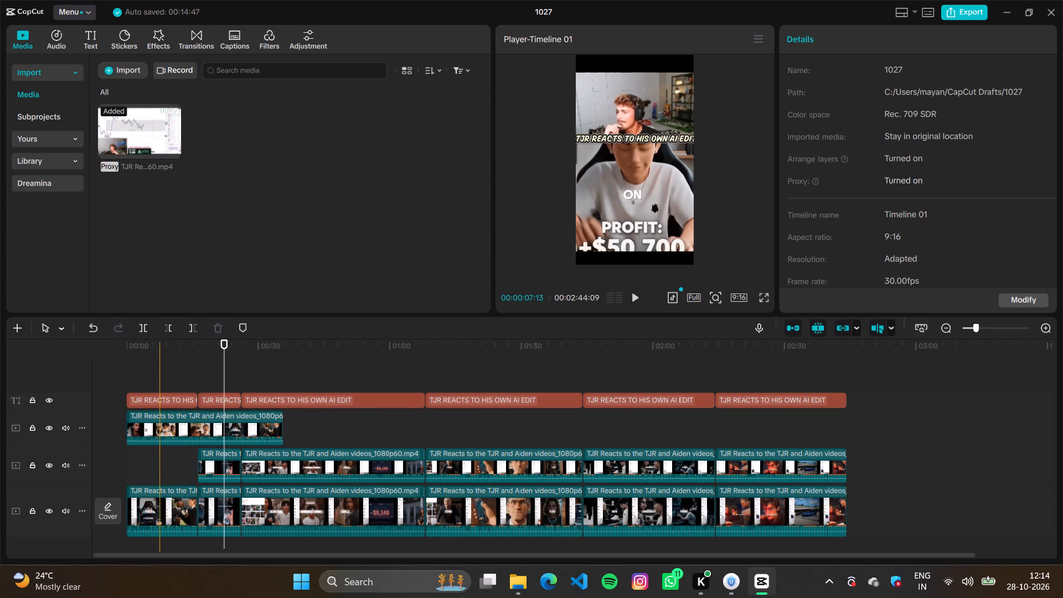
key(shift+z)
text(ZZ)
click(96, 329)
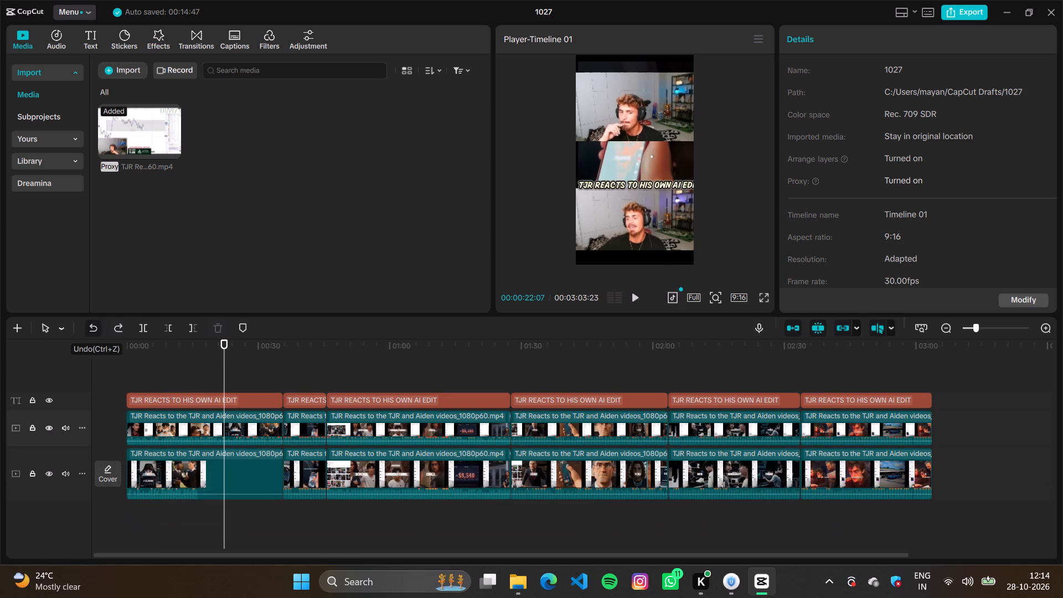
Copy all title, webcam and main clips after the new first segment, from 00:00:35:22 onward, and delete them from the timeline.
click(168, 379)
click(158, 367)
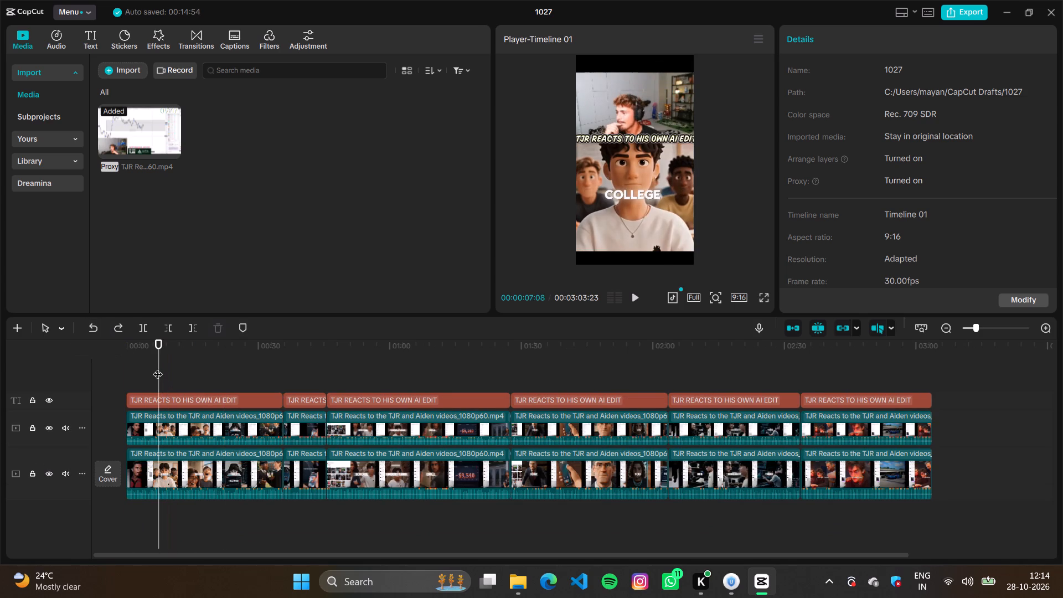
key(space)
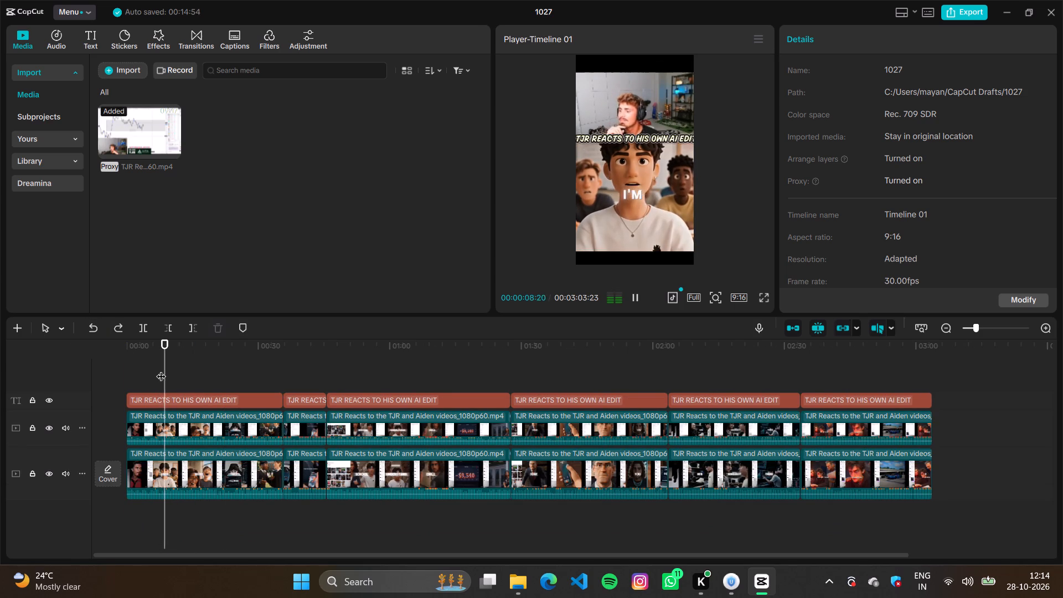
click(180, 354)
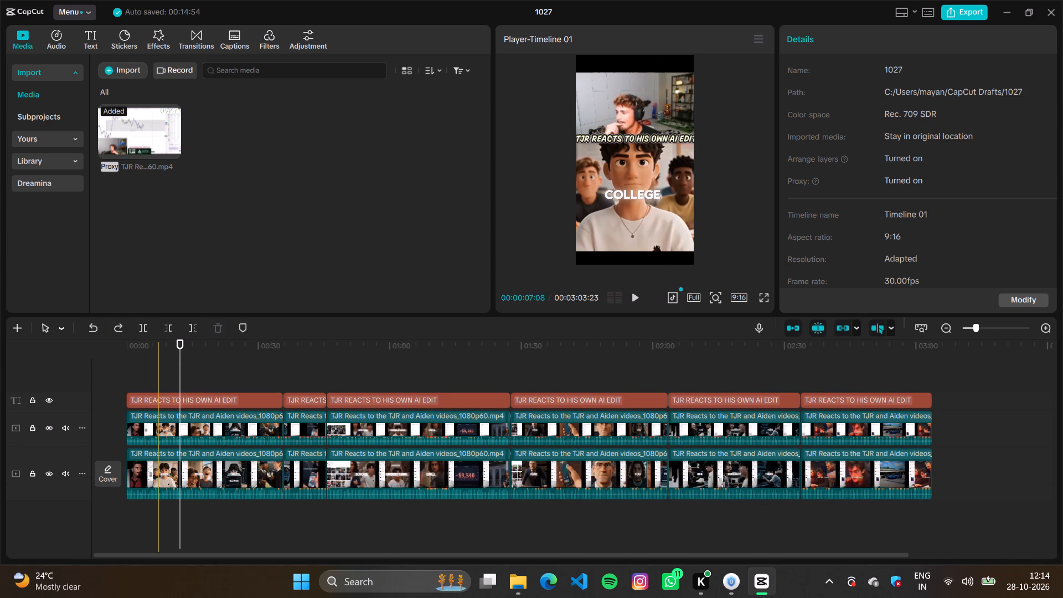
click(150, 360)
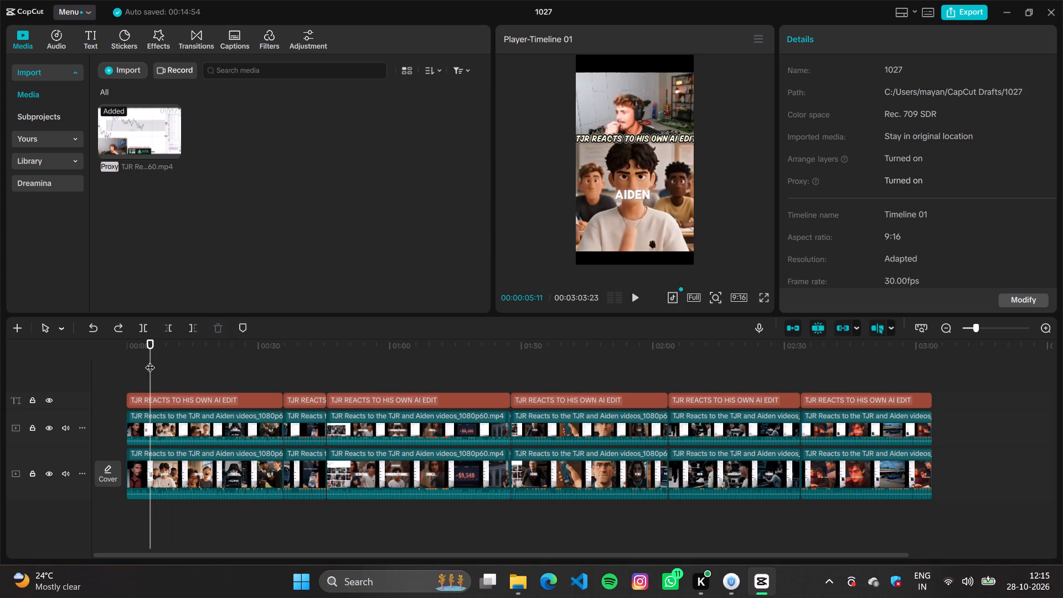
drag(304, 363, 872, 501)
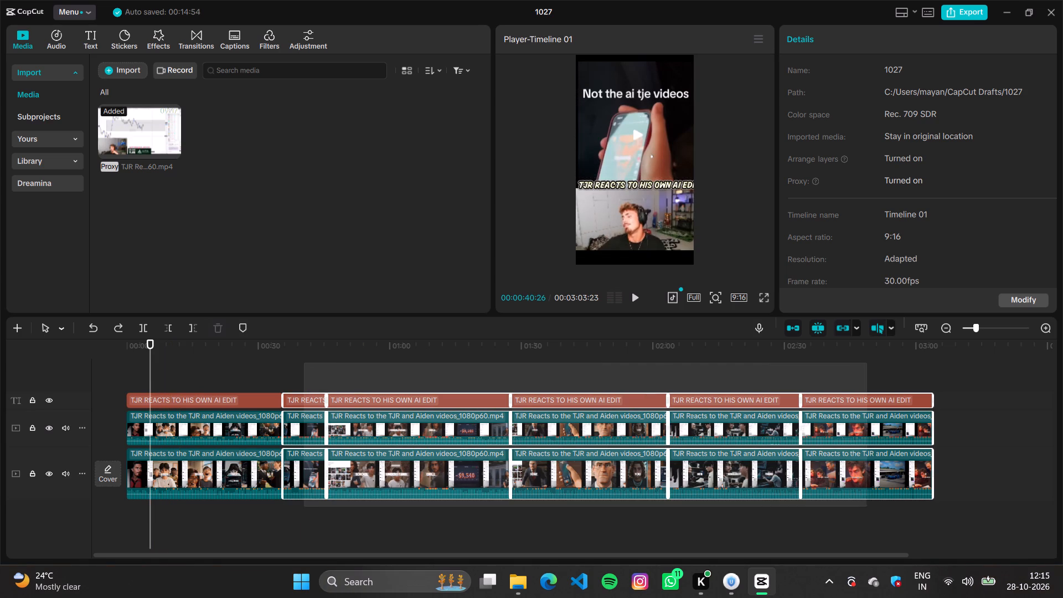
drag(872, 501, 876, 499)
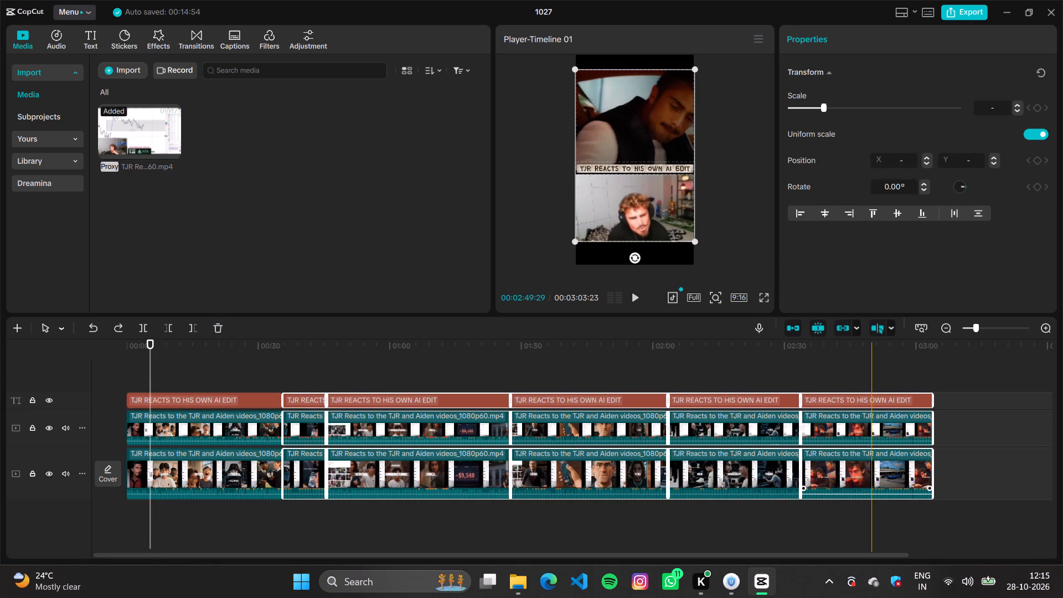
key(ctrl+c)
key(BackSpace)
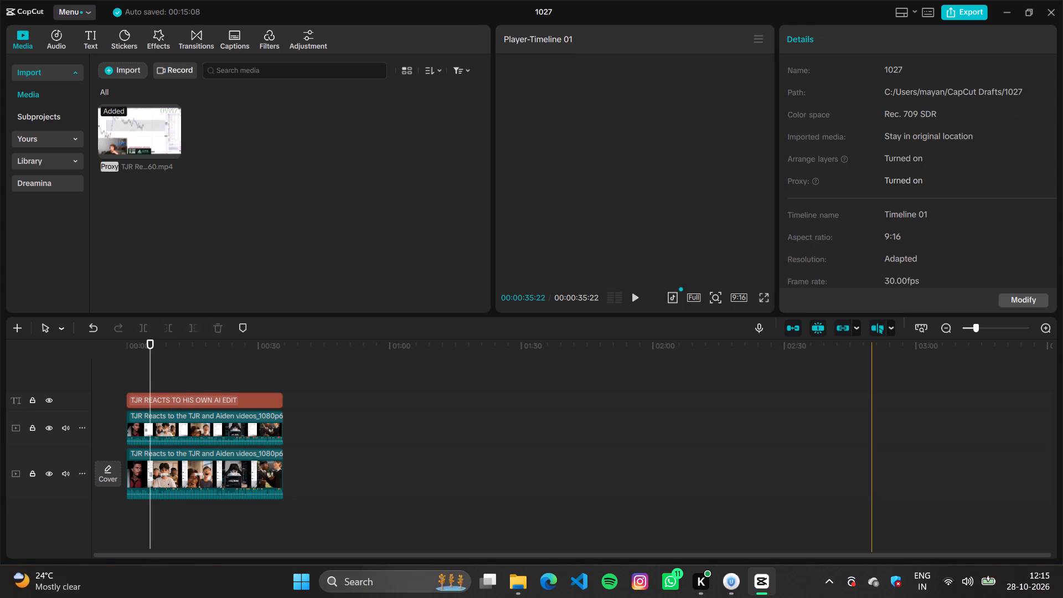
Export the isolated "TJR REACTS TO HIS OWN AI EDIT" segment as a 4K H.264 mp4 at 30 fps with the higher bit rate.
click(966, 12)
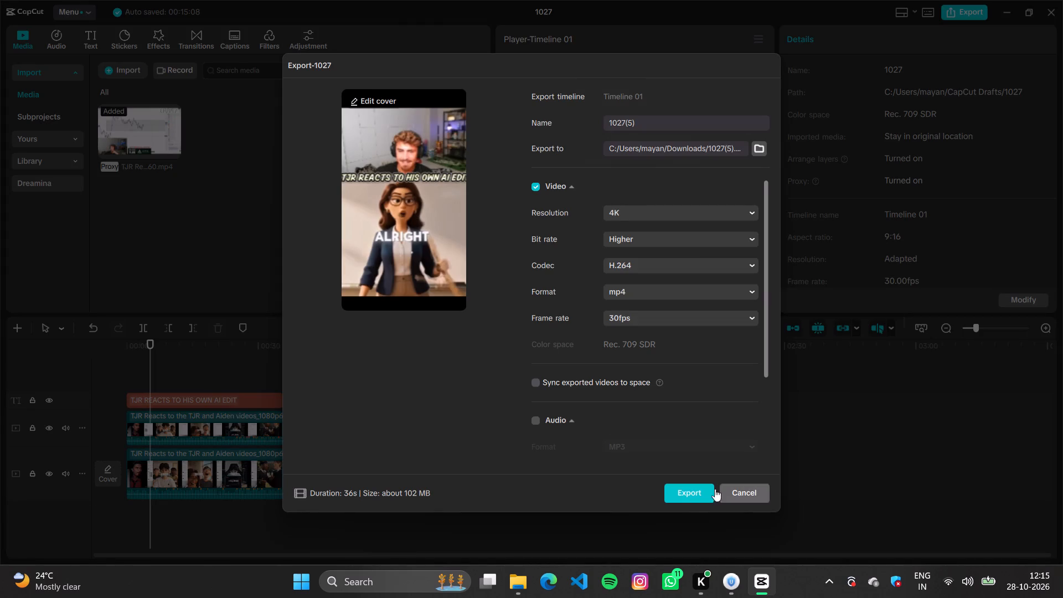
click(695, 491)
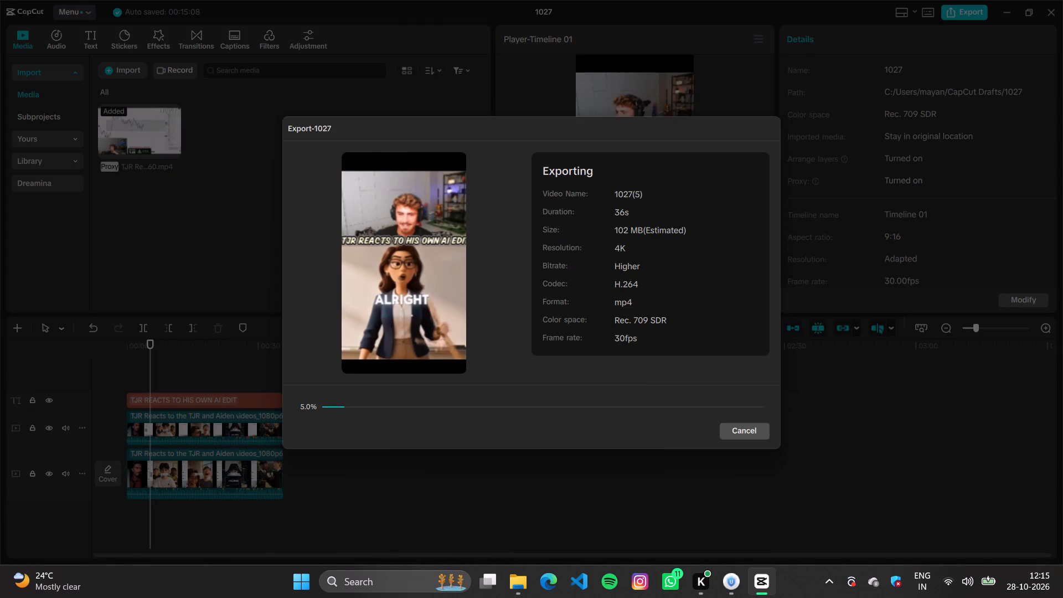
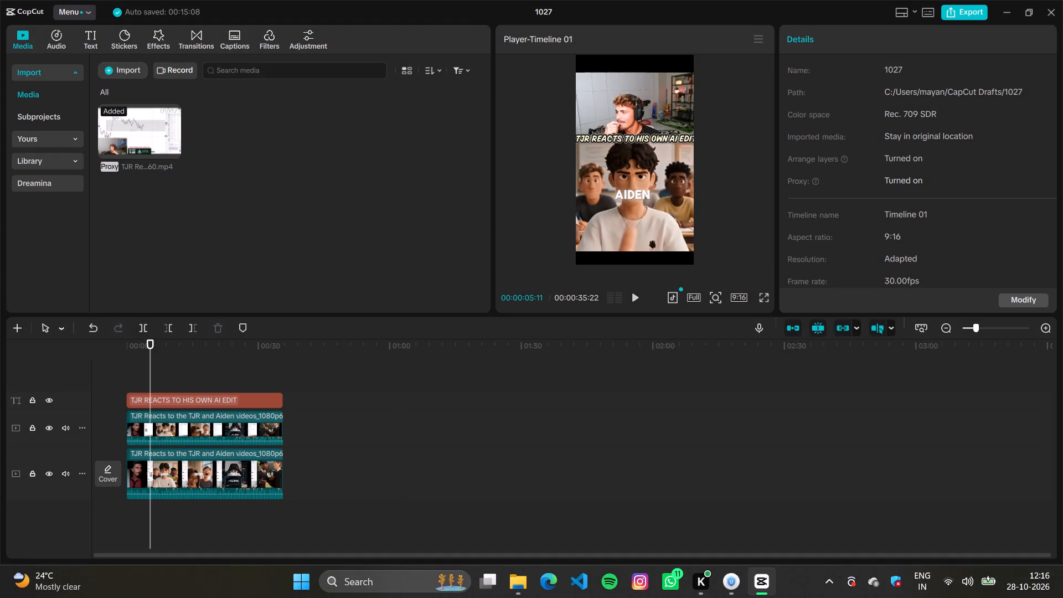
Undo the clip deletion to restore all segments from 00:00:35:22 onward.
key(ctrl+z)
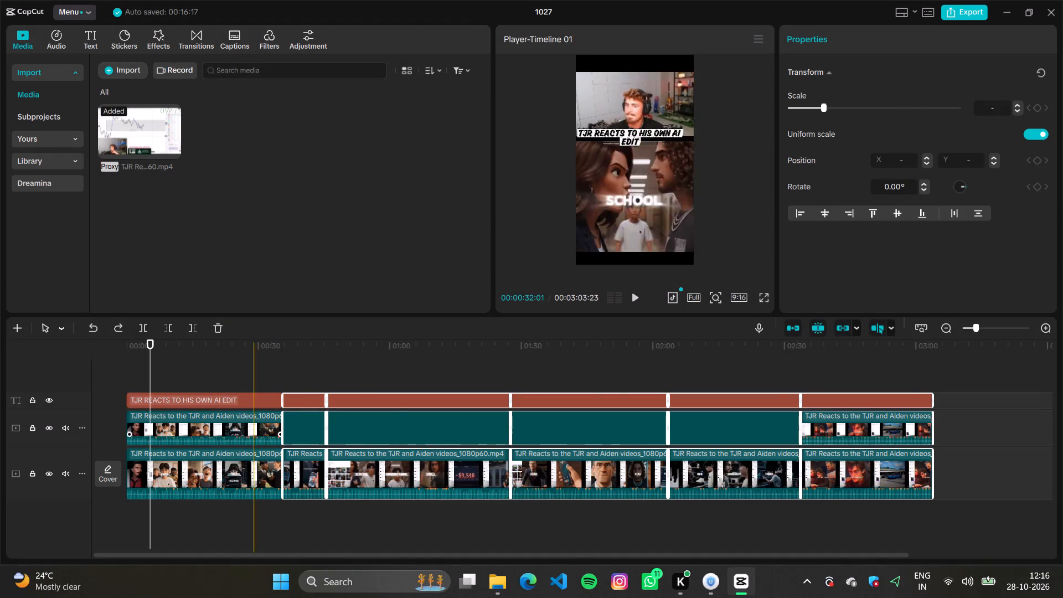
Delete the title, webcam and main clips of the already exported first segment, closing the gap on the timeline.
click(228, 365)
drag(183, 357, 207, 442)
drag(153, 374, 164, 401)
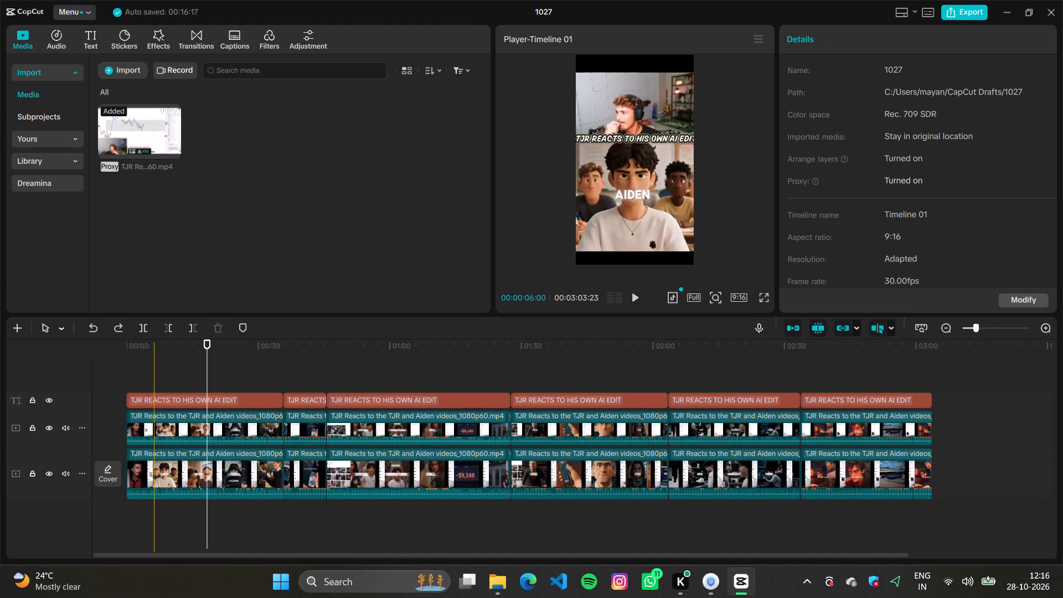
drag(164, 401, 203, 482)
key(BackSpace)
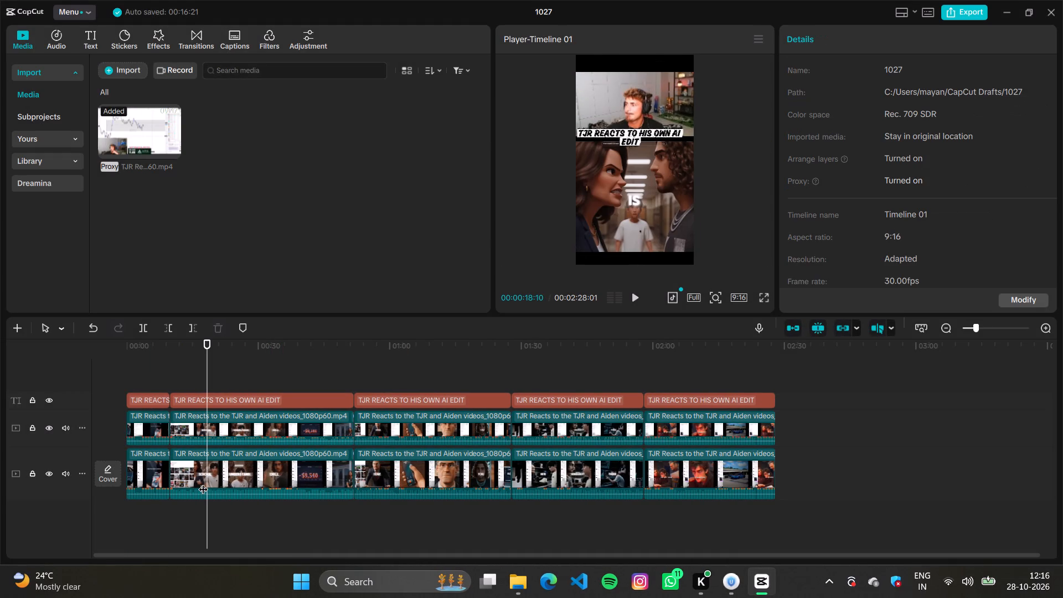
Copy all title, webcam and main clips after the new first segment, from 00:00:09:27 onward, and delete them from the timeline.
drag(189, 373, 733, 507)
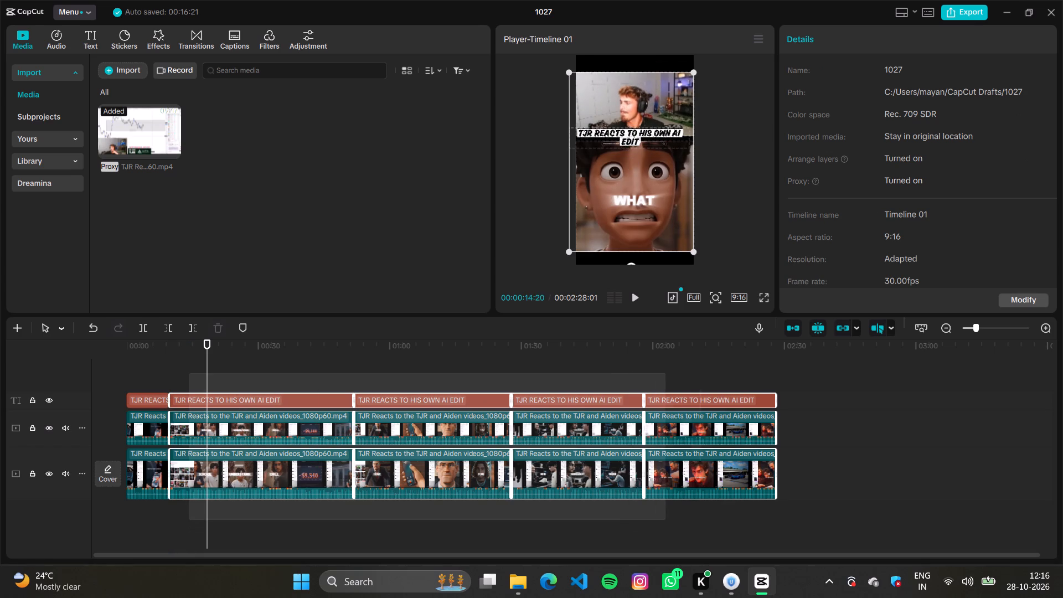
drag(733, 507, 732, 507)
key(ctrl+c)
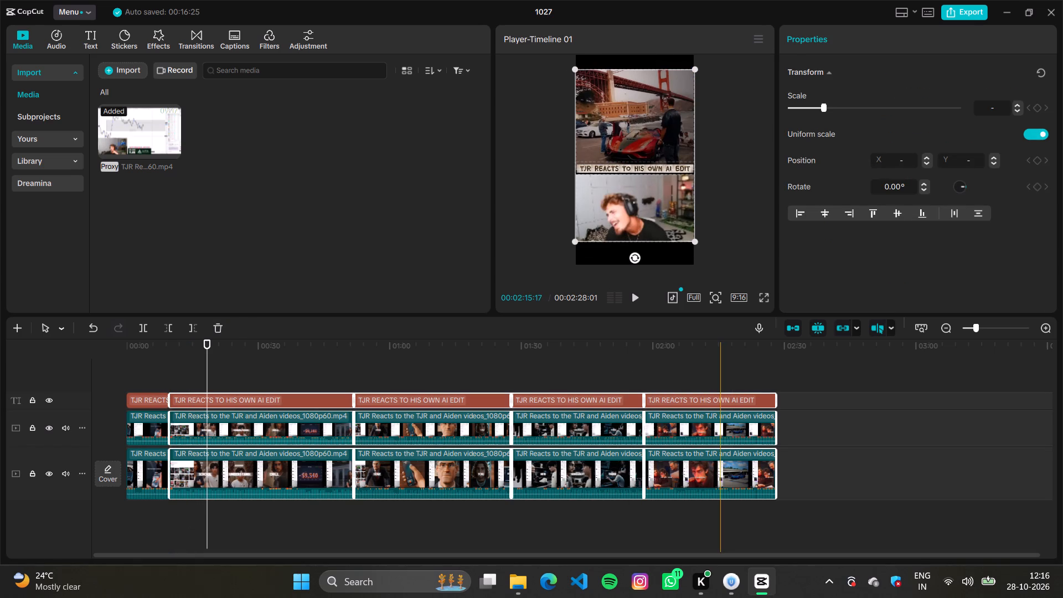
key(BackSpace)
Play the isolated segment from its beginning to review it.
click(146, 387)
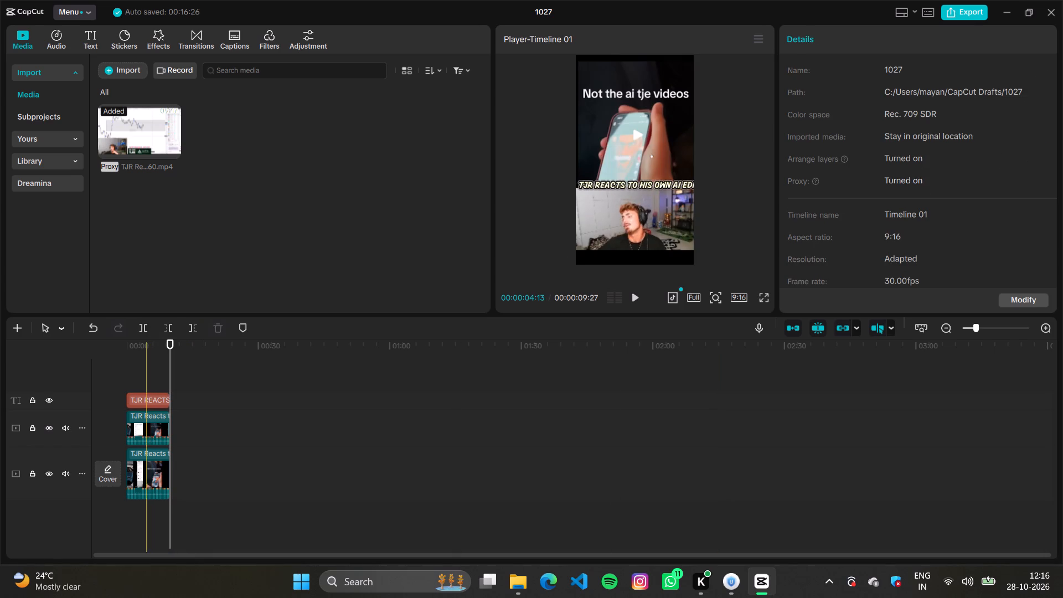
click(137, 370)
click(131, 364)
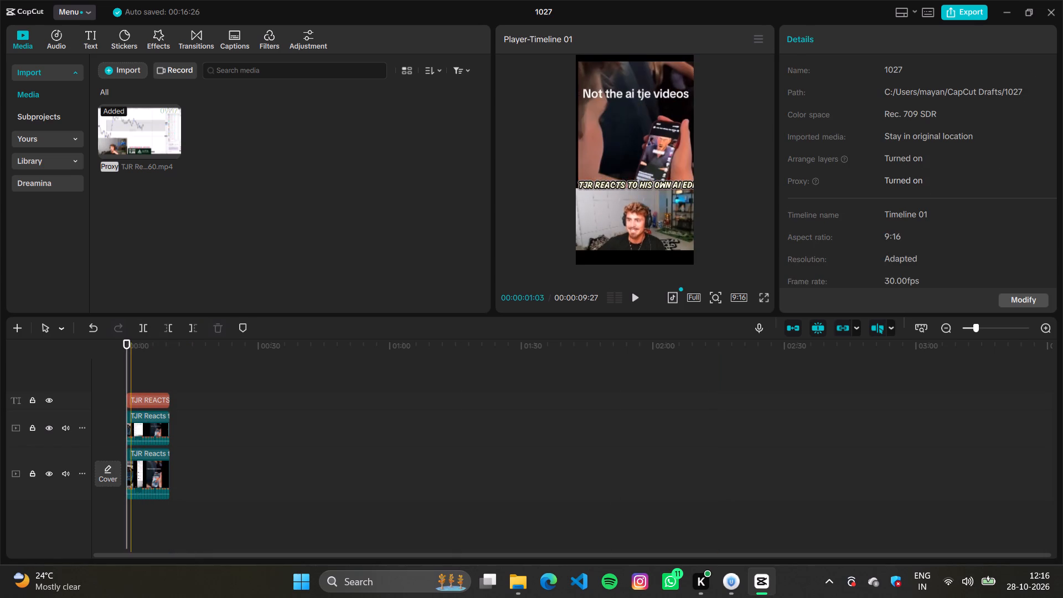
key(space)
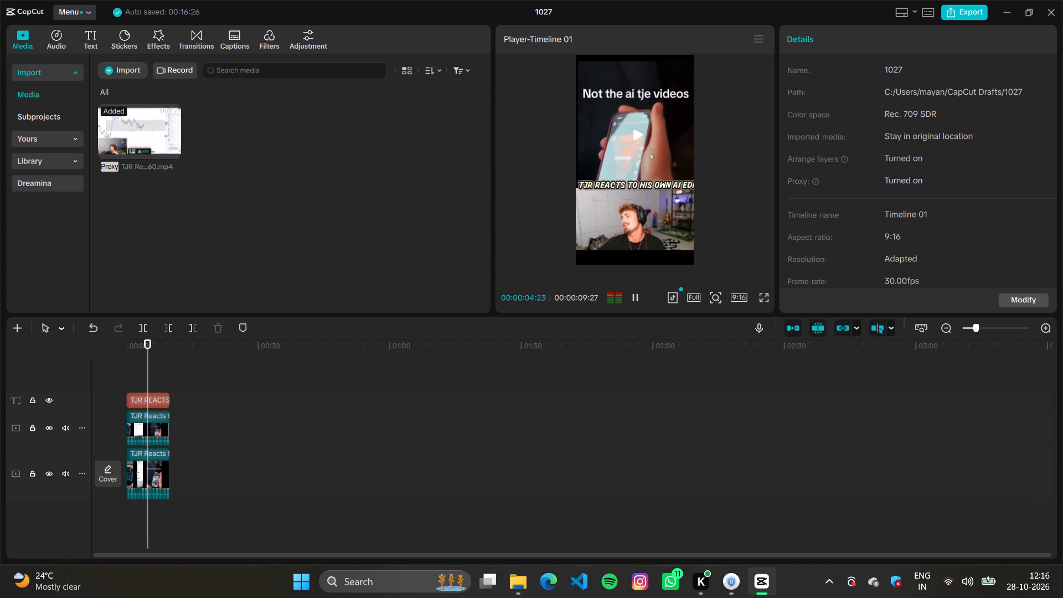
key(space)
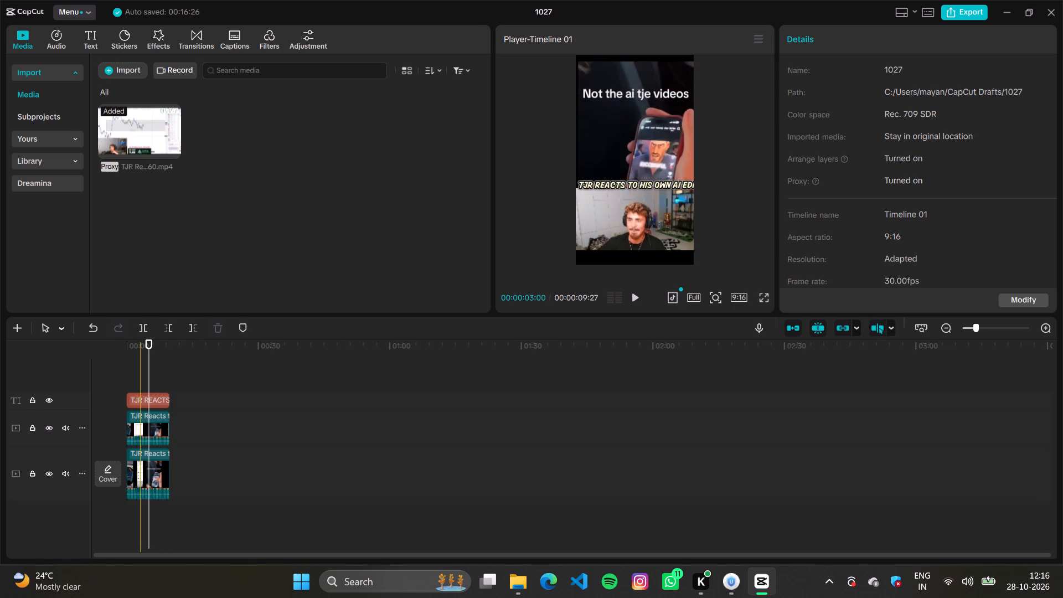
Generate English auto captions for the isolated segment, with filler word identification on.
drag(132, 367, 185, 473)
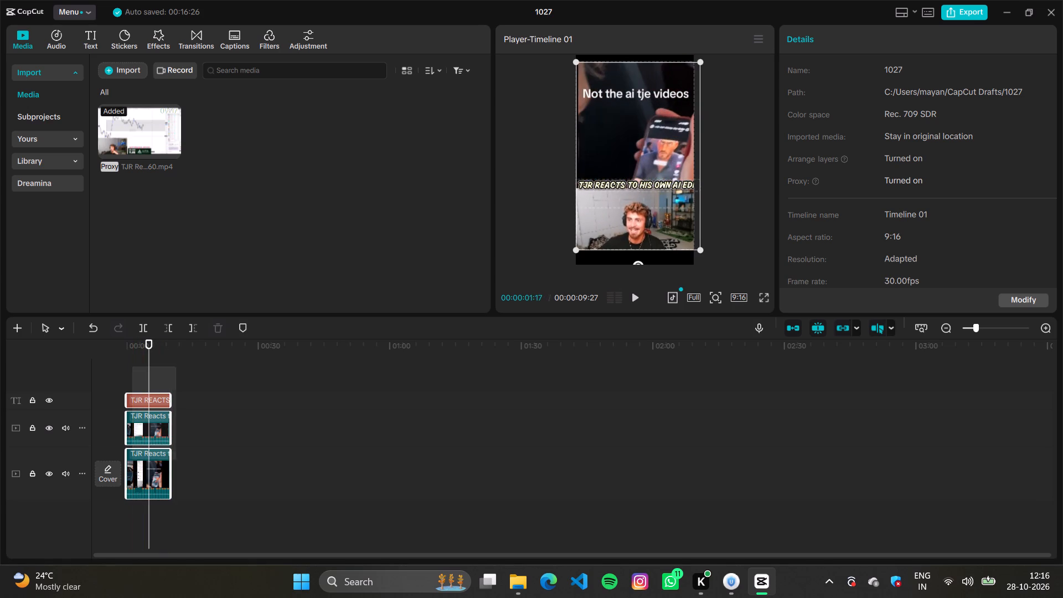
drag(185, 473, 197, 488)
click(203, 460)
drag(205, 432, 142, 419)
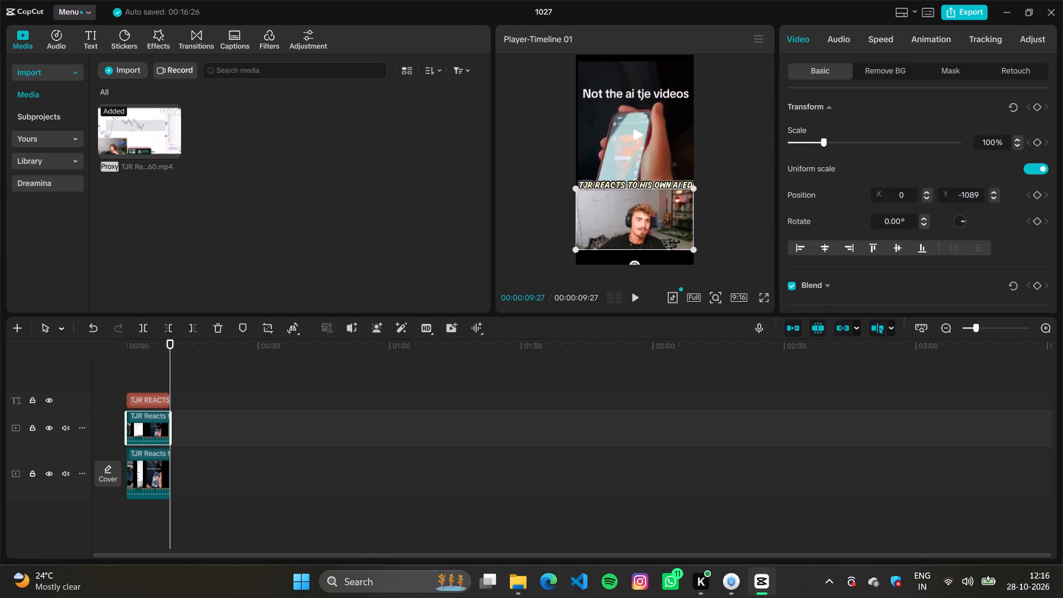
click(98, 40)
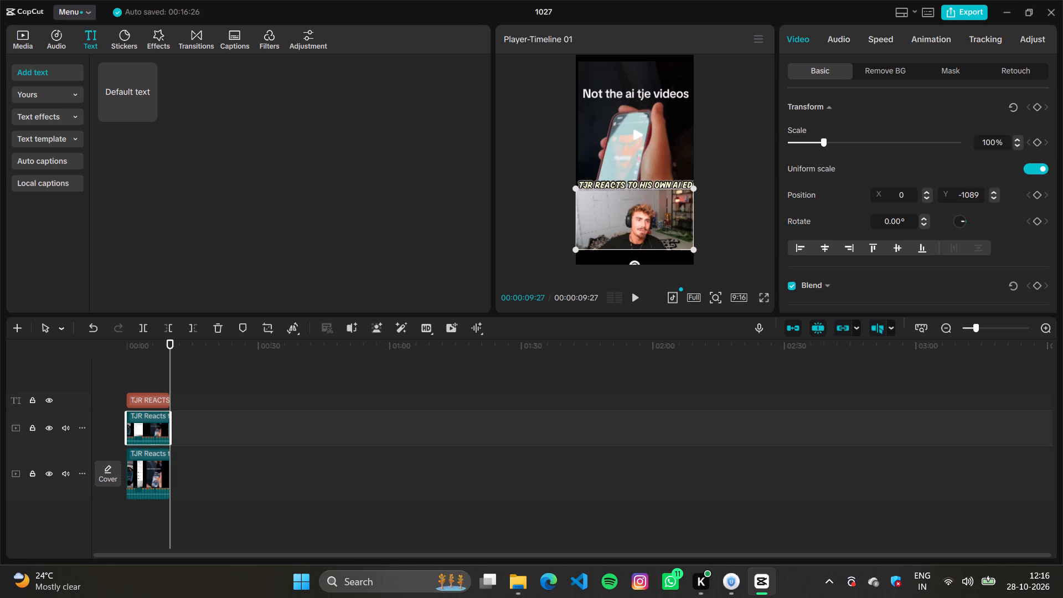
click(58, 159)
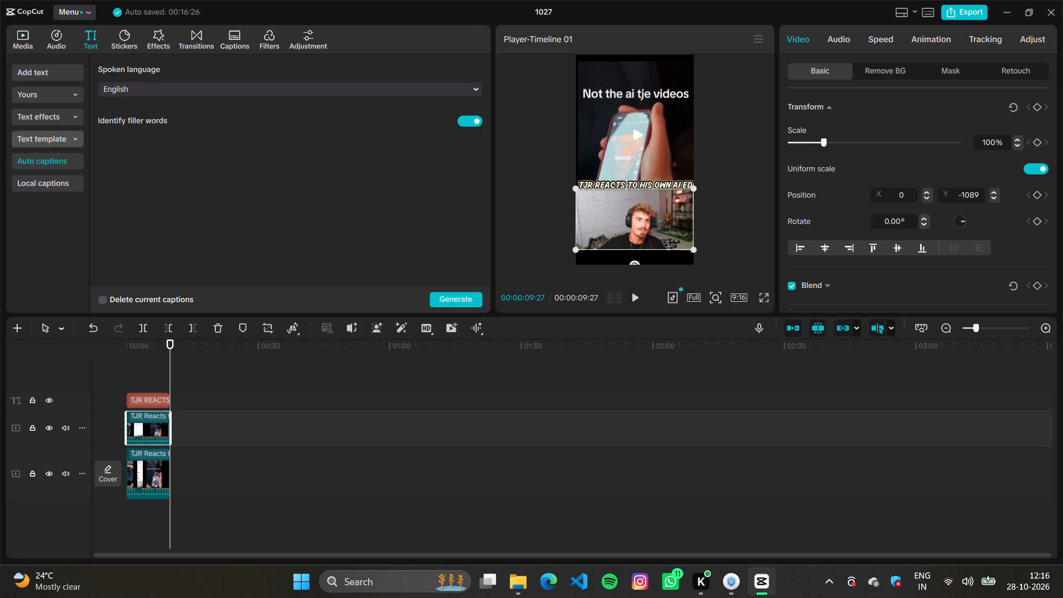
click(452, 292)
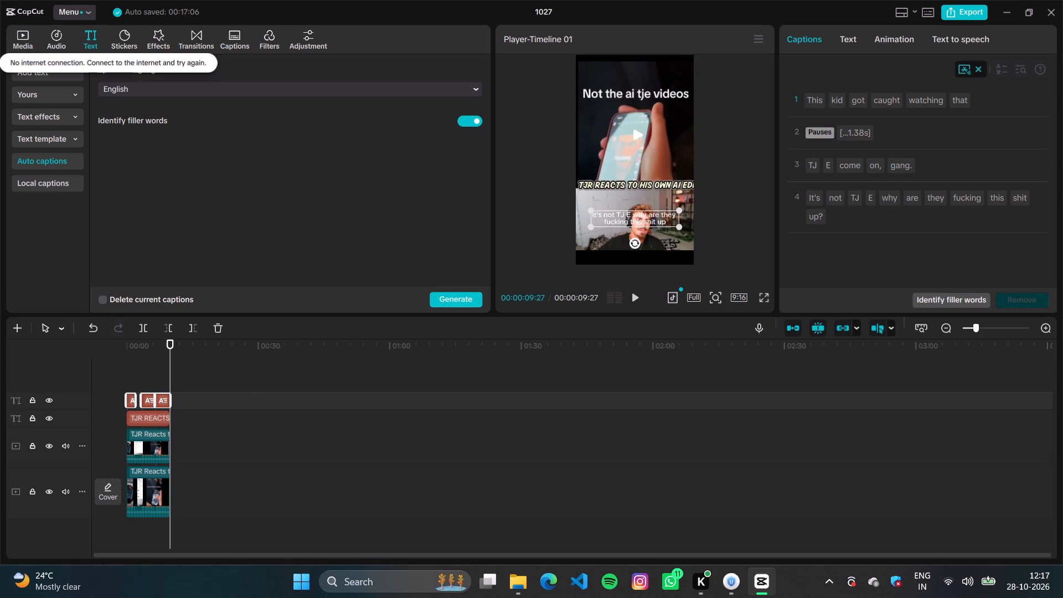
Play the segment from its start to check the generated captions.
click(129, 370)
key(space)
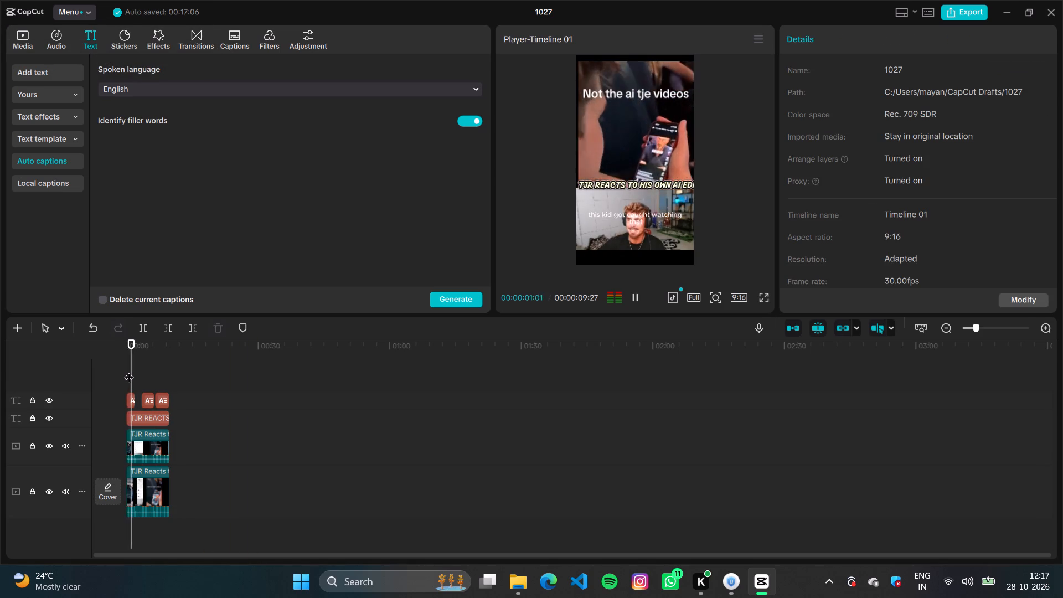
key(space)
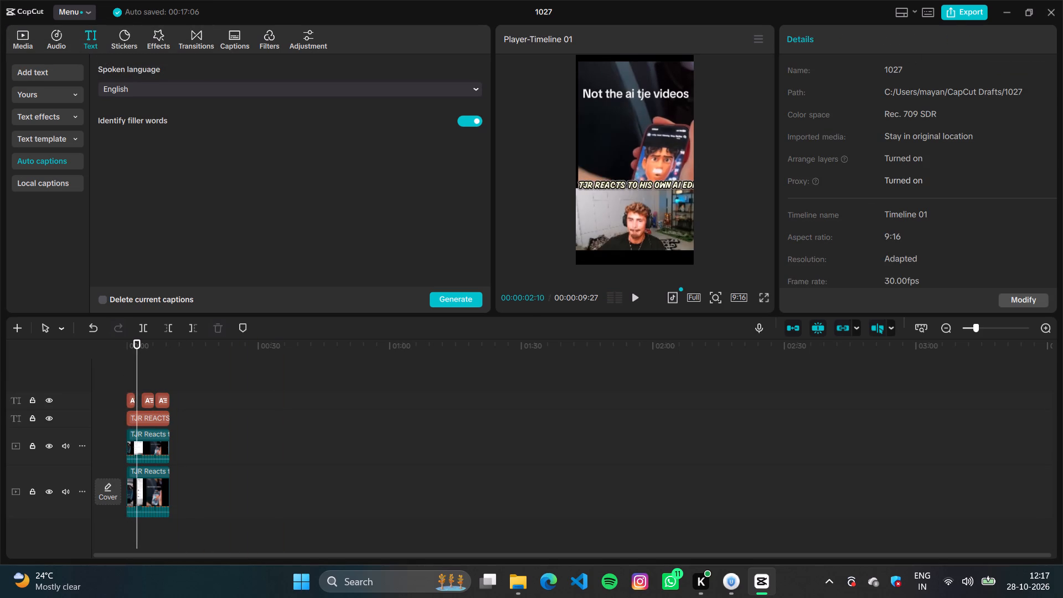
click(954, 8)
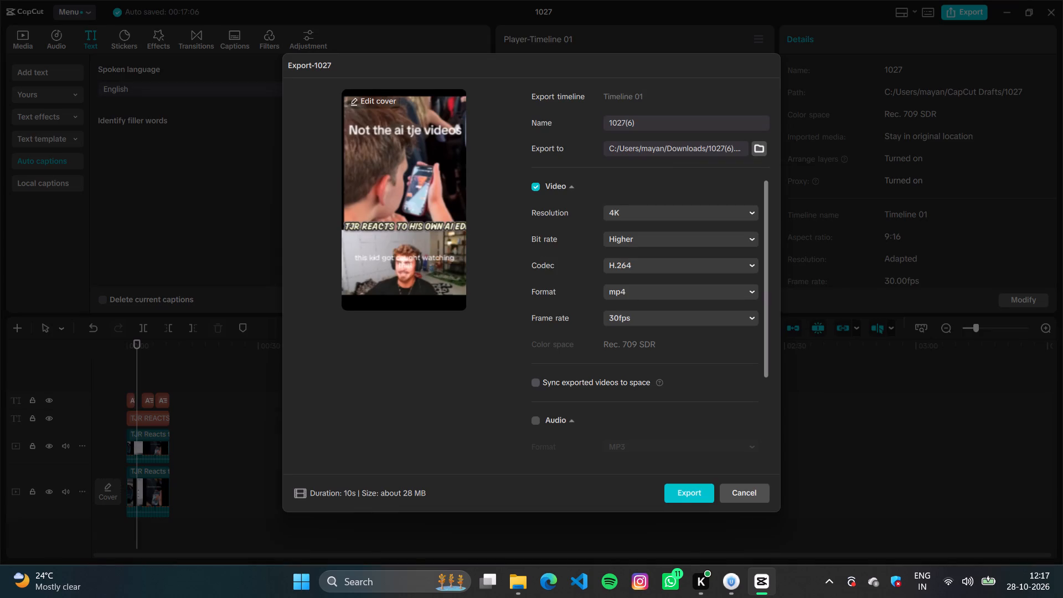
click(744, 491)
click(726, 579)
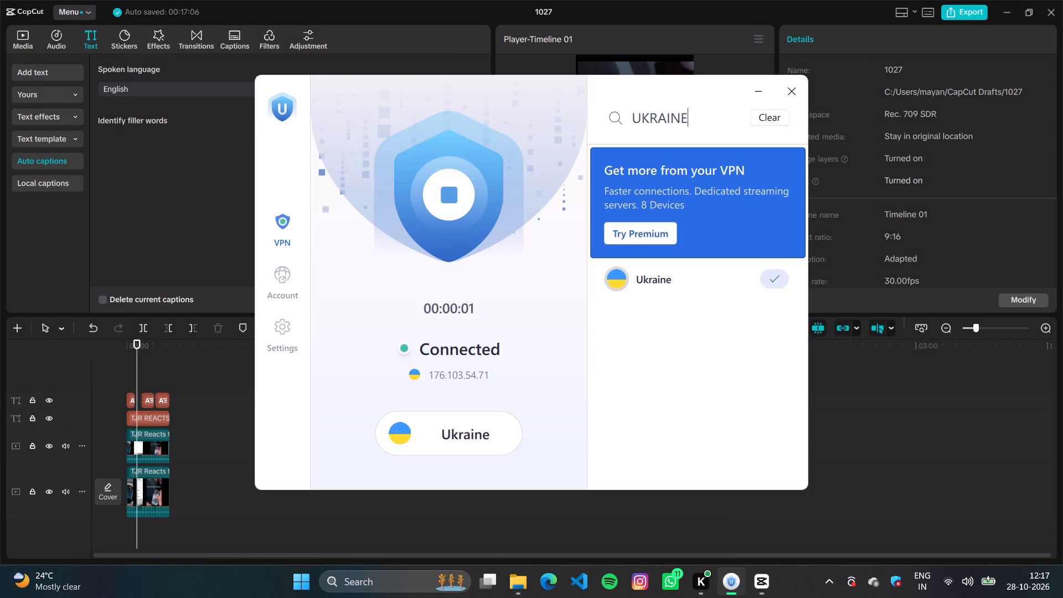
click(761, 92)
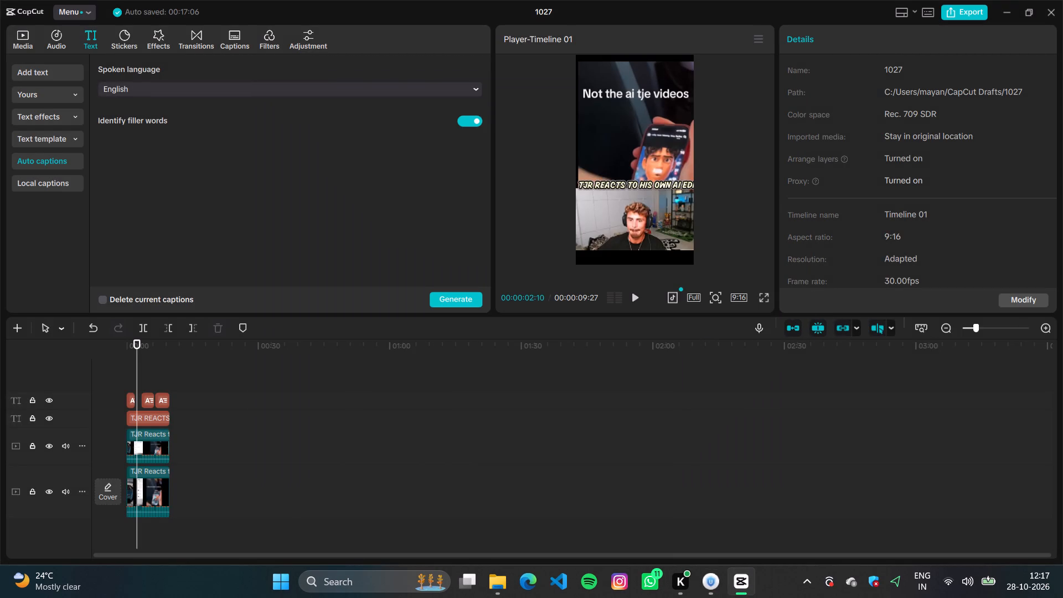
Browse the trending text effects and the Trending and Classic text templates for a caption style.
click(46, 120)
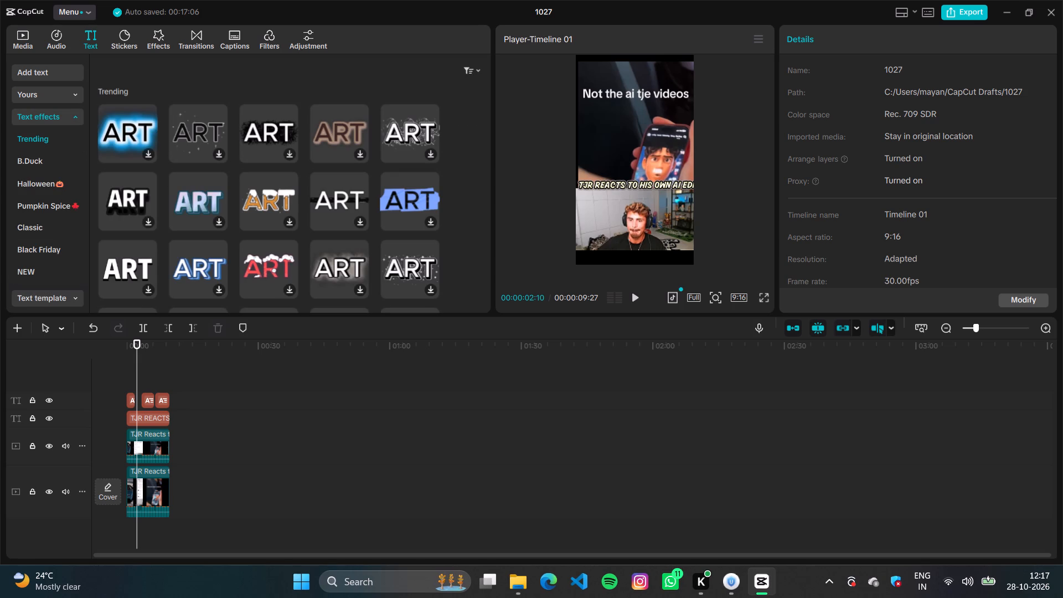
click(43, 118)
click(65, 141)
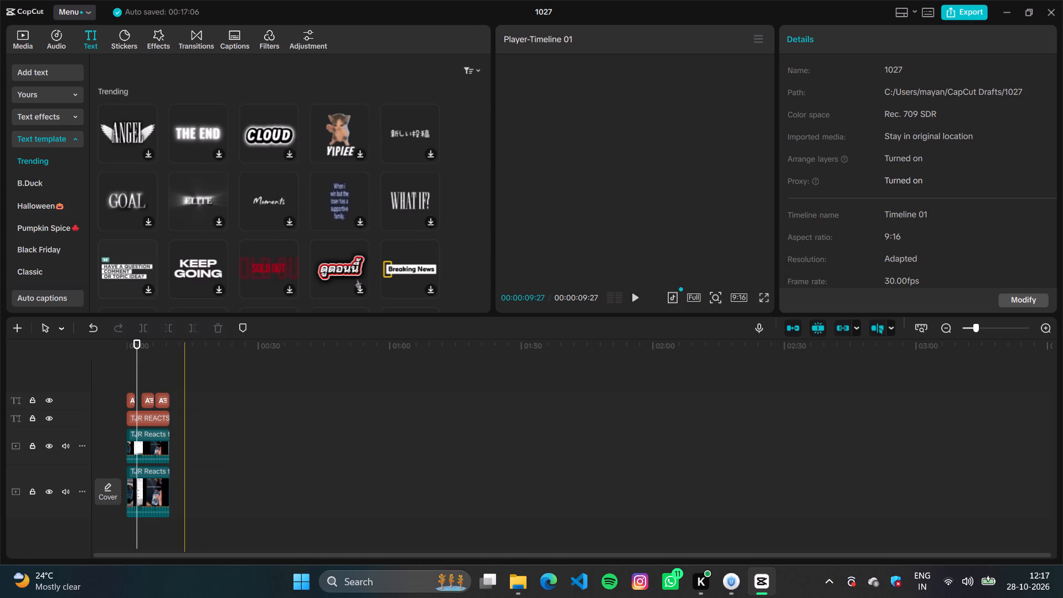
scroll(228, 243, down, 5)
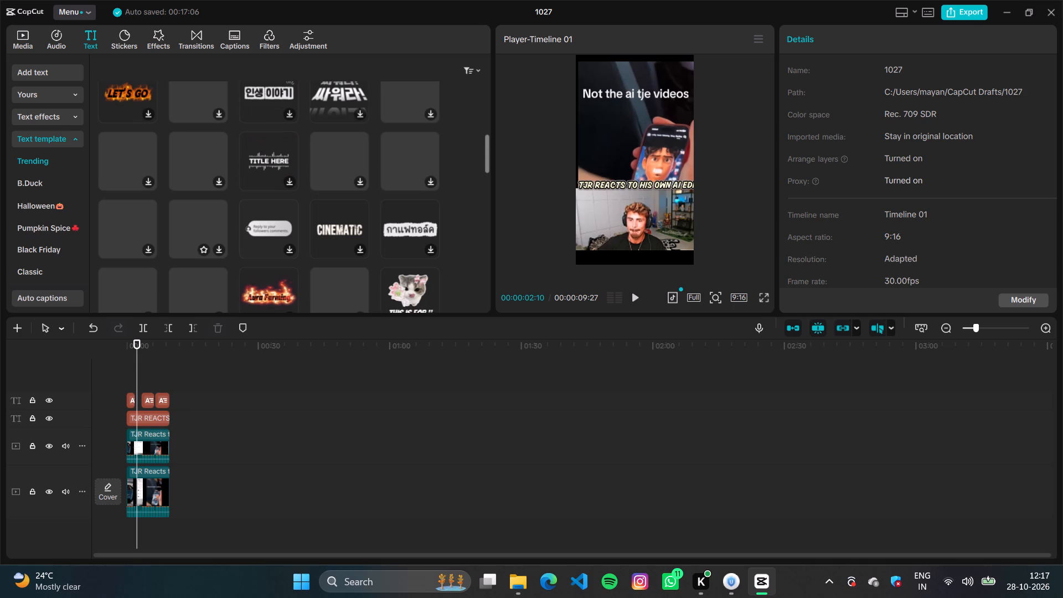
click(45, 270)
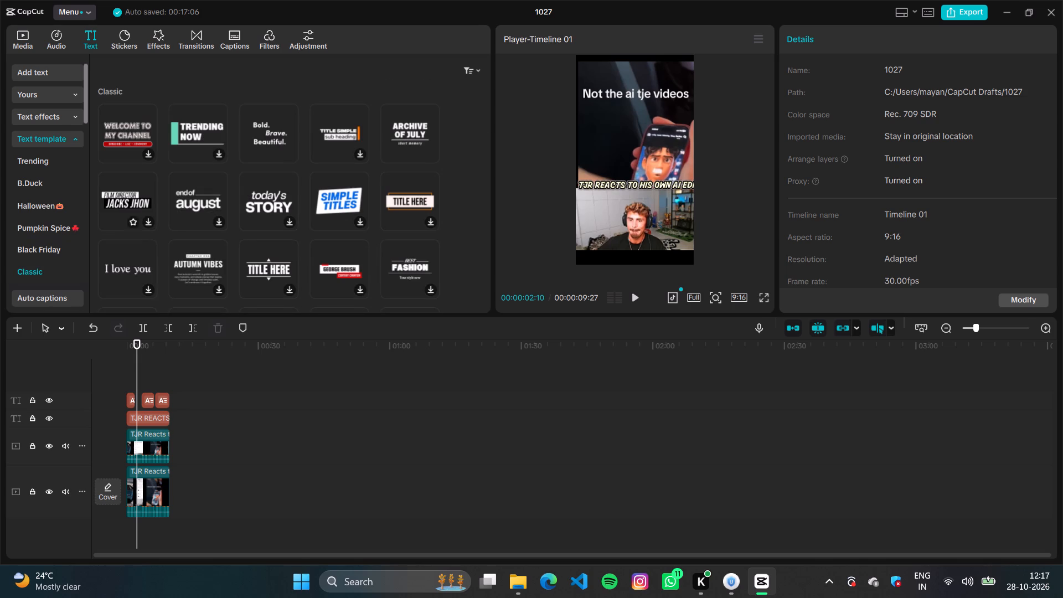
click(58, 169)
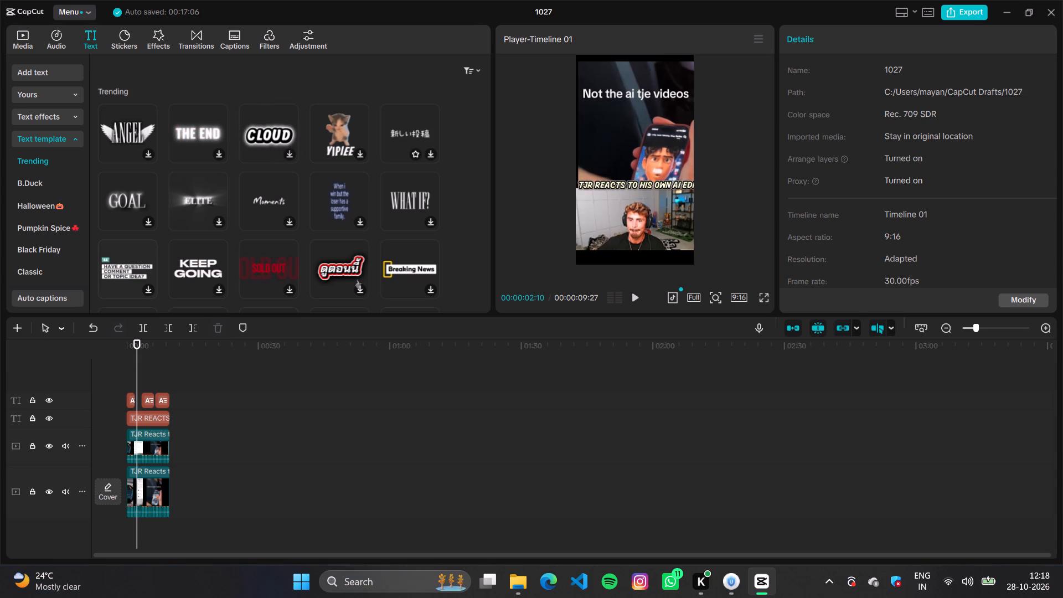
scroll(194, 214, down, 4)
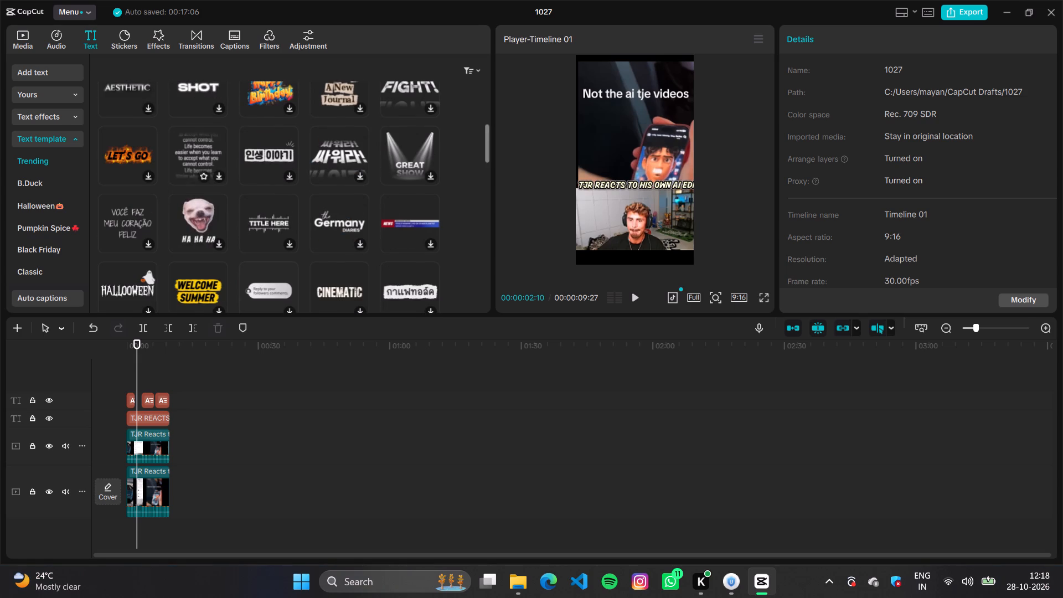
scroll(276, 201, down, 4)
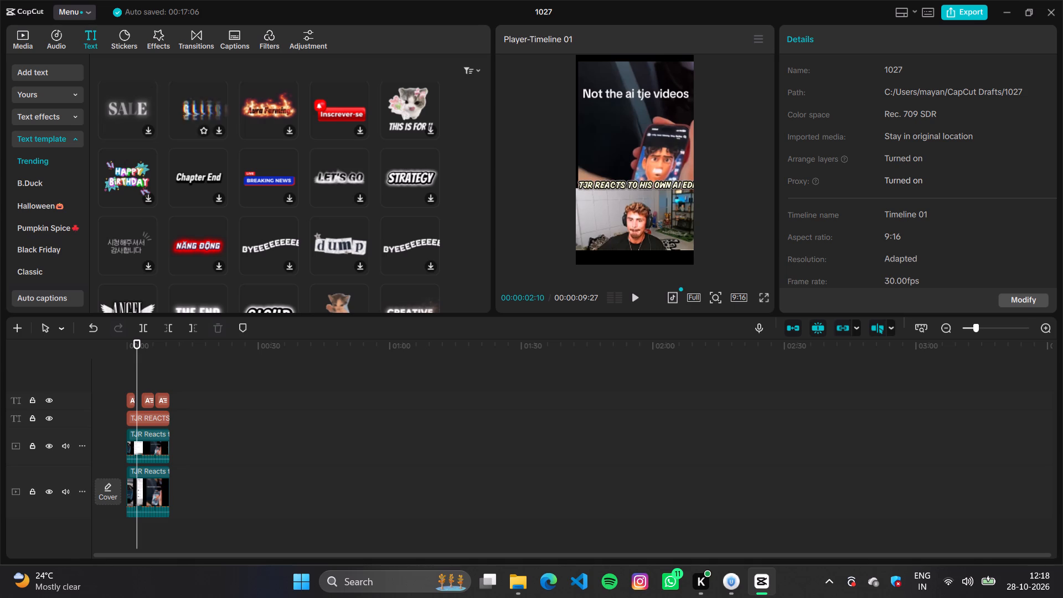
Select all three captions and look through their text templates and the In and Captions animations for a style.
drag(194, 399, 125, 395)
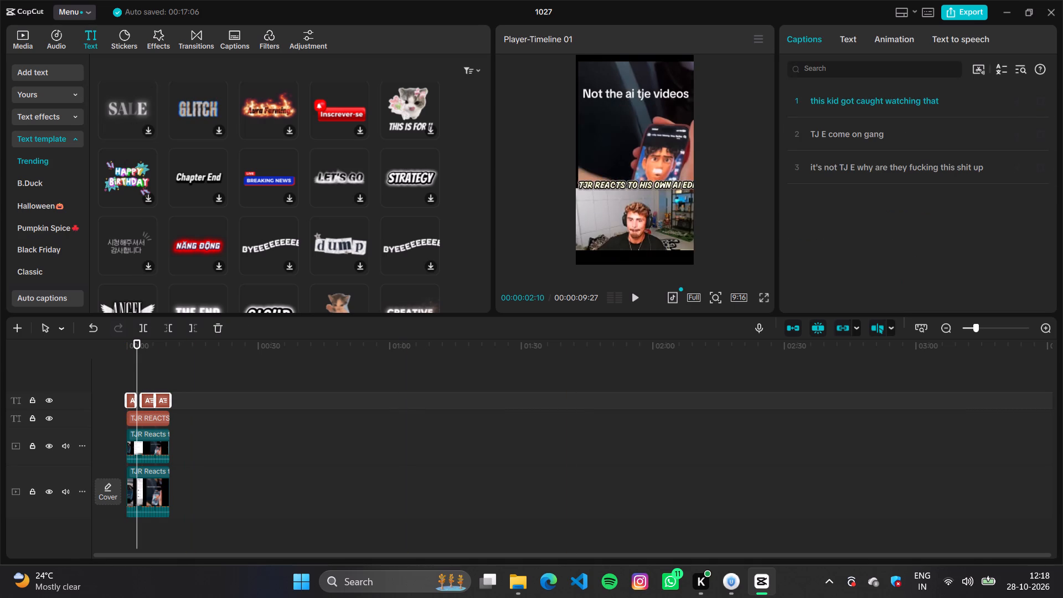
click(840, 44)
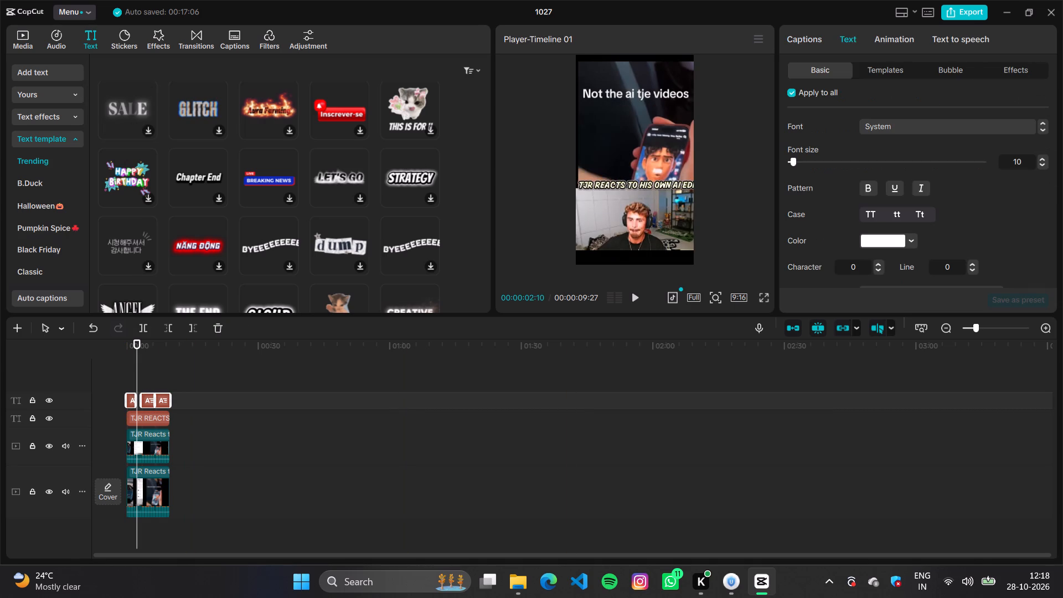
click(883, 64)
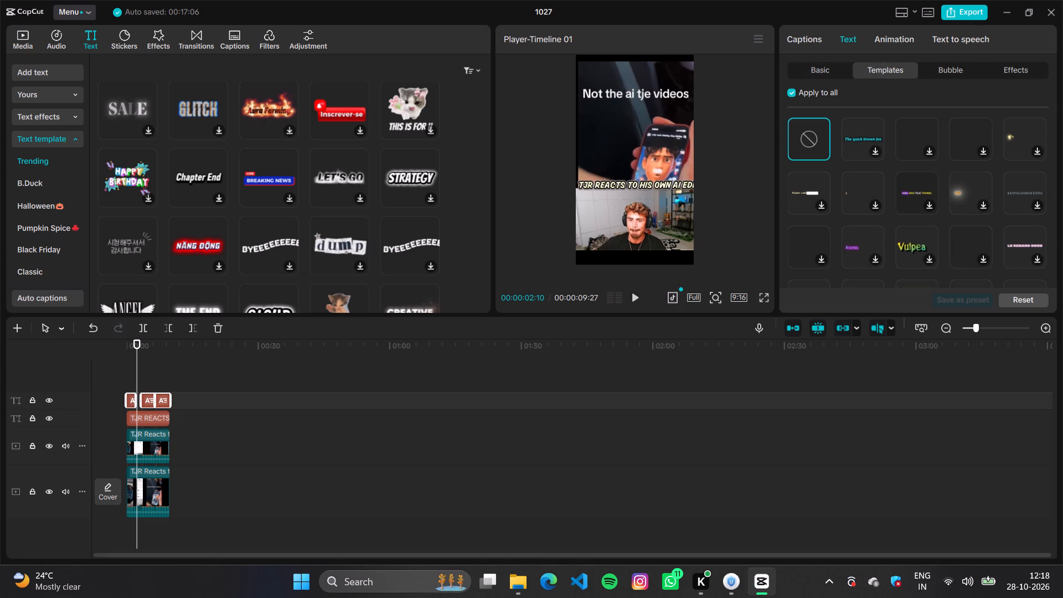
click(903, 43)
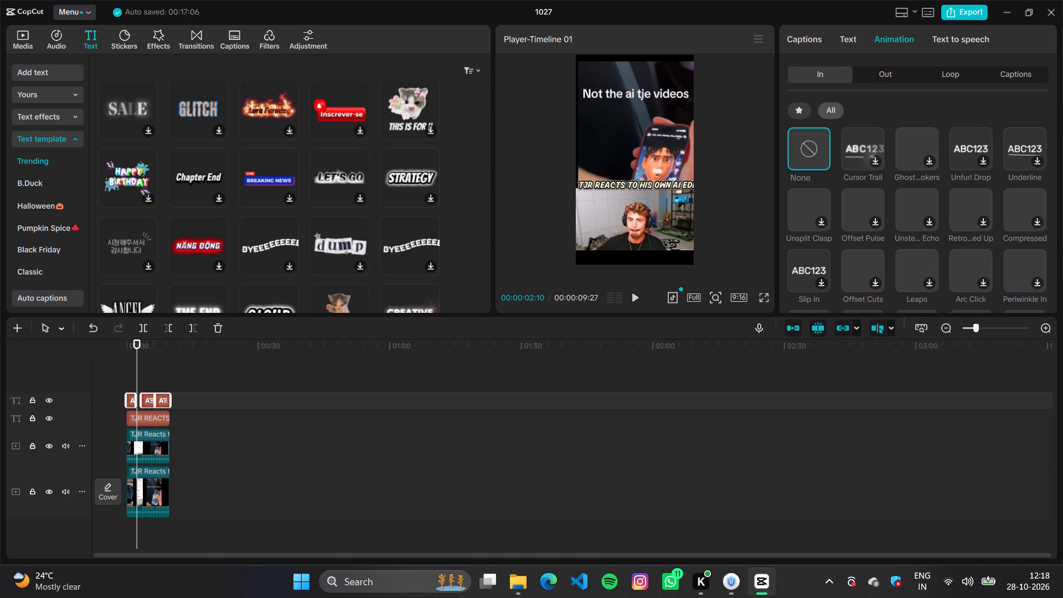
scroll(906, 220, down, 9)
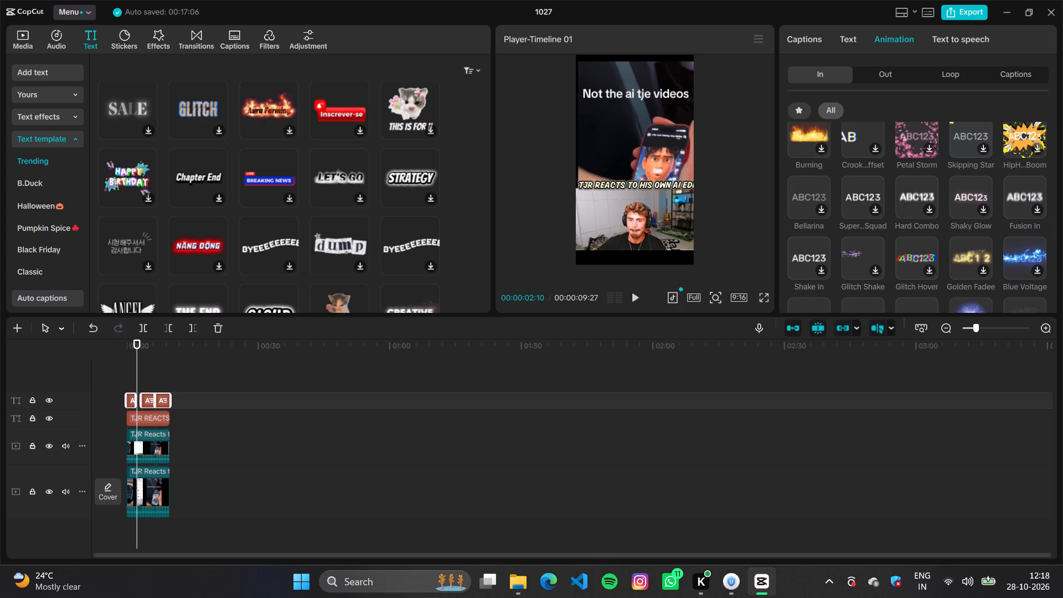
scroll(888, 223, down, 4)
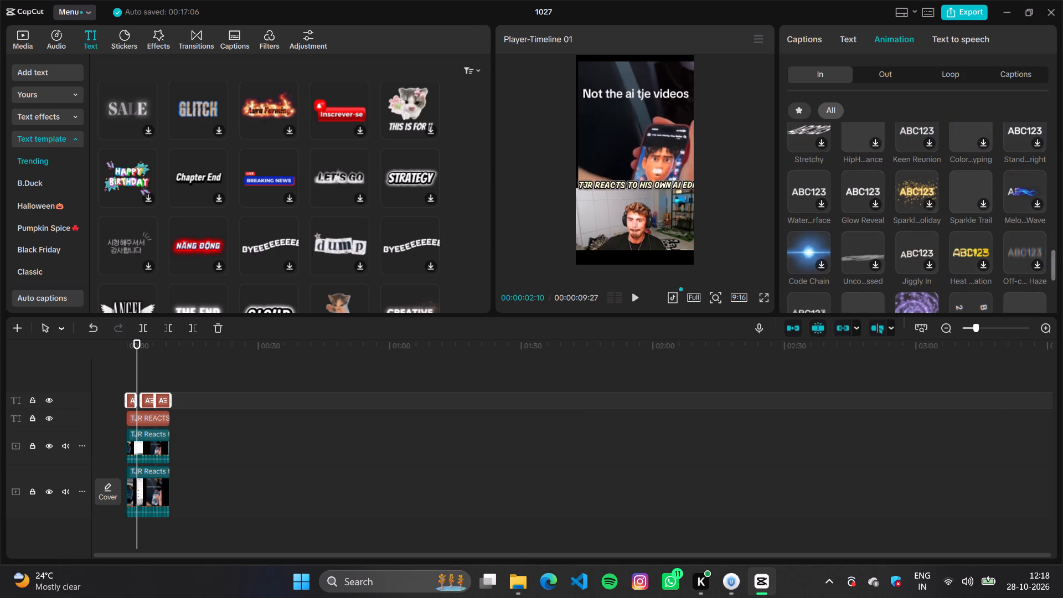
scroll(888, 223, down, 3)
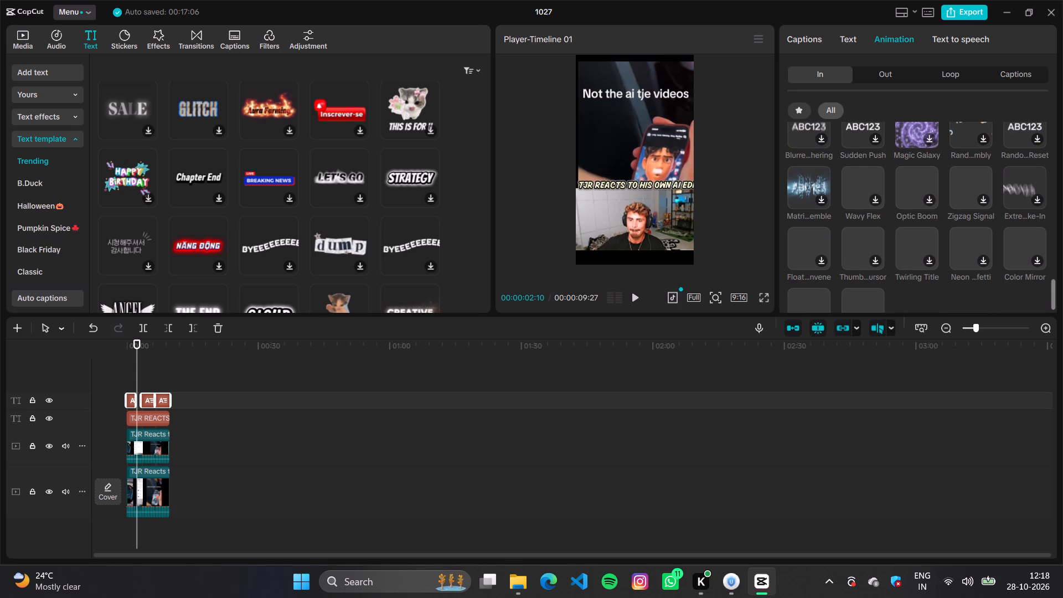
scroll(887, 223, down, 4)
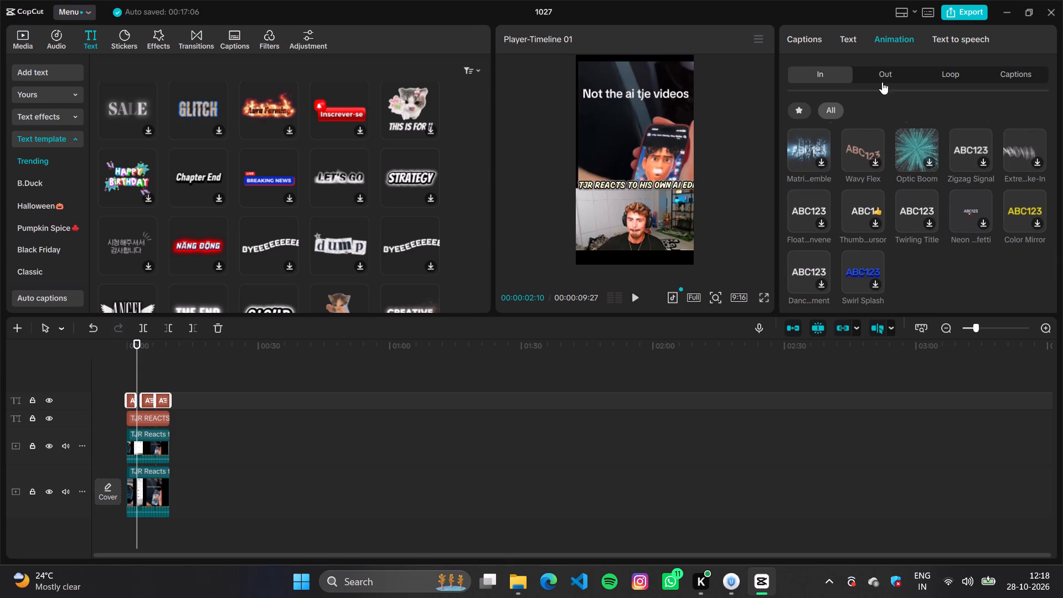
click(1003, 72)
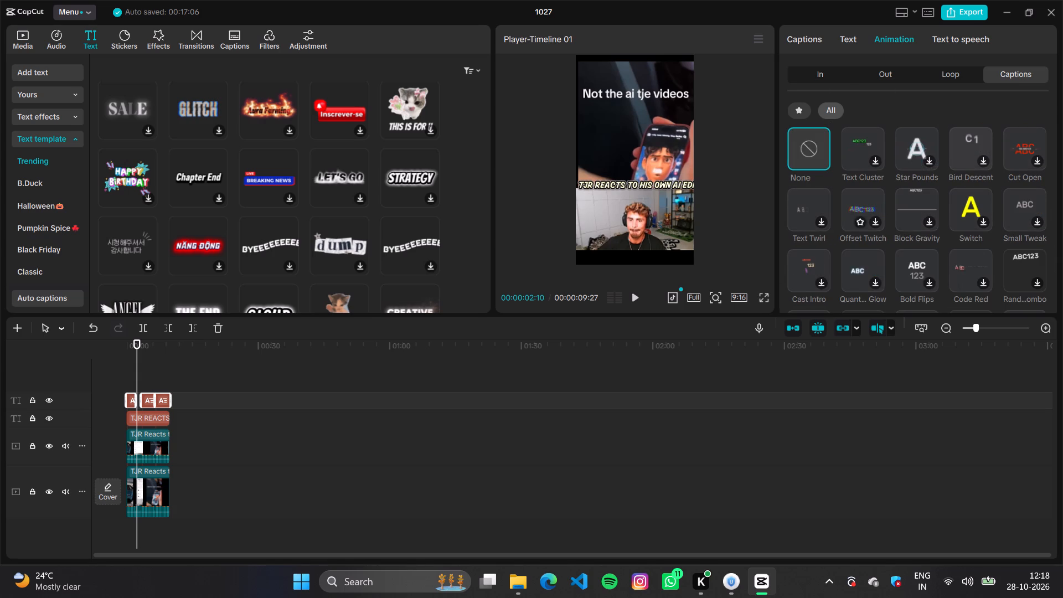
scroll(902, 258, down, 4)
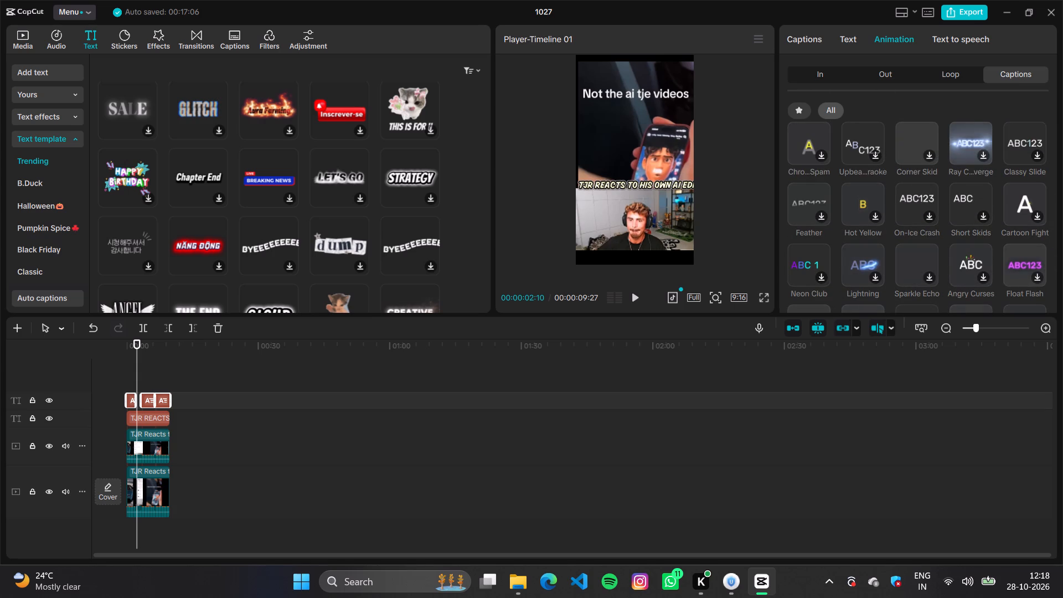
scroll(894, 256, down, 2)
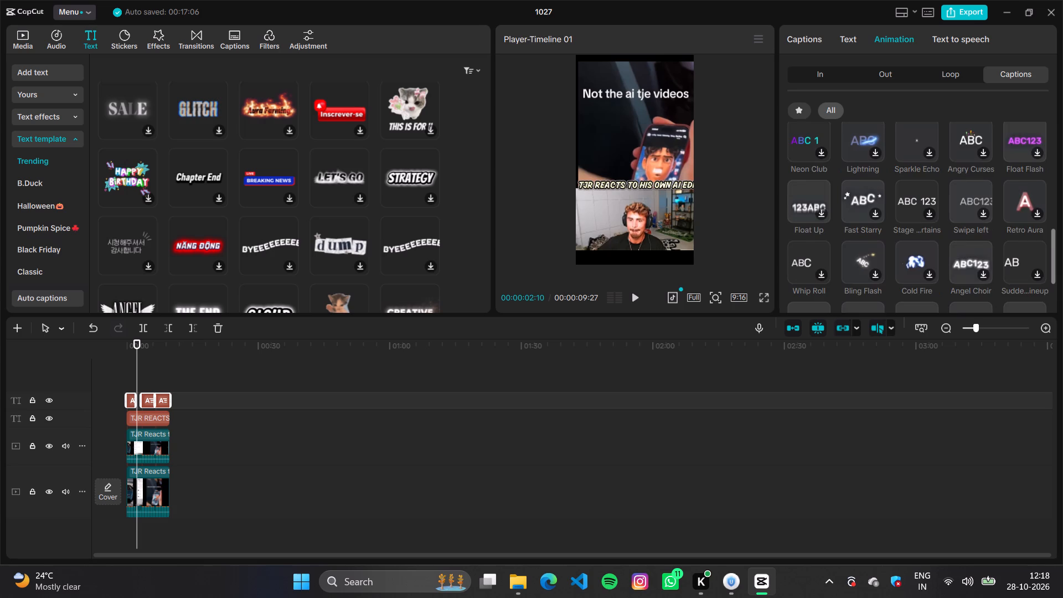
scroll(894, 256, down, 2)
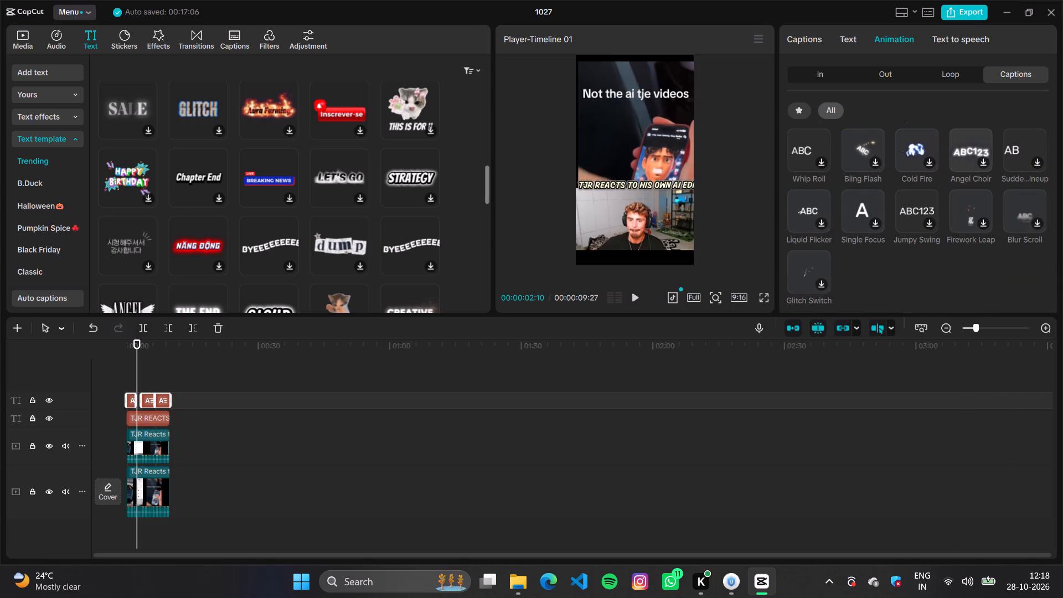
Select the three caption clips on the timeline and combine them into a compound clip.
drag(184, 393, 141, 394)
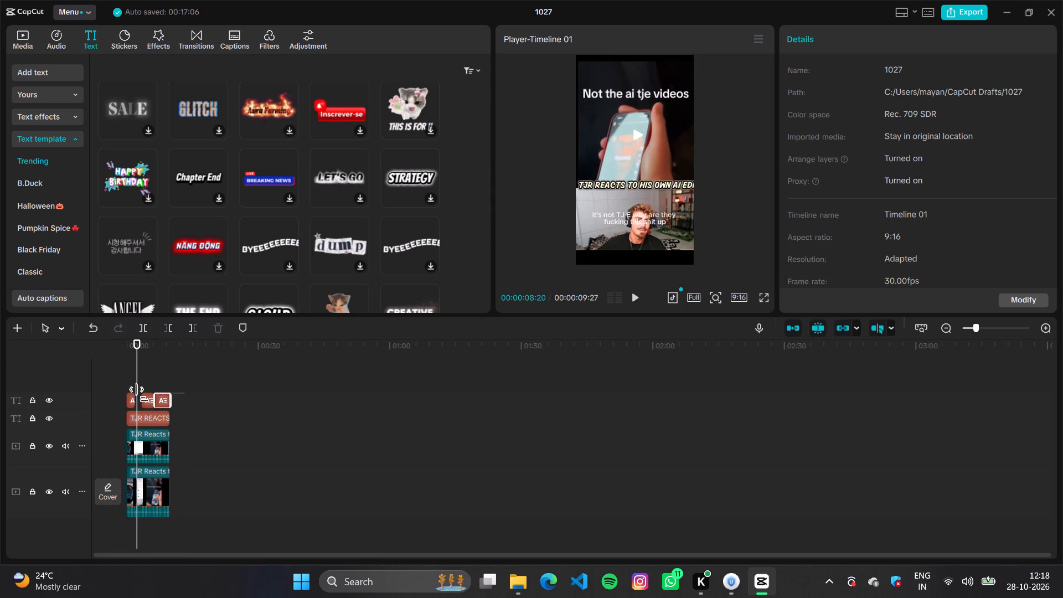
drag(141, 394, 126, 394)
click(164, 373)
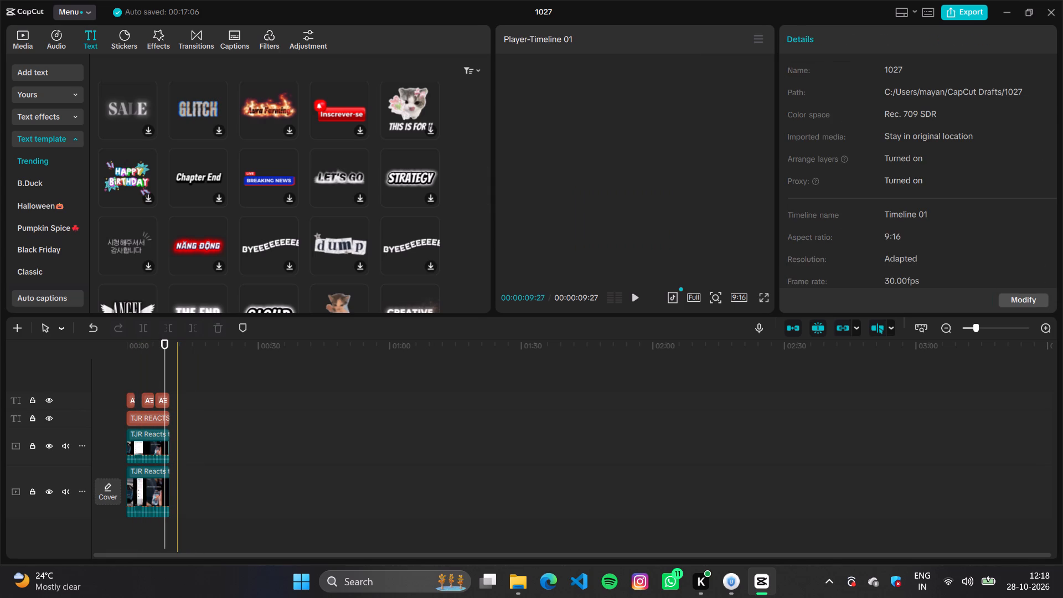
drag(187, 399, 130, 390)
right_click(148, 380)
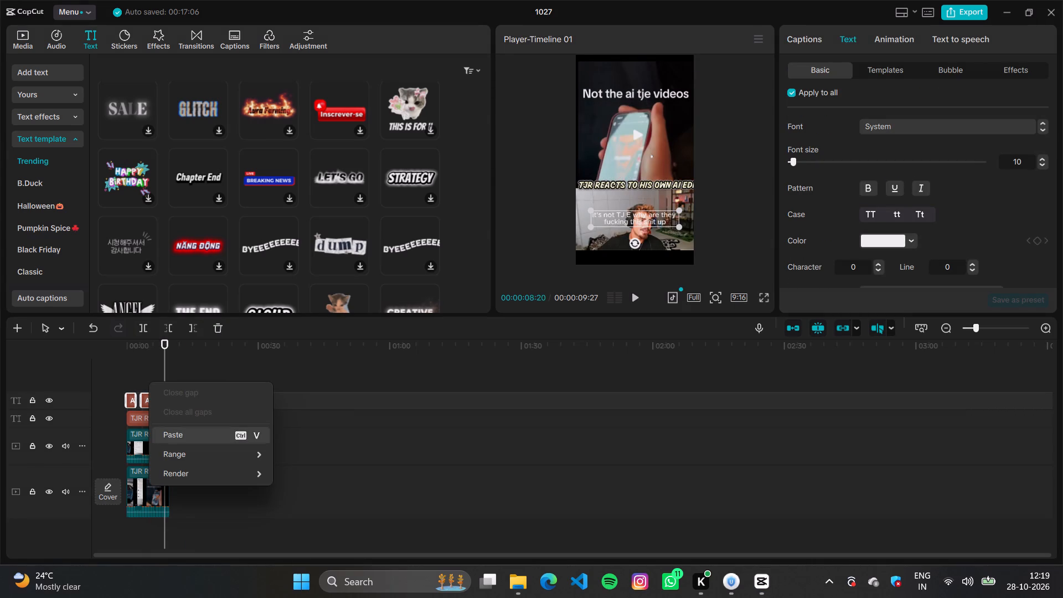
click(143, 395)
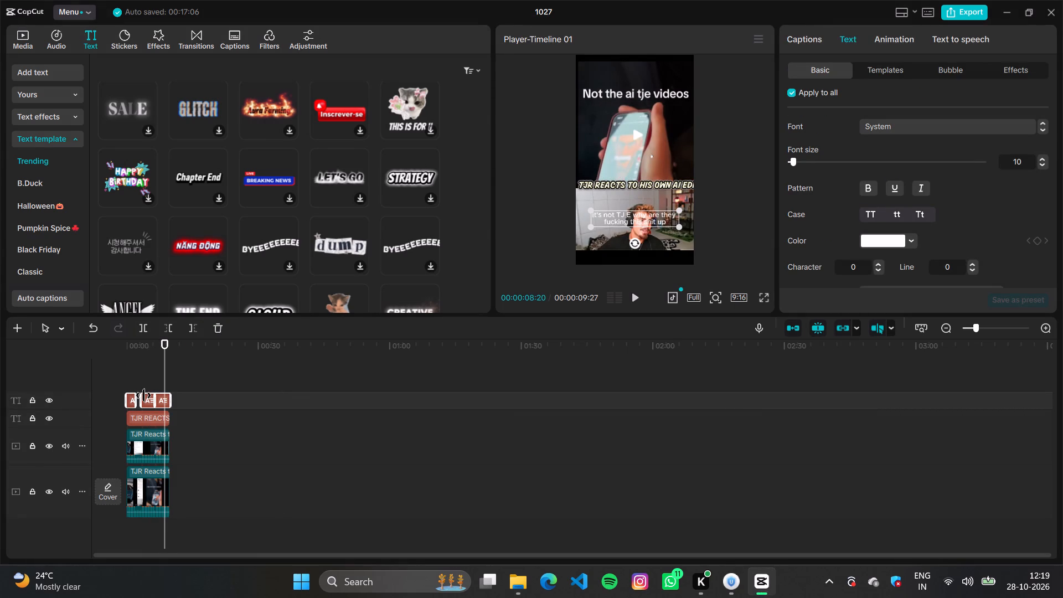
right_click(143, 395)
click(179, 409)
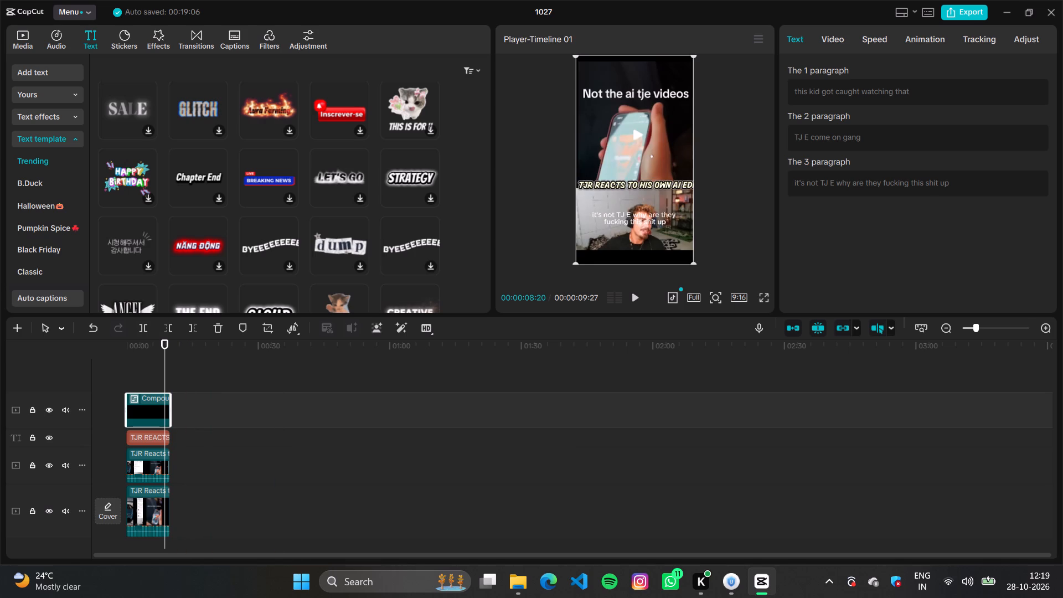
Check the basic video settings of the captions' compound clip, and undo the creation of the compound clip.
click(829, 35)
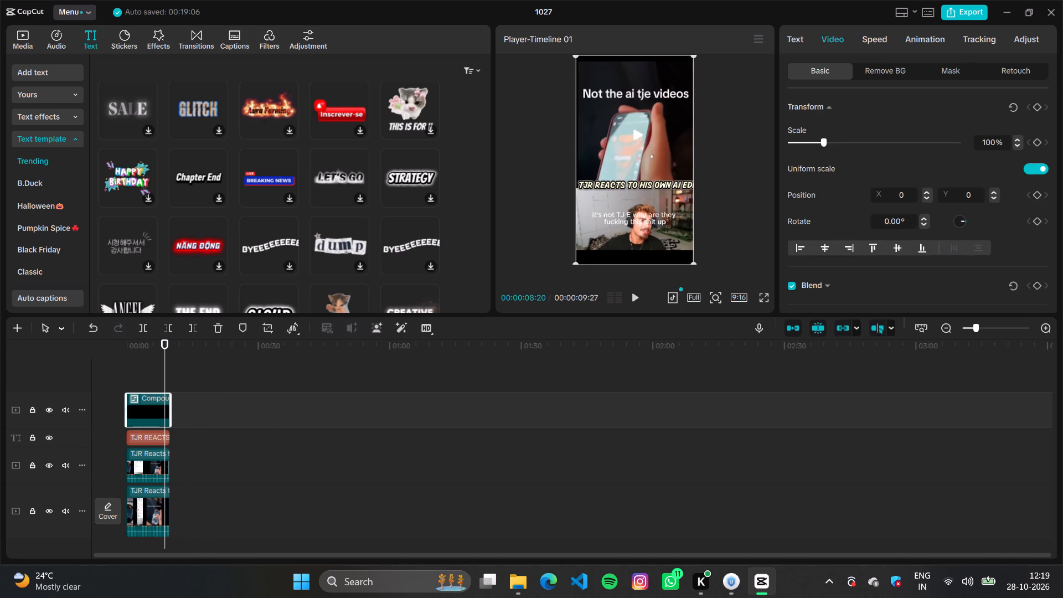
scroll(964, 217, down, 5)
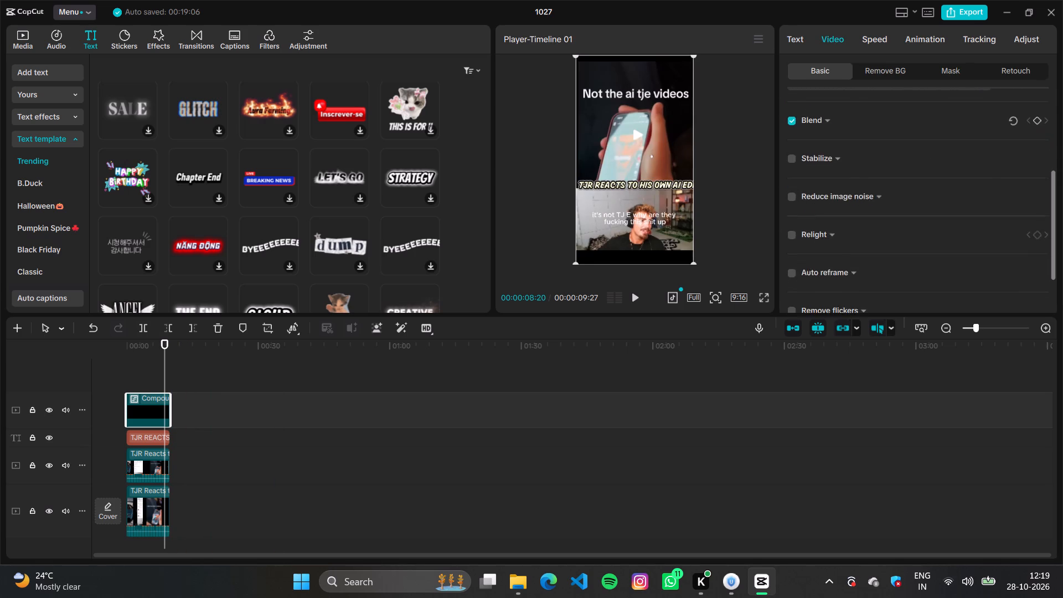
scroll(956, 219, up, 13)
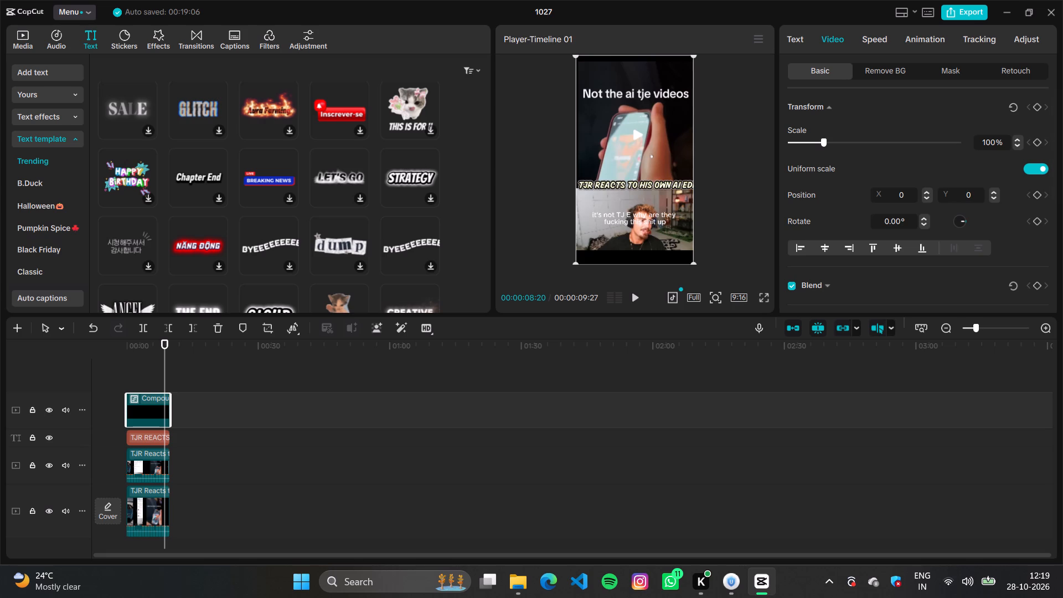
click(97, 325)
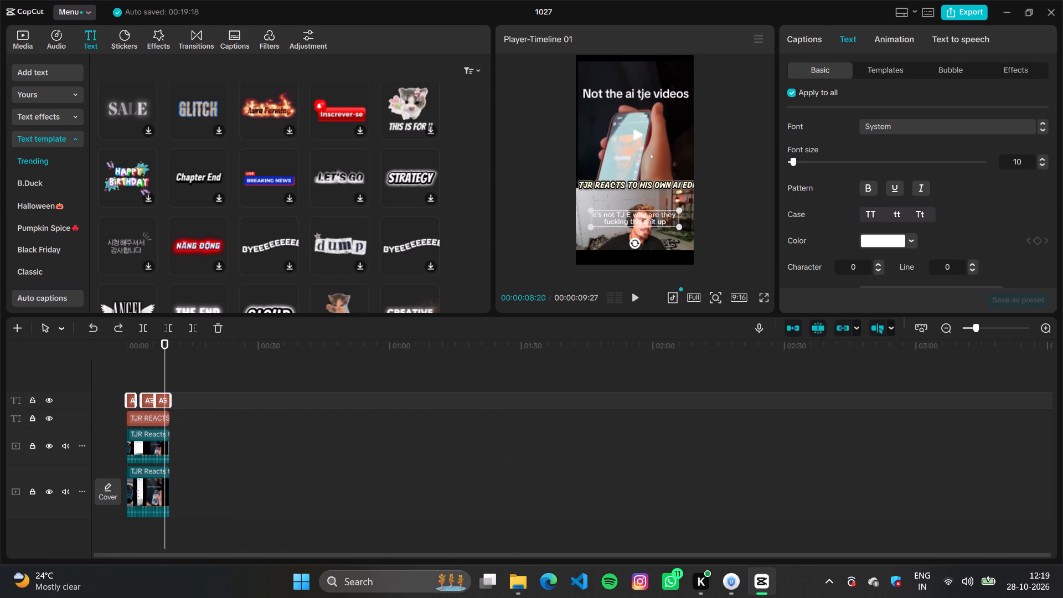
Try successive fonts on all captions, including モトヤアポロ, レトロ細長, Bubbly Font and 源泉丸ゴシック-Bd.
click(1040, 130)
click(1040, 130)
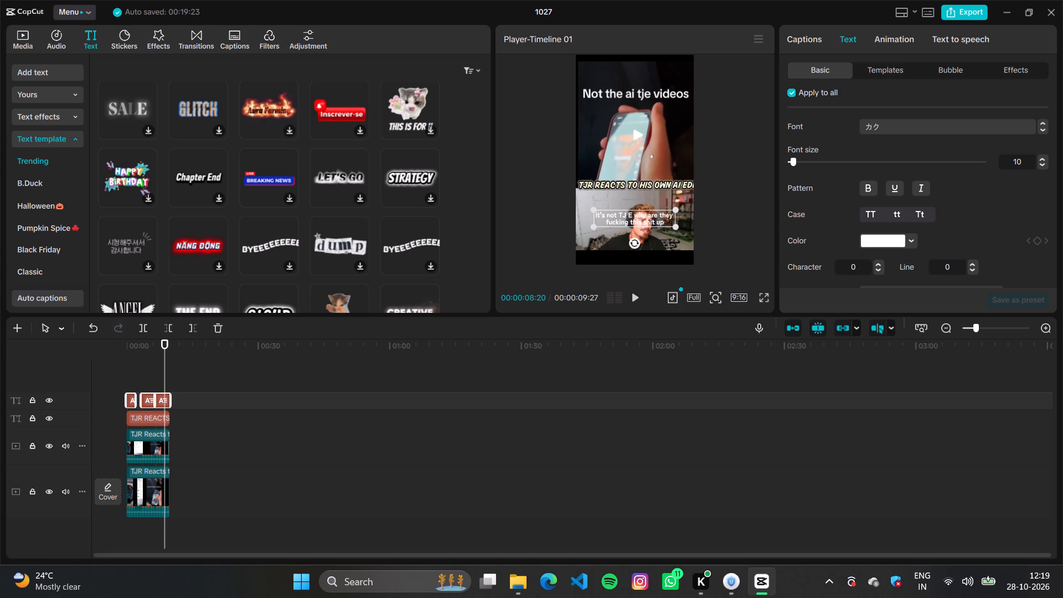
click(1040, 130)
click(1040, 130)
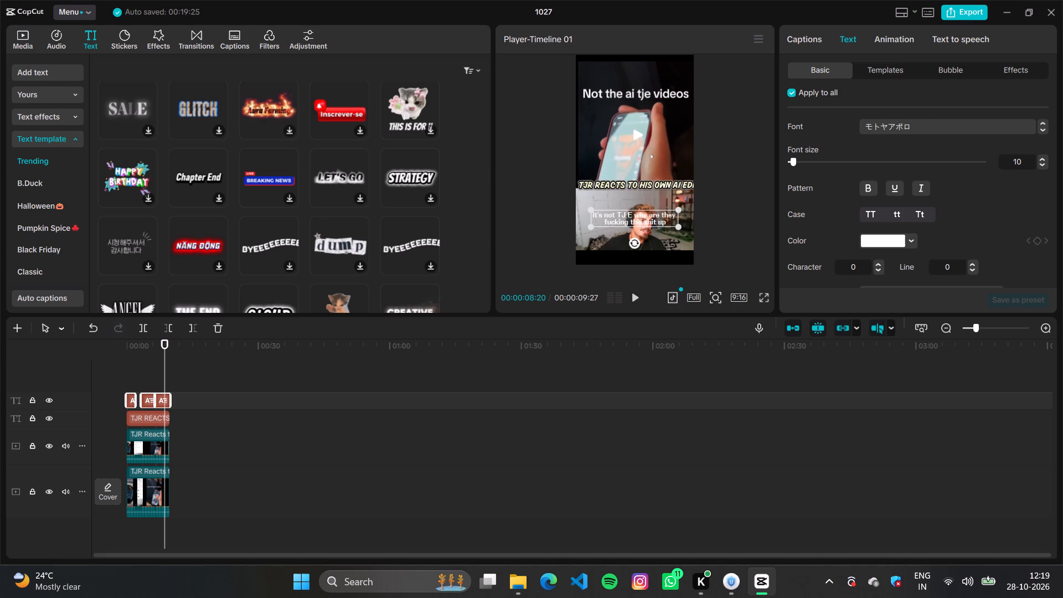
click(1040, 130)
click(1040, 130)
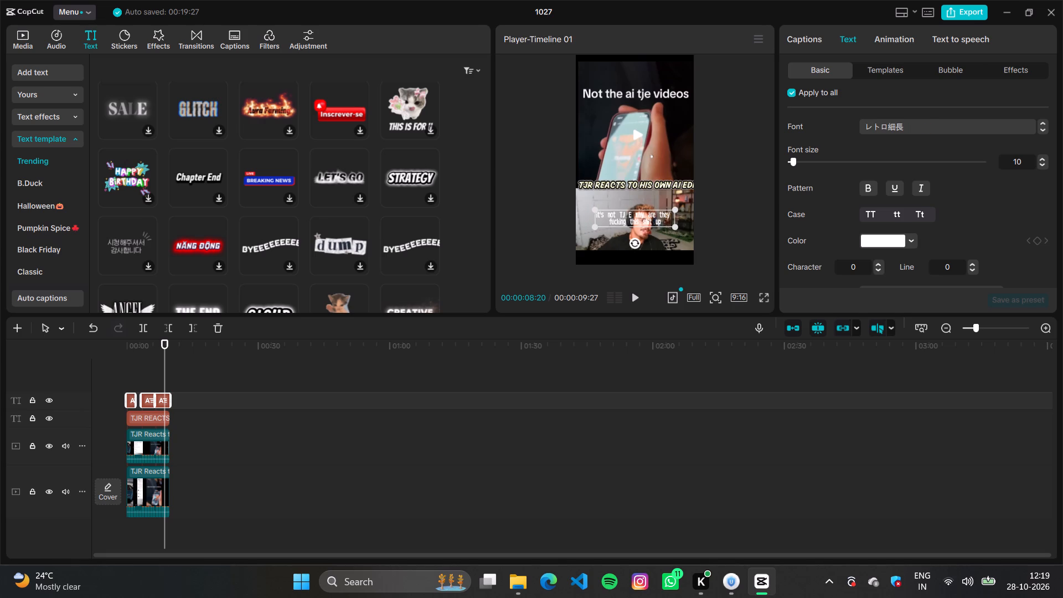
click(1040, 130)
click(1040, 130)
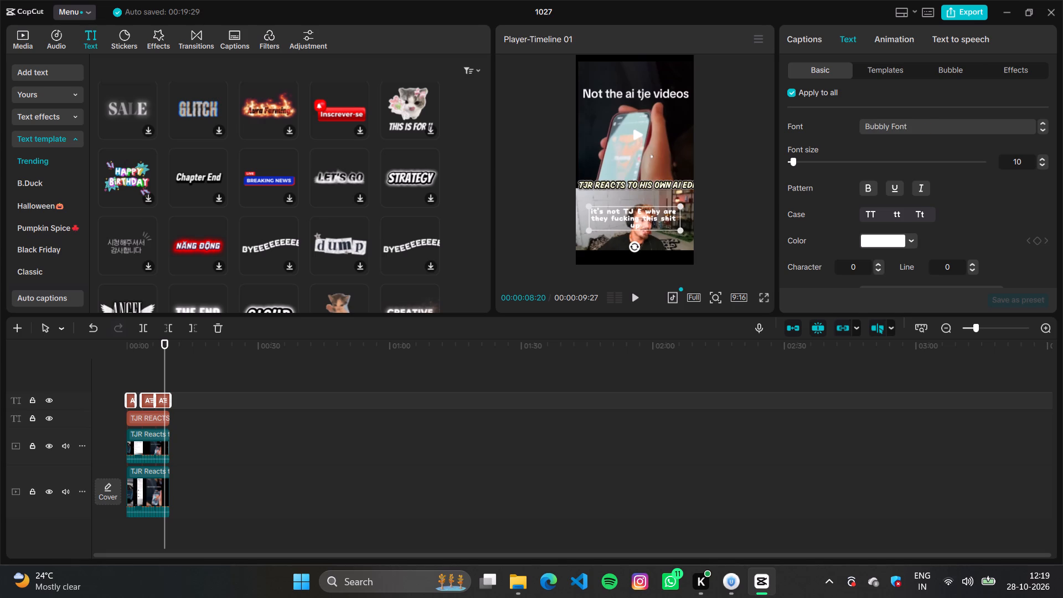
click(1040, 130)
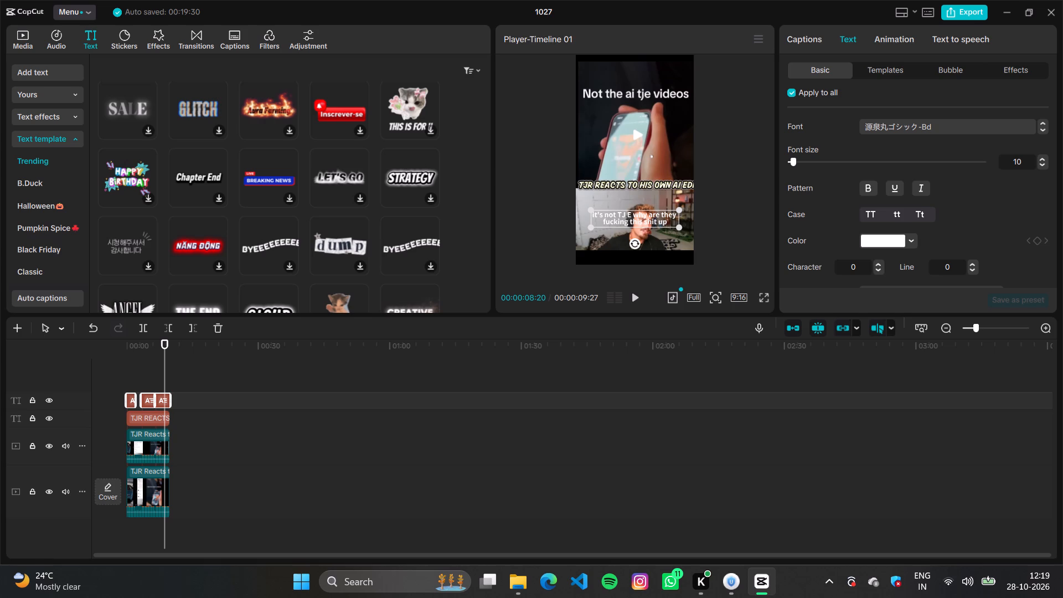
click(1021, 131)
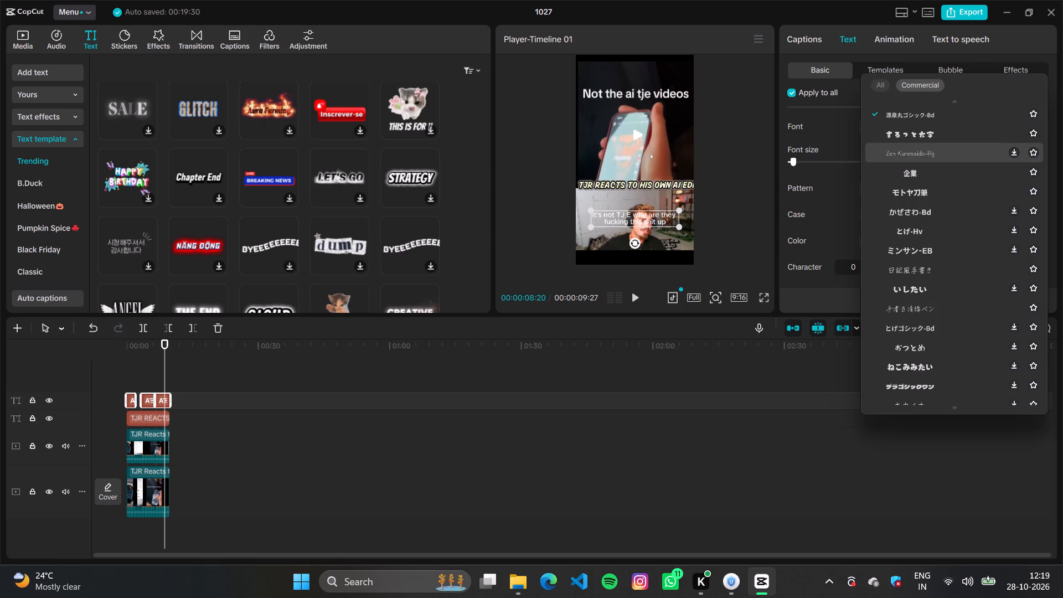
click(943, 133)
Set the font of all captions to HEAVEN from the commercial fonts and mark that font as a favourite.
click(957, 130)
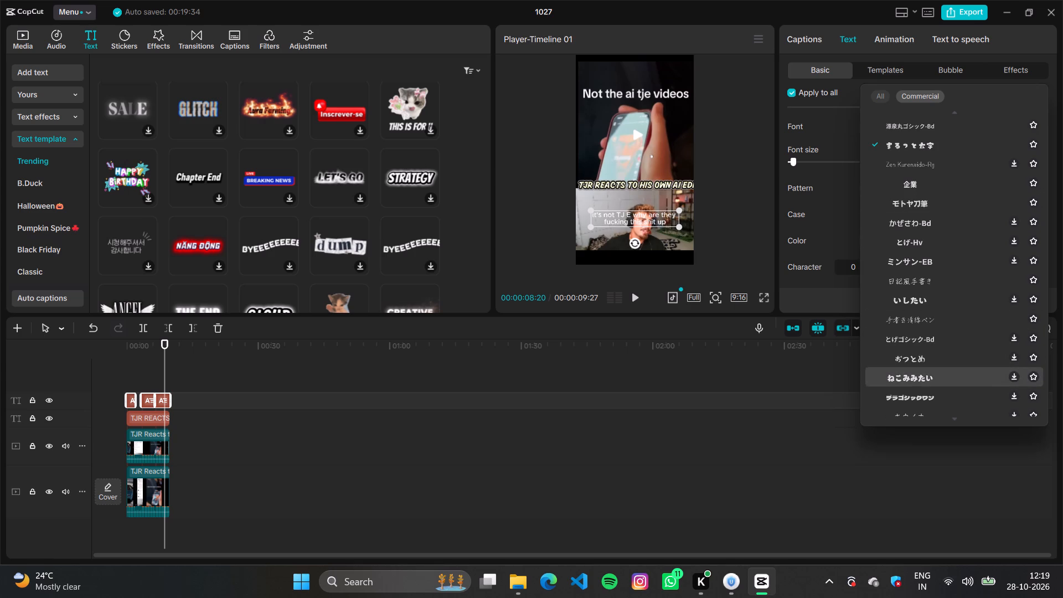
scroll(934, 363, down, 11)
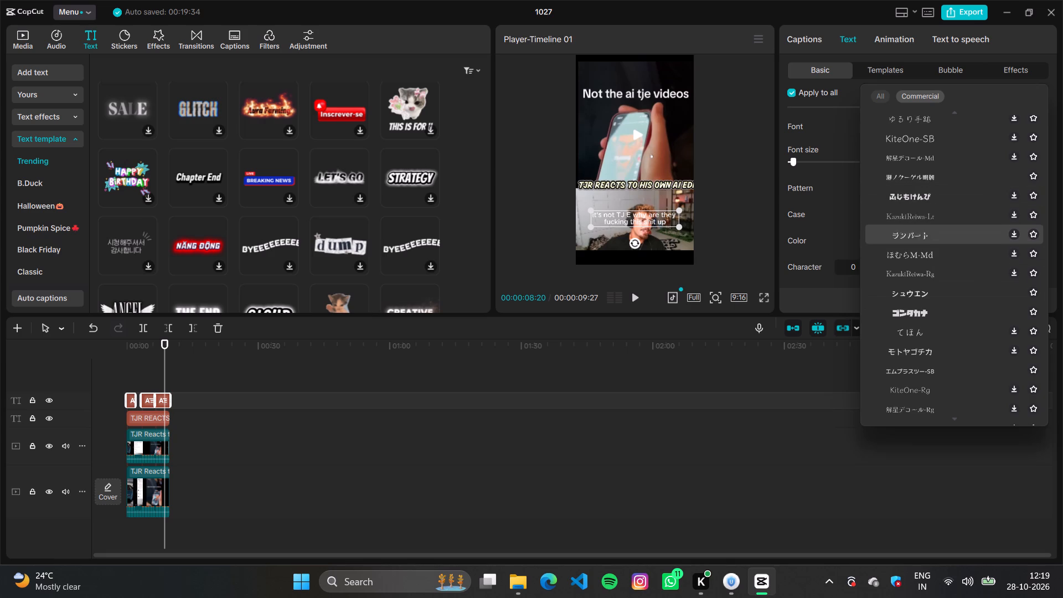
scroll(924, 314, down, 3)
scroll(914, 248, down, 6)
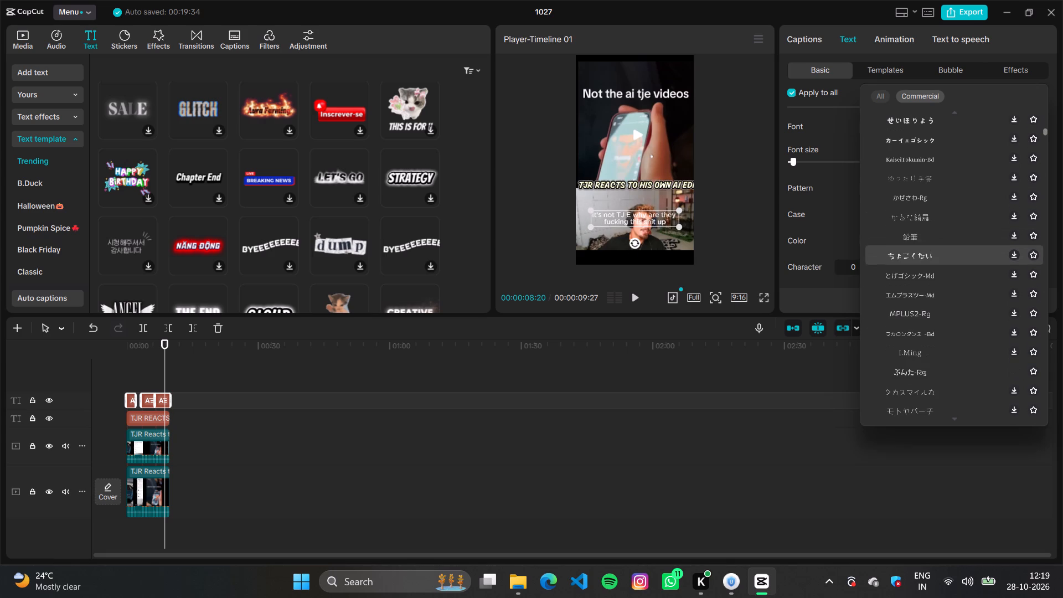
scroll(918, 251, down, 6)
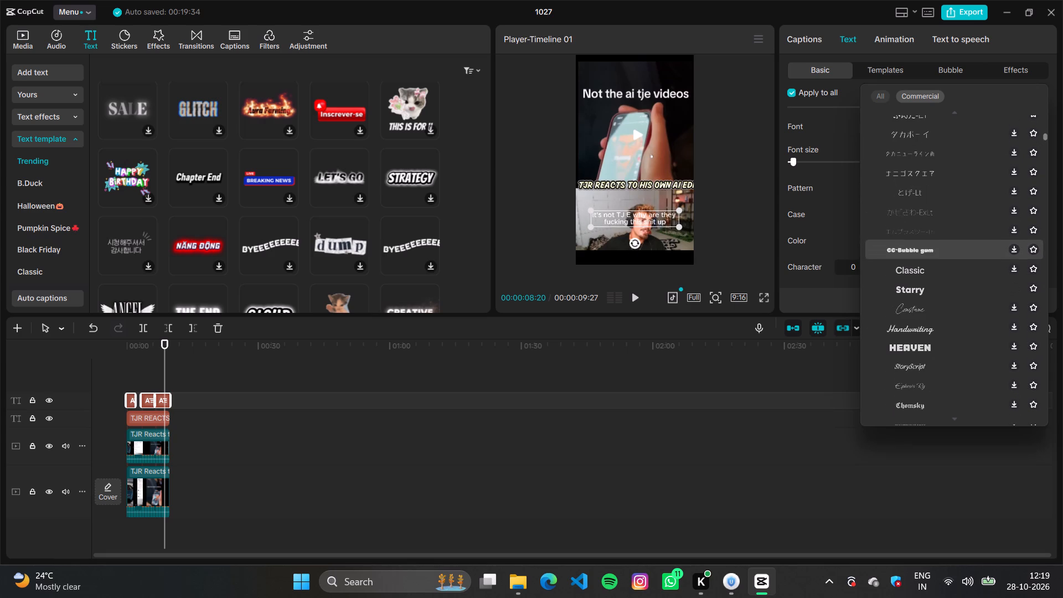
click(925, 345)
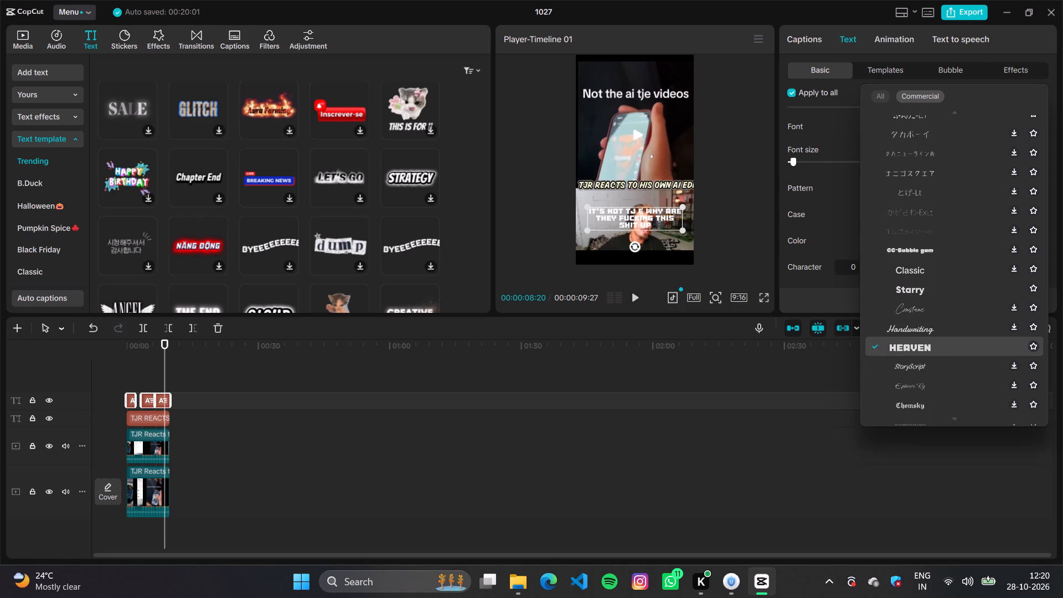
click(1033, 345)
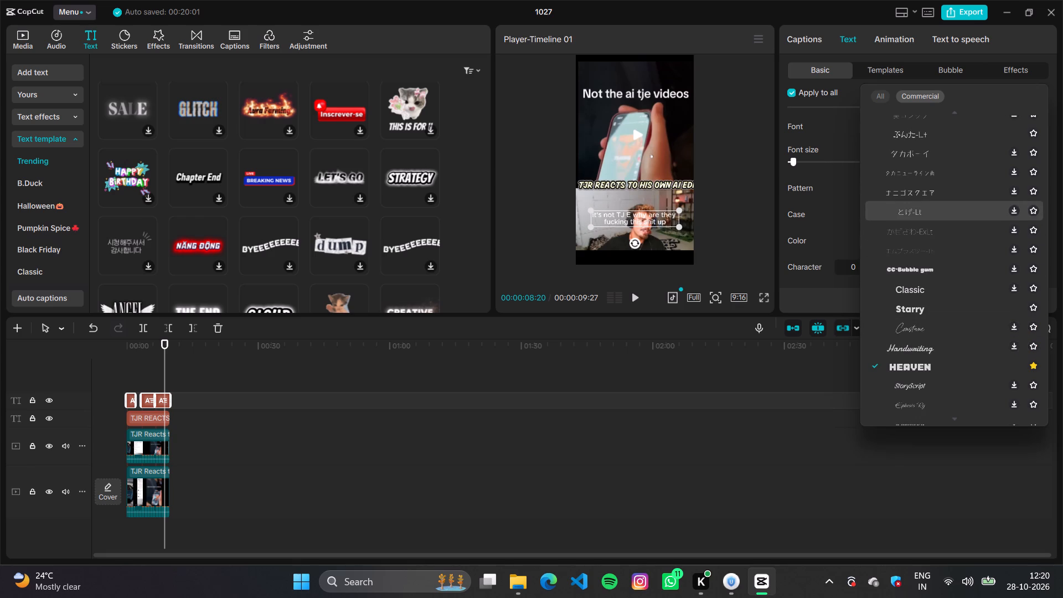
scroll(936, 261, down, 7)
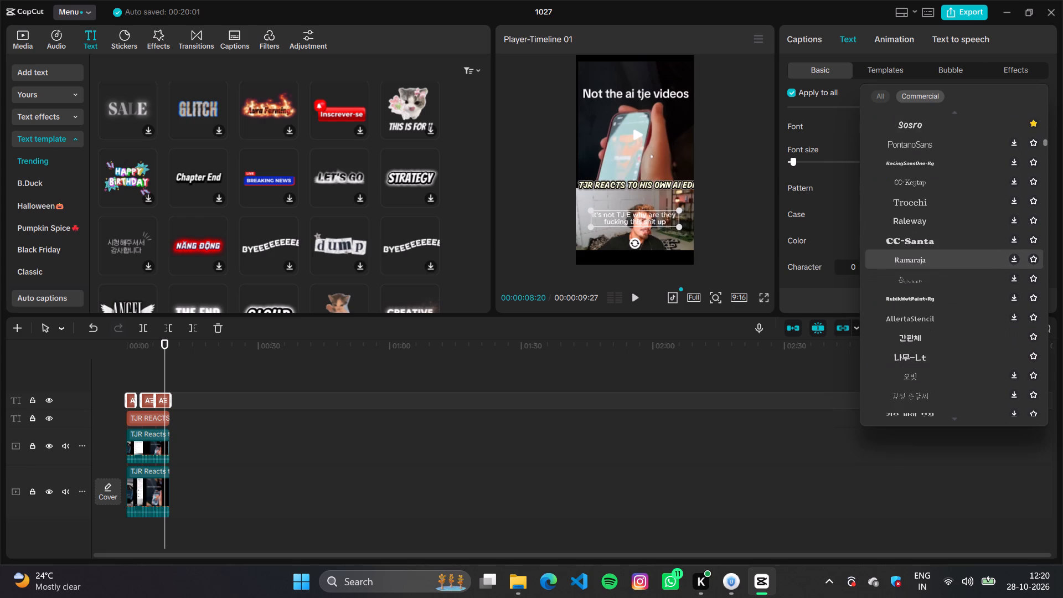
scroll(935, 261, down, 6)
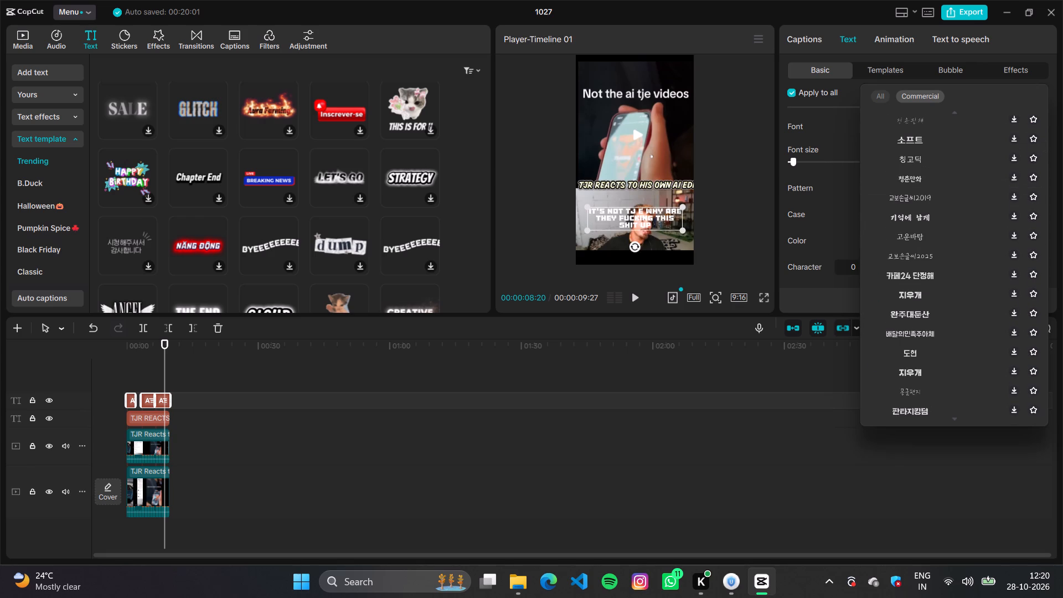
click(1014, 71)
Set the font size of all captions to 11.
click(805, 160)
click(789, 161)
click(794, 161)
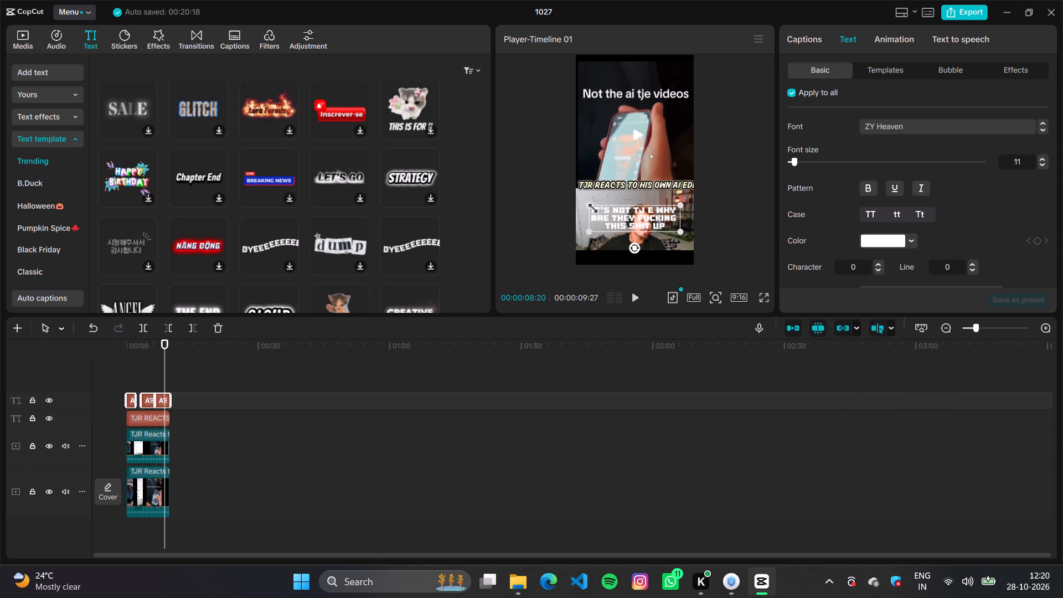
Scale down all captions in the preview and place them low over the reaction footage in the bottom half of the frame.
drag(590, 206, 610, 222)
drag(632, 213, 633, 230)
drag(630, 230, 627, 216)
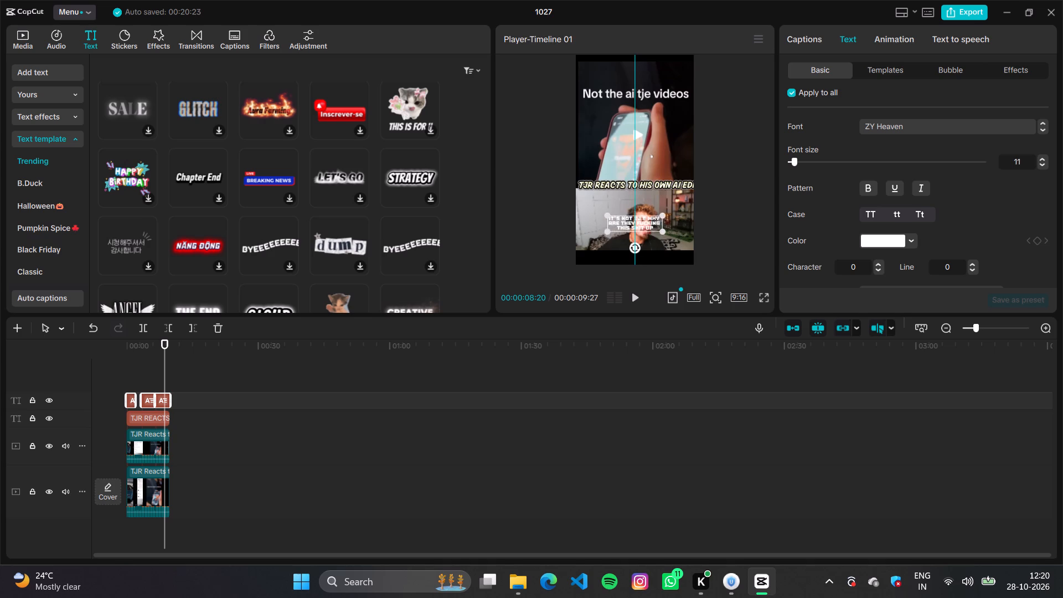
drag(627, 216, 607, 198)
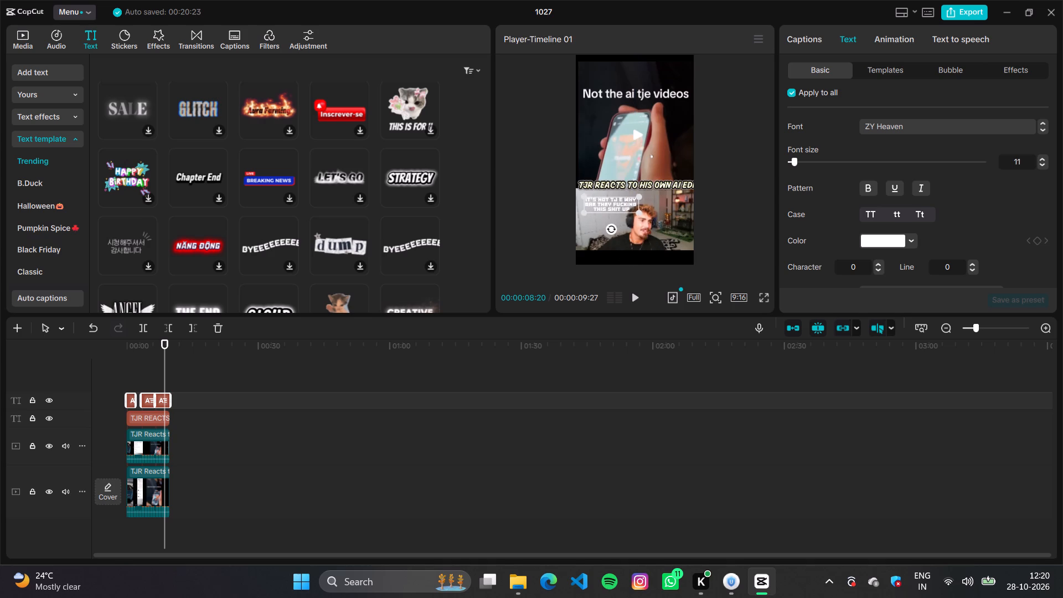
drag(607, 198, 639, 226)
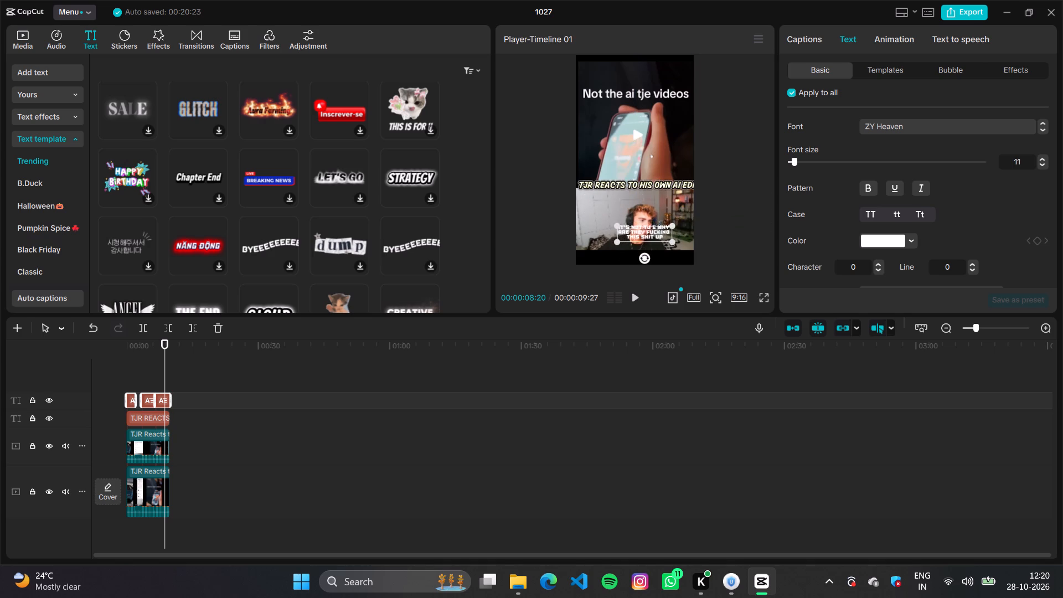
drag(639, 226, 636, 228)
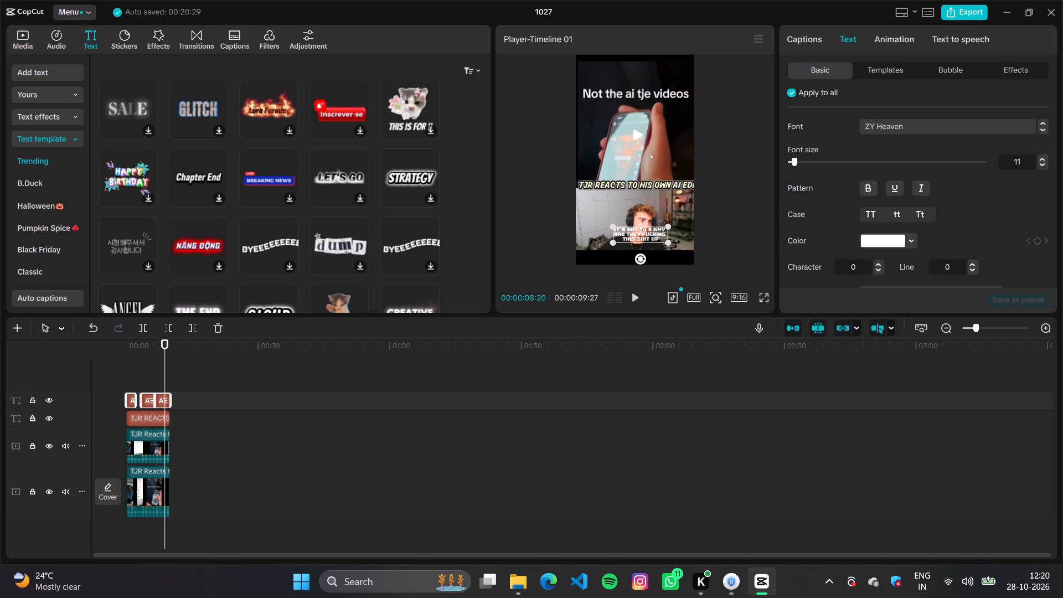
Browse the caption templates and apply the plain bold white wide-lettered one that shows single words to all captions.
click(866, 68)
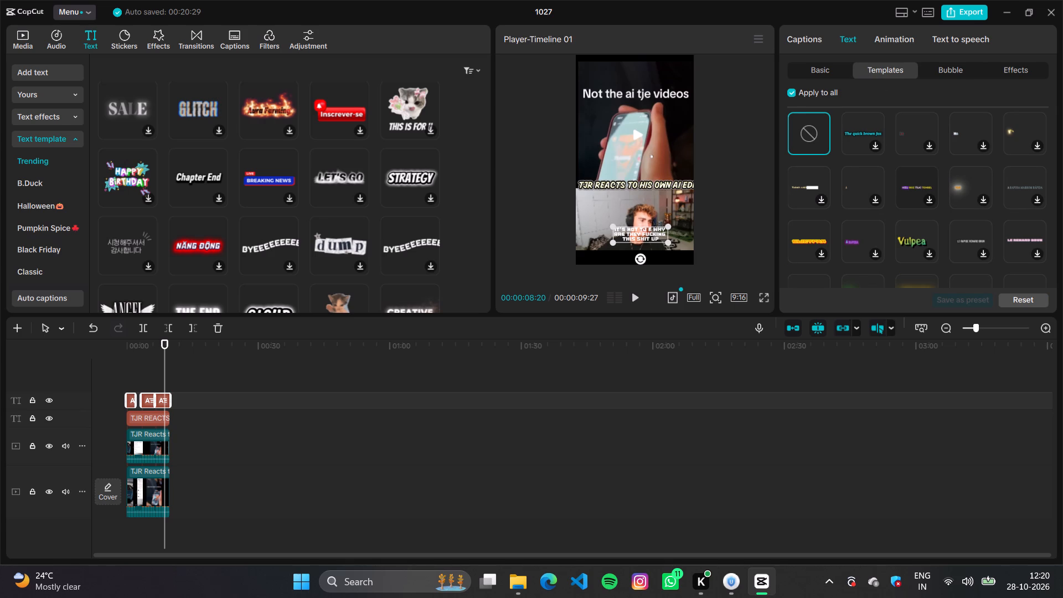
scroll(914, 200, down, 4)
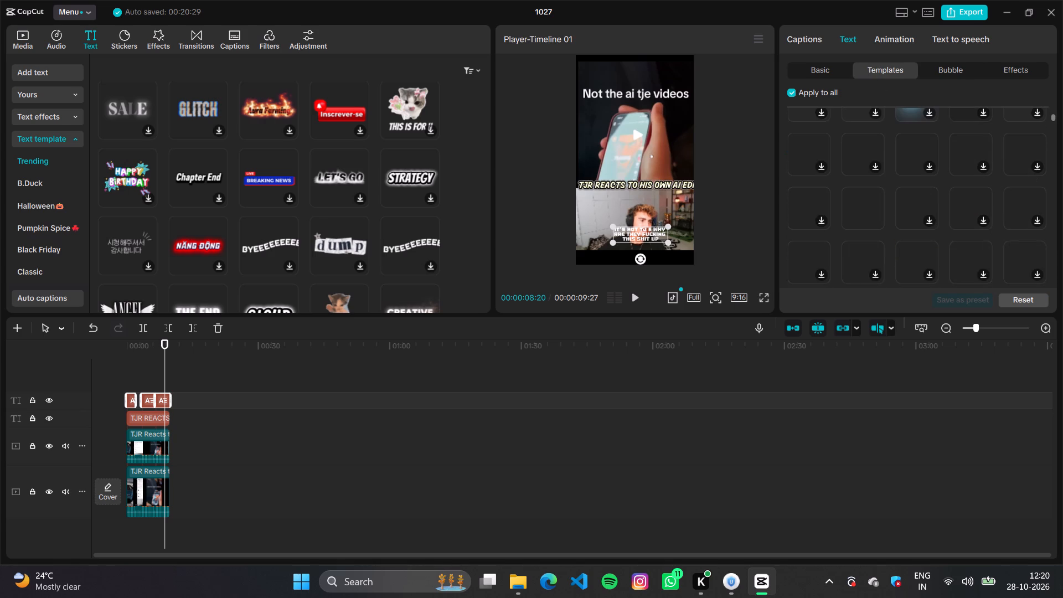
scroll(913, 200, down, 3)
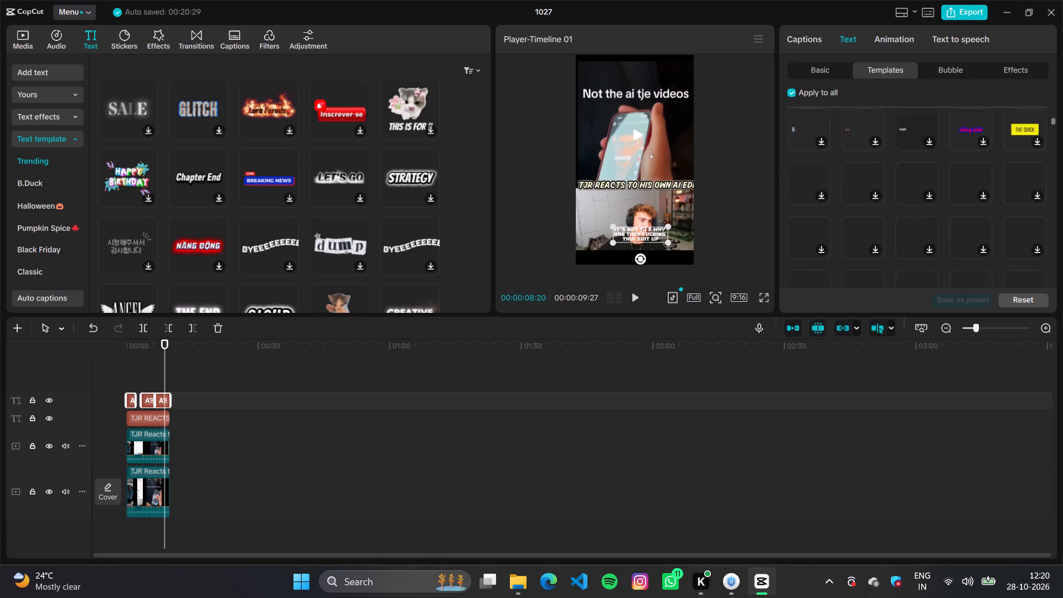
scroll(913, 200, down, 2)
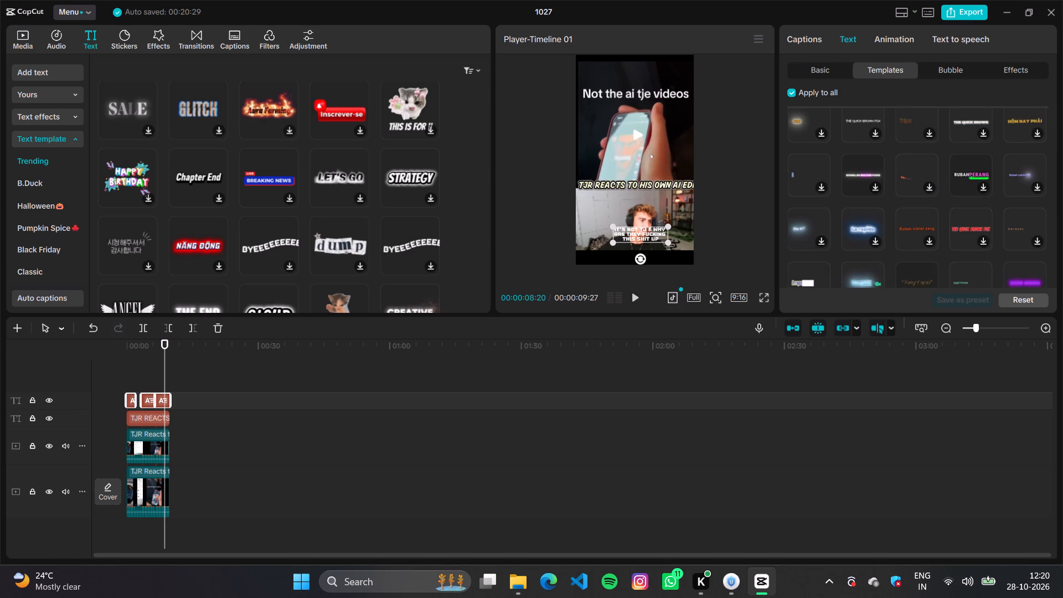
scroll(909, 200, down, 6)
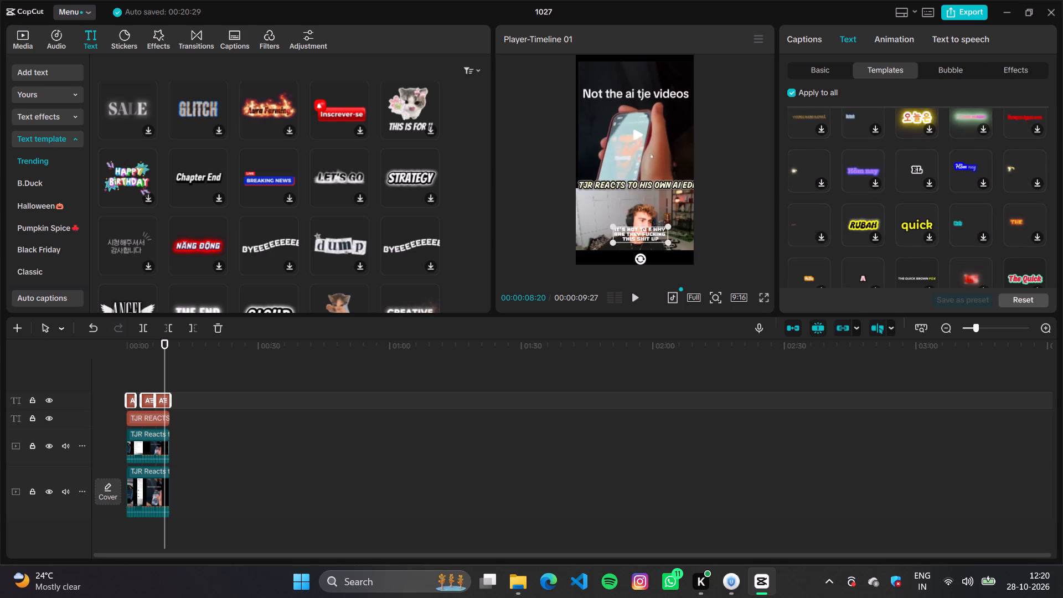
scroll(914, 223, down, 4)
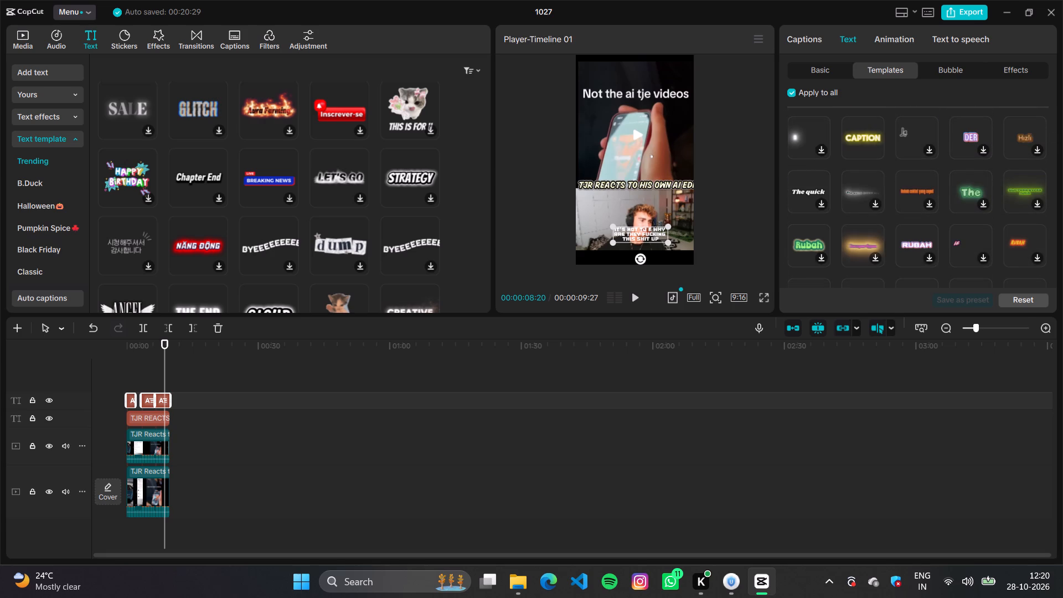
scroll(914, 222, down, 6)
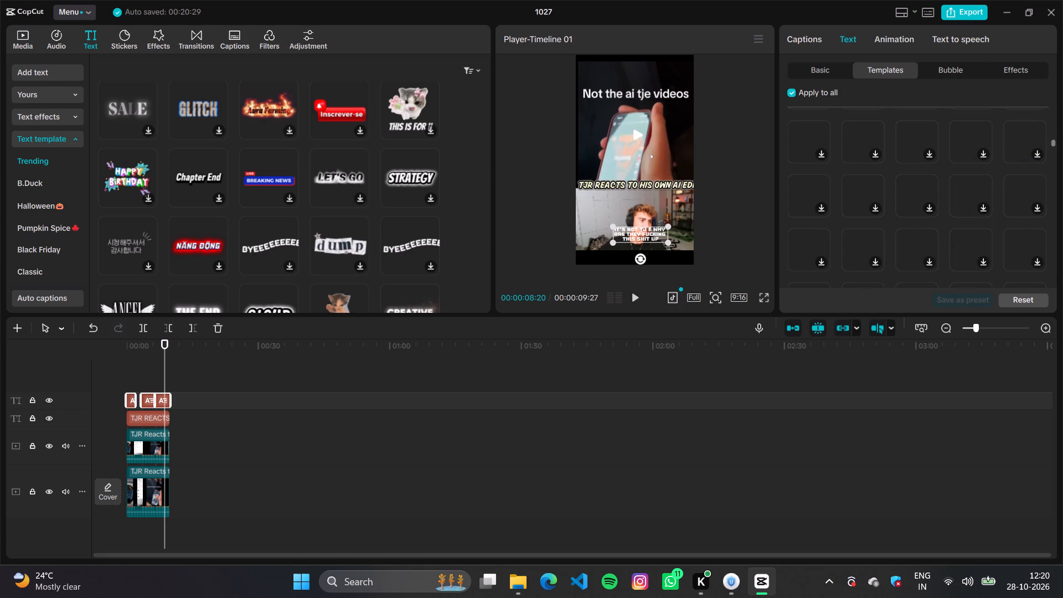
scroll(914, 222, down, 5)
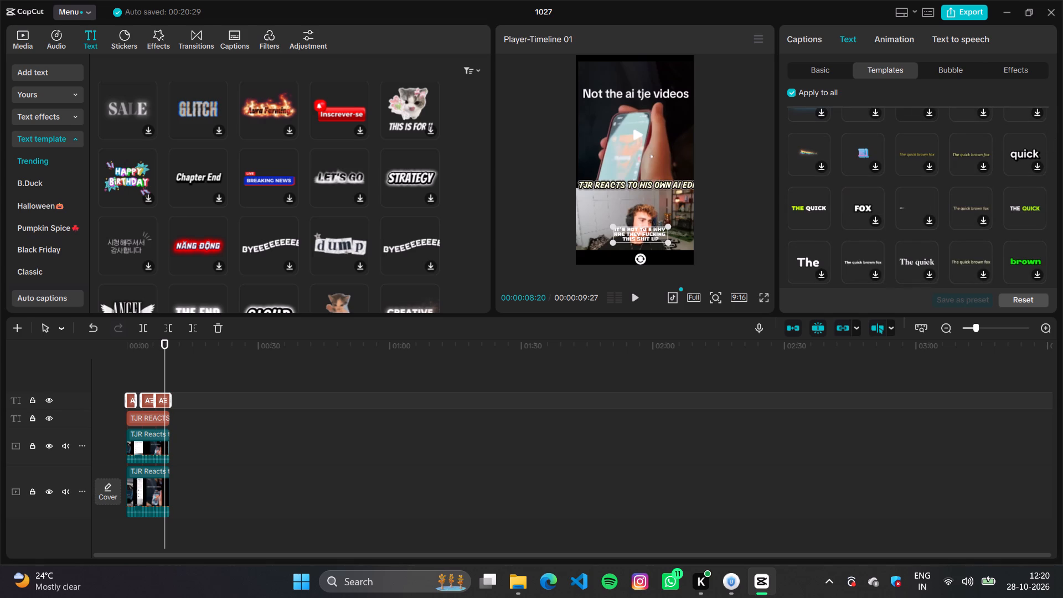
scroll(1002, 205, down, 5)
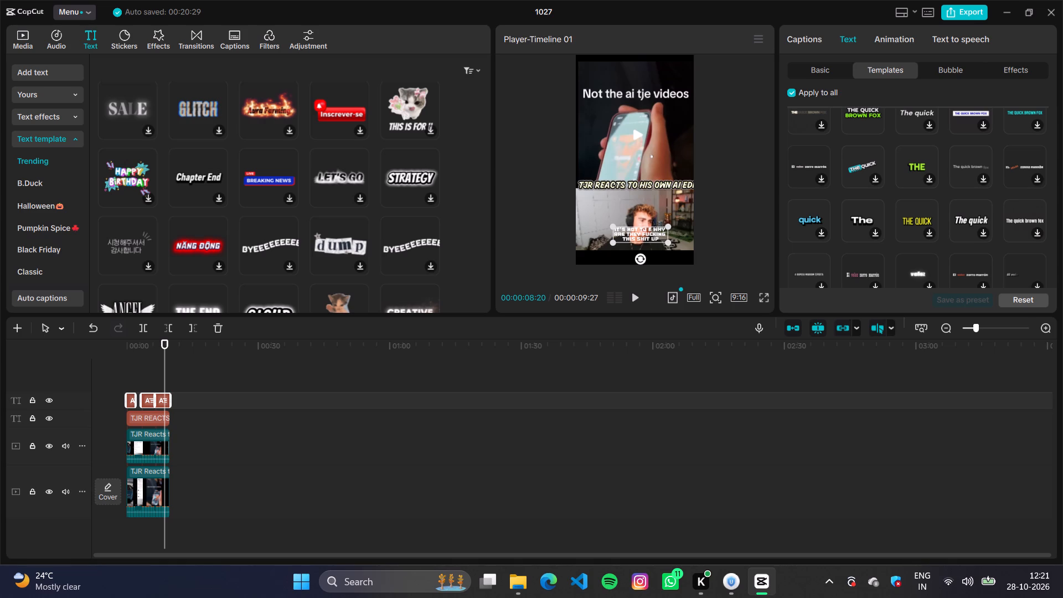
scroll(907, 221, down, 4)
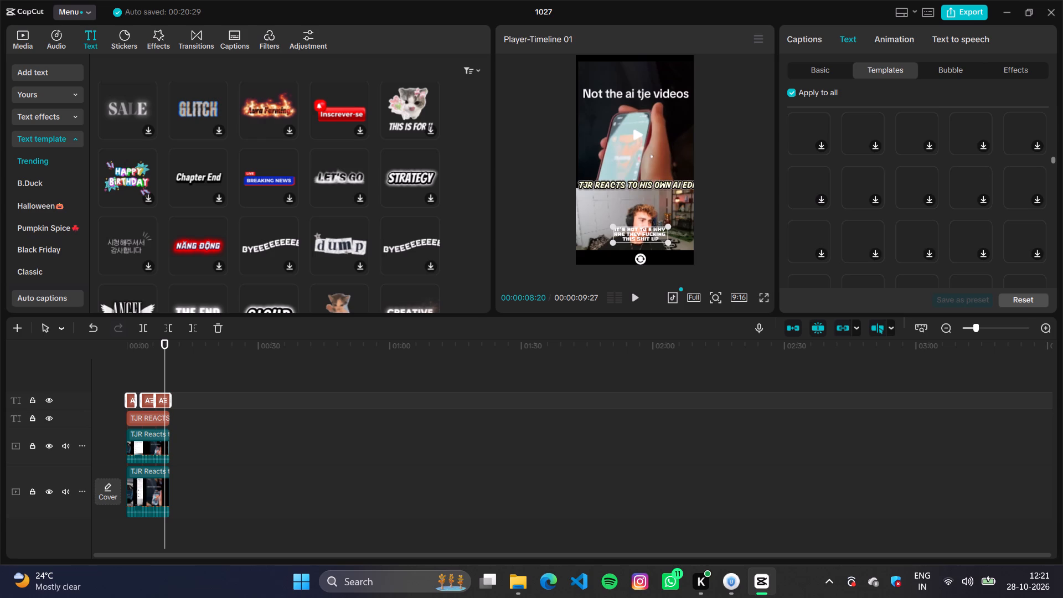
scroll(855, 185, up, 3)
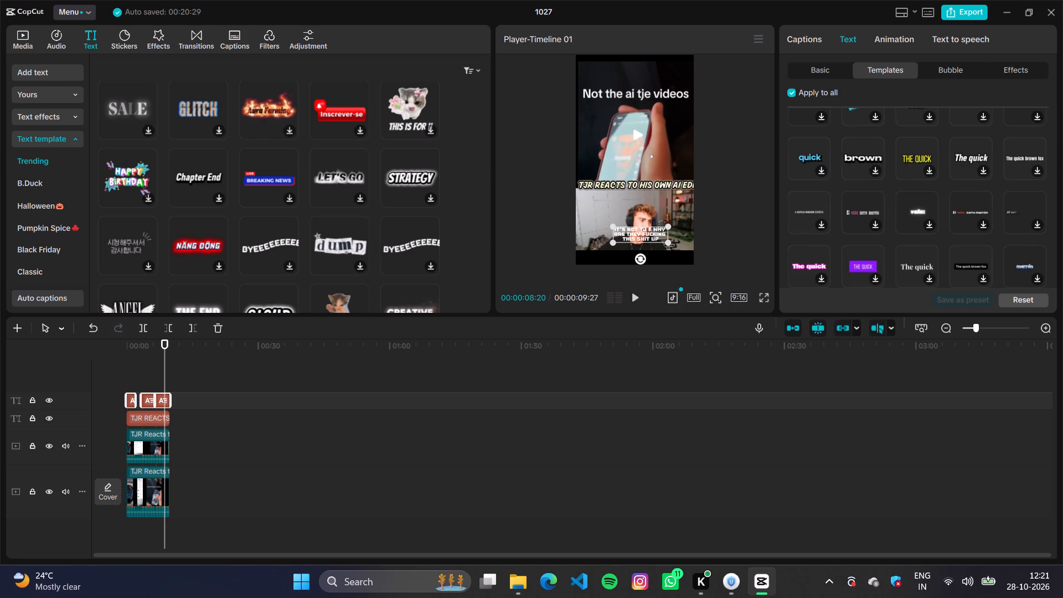
click(876, 169)
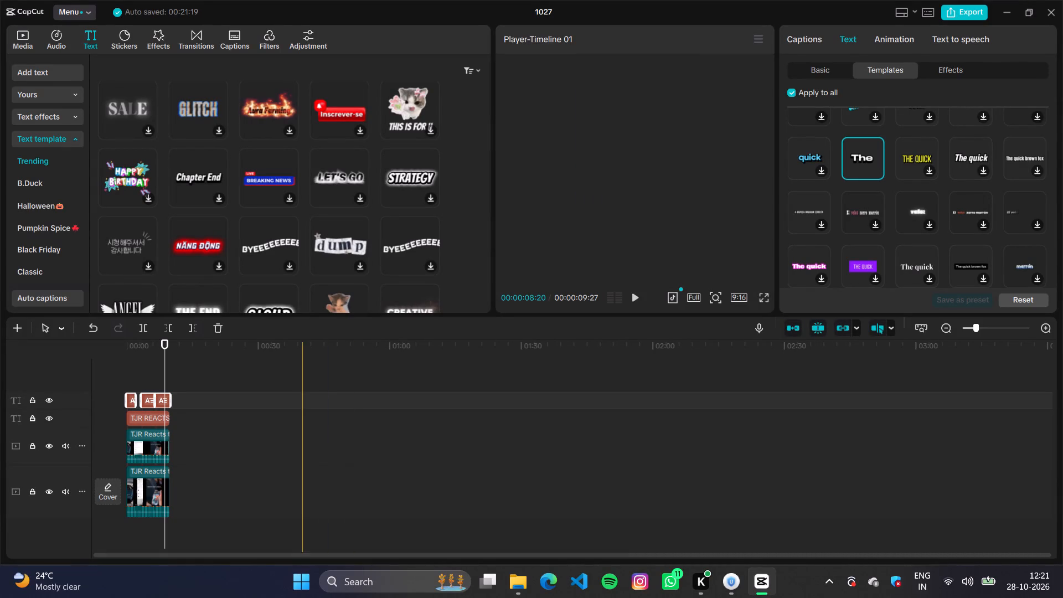
Play the timeline to check how the captions look with the new template, replaying the second and third captions closely.
click(128, 367)
click(131, 367)
key(space)
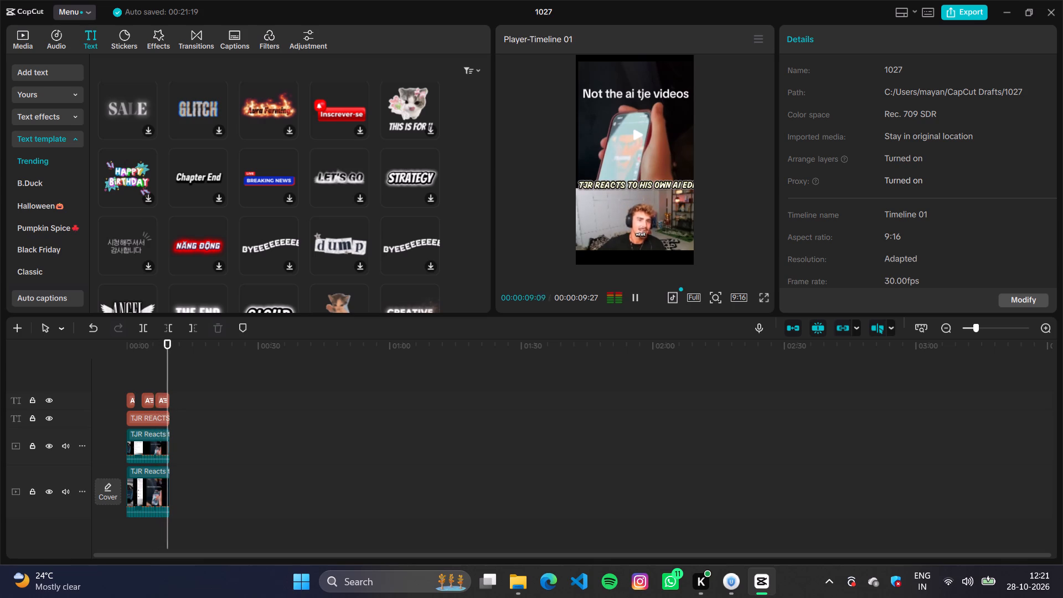
ctrl+scroll(328, 437, up, 12)
click(148, 354)
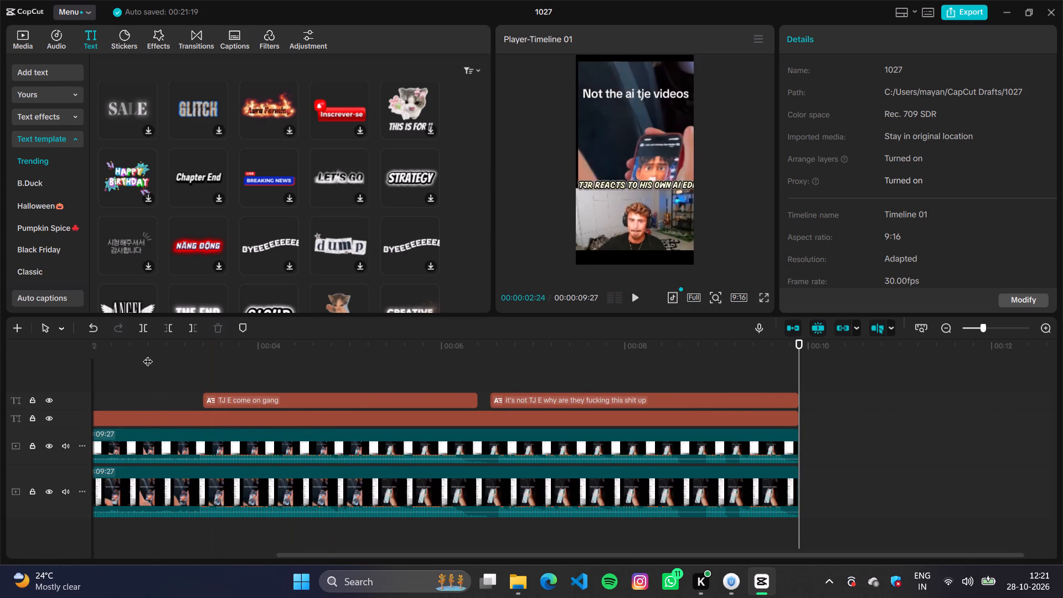
click(213, 370)
key(space)
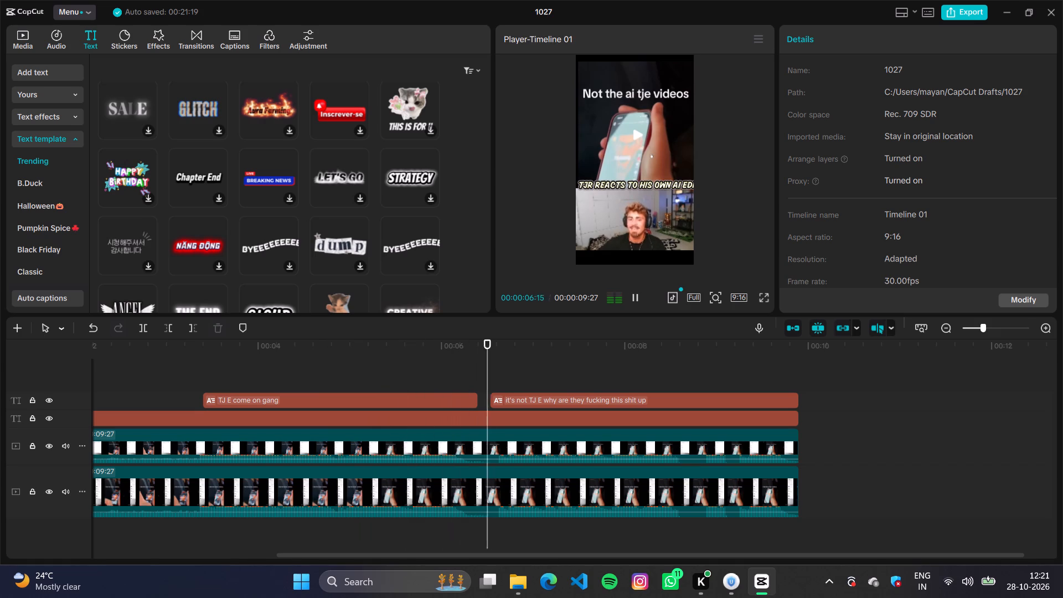
click(638, 232)
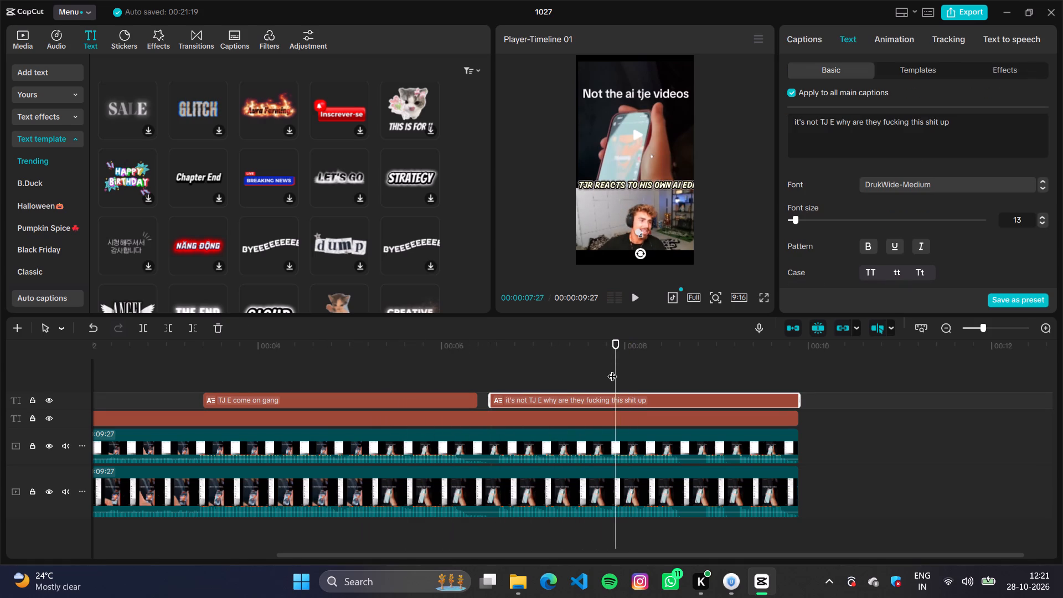
Select all three caption clips, enlarge the captions slightly, and centre them near the bottom edge of the reaction footage.
drag(615, 369, 0, 420)
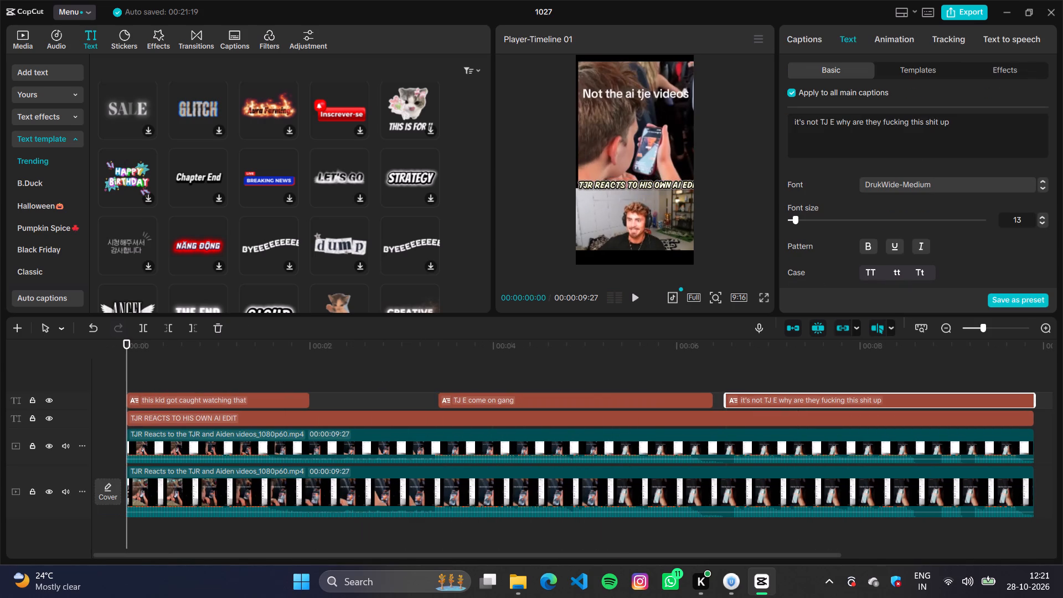
drag(154, 368, 965, 402)
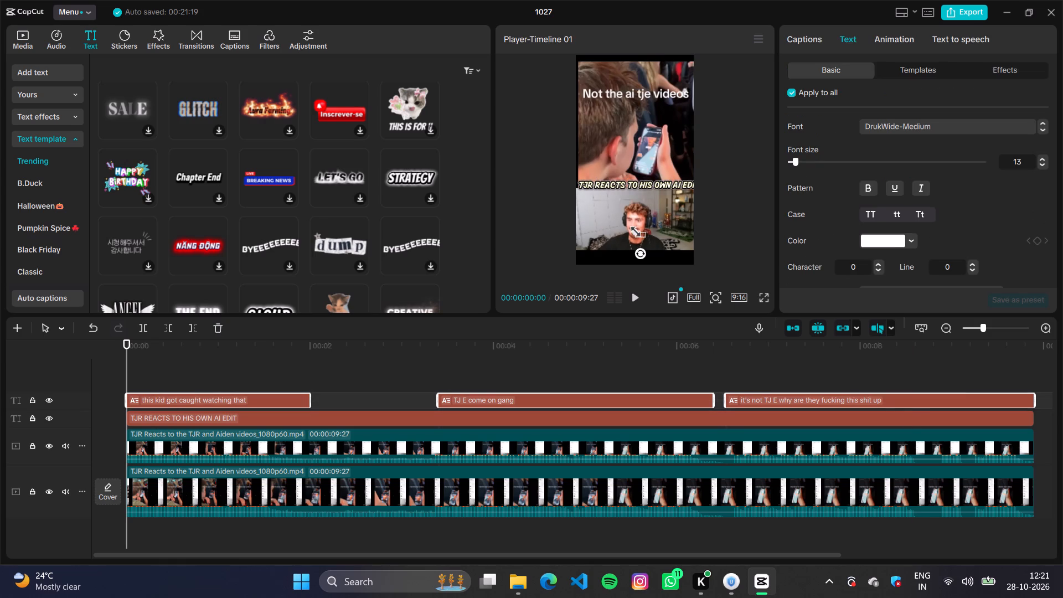
drag(632, 229, 620, 226)
drag(635, 229, 634, 231)
drag(634, 231, 632, 235)
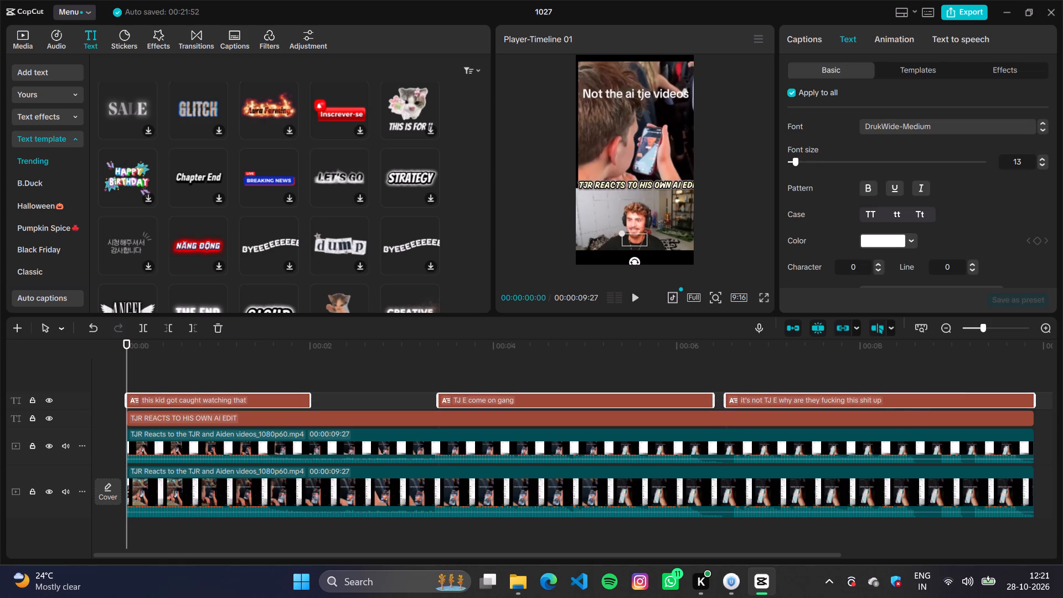
click(629, 239)
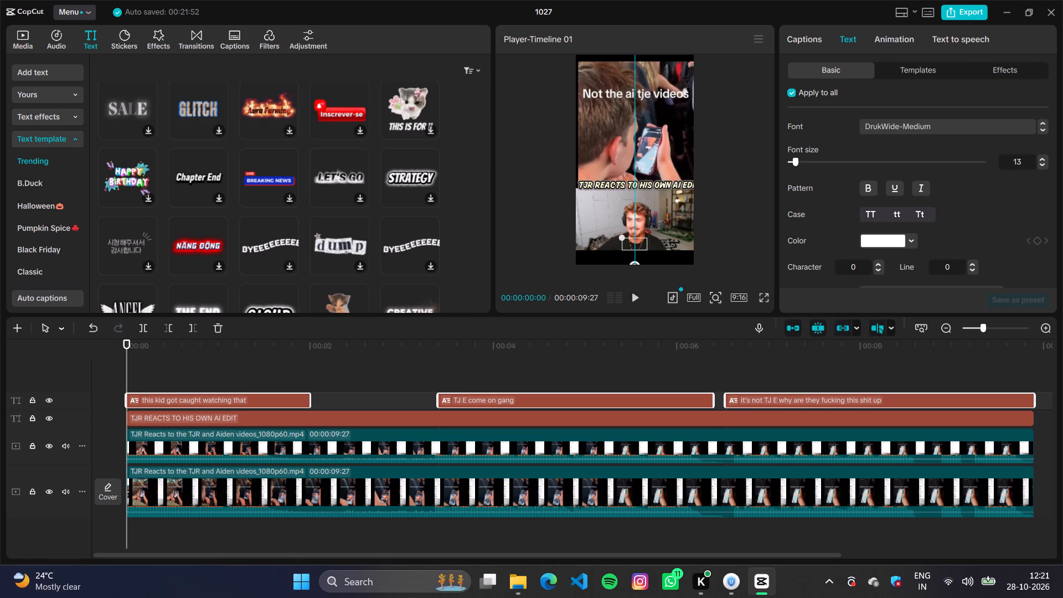
Set the font of all captions to HEAVEN from the recently used fonts.
click(1028, 124)
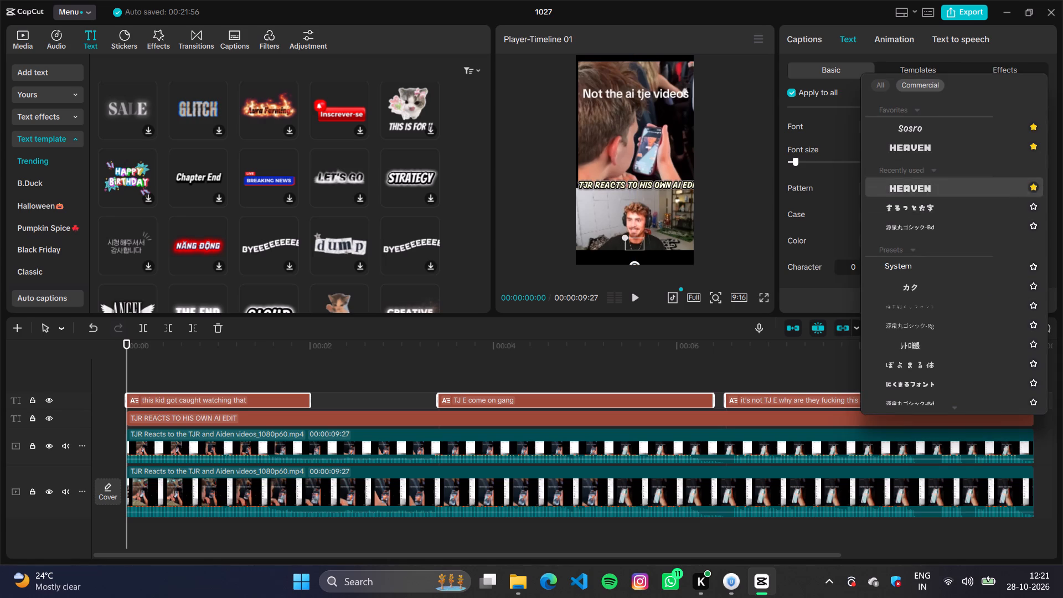
click(927, 183)
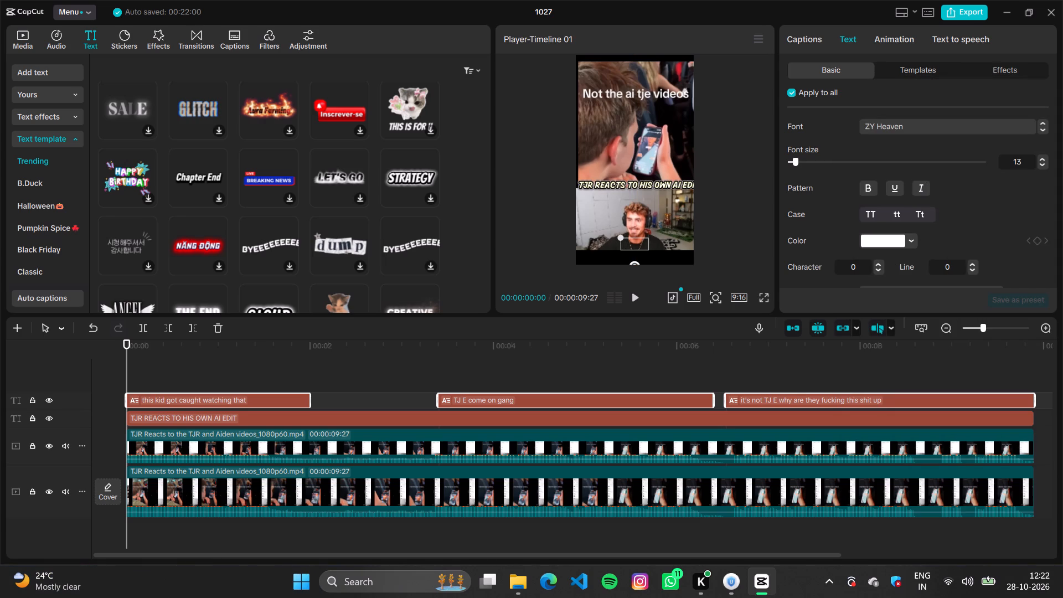
Play the captions in their new font and shrink all three slightly, keeping them near the bottom of the reaction footage.
key(space)
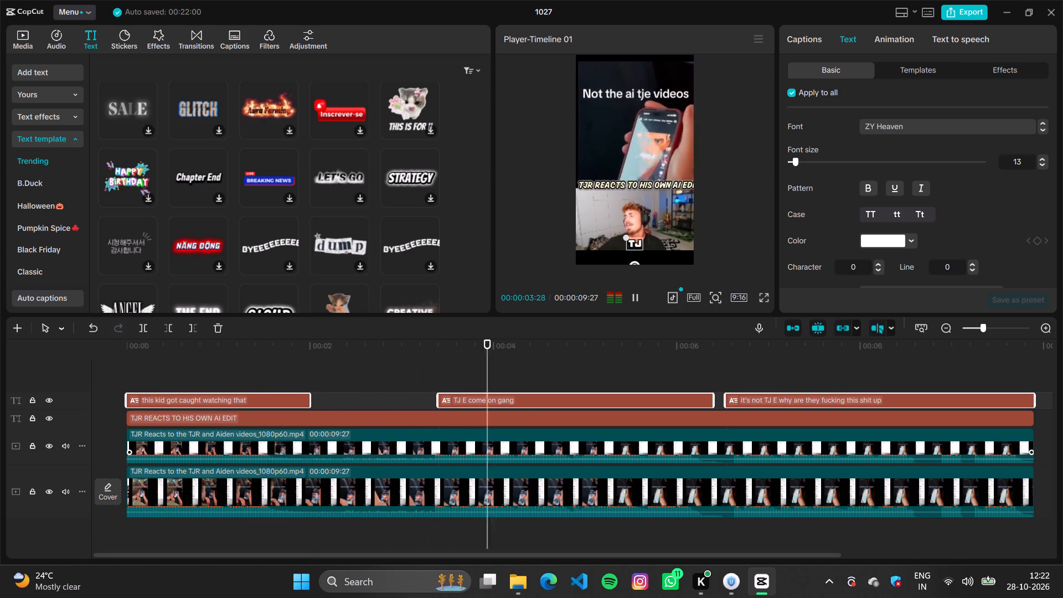
key(space)
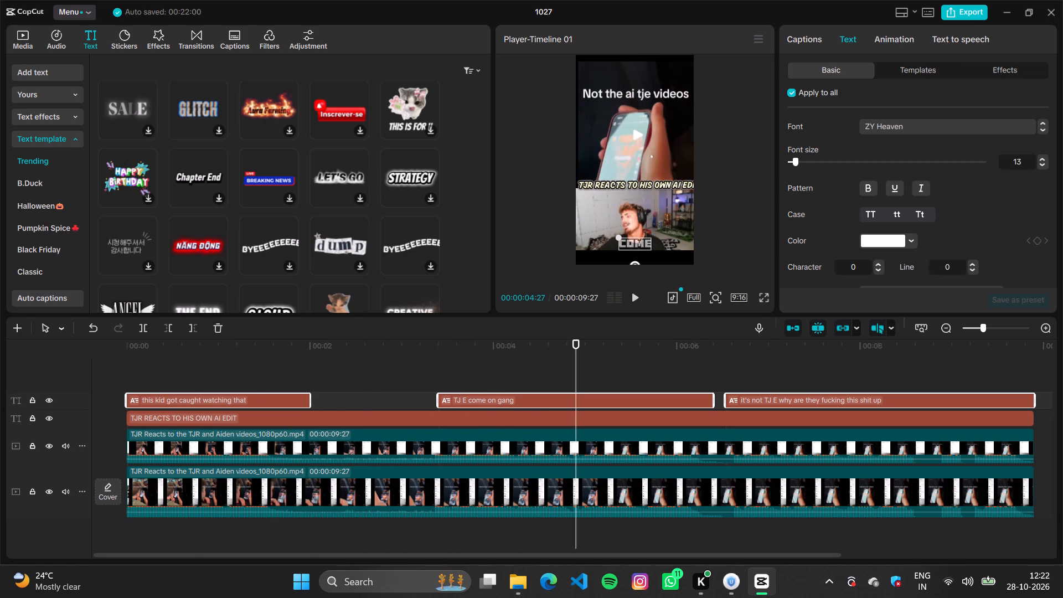
drag(615, 236, 622, 241)
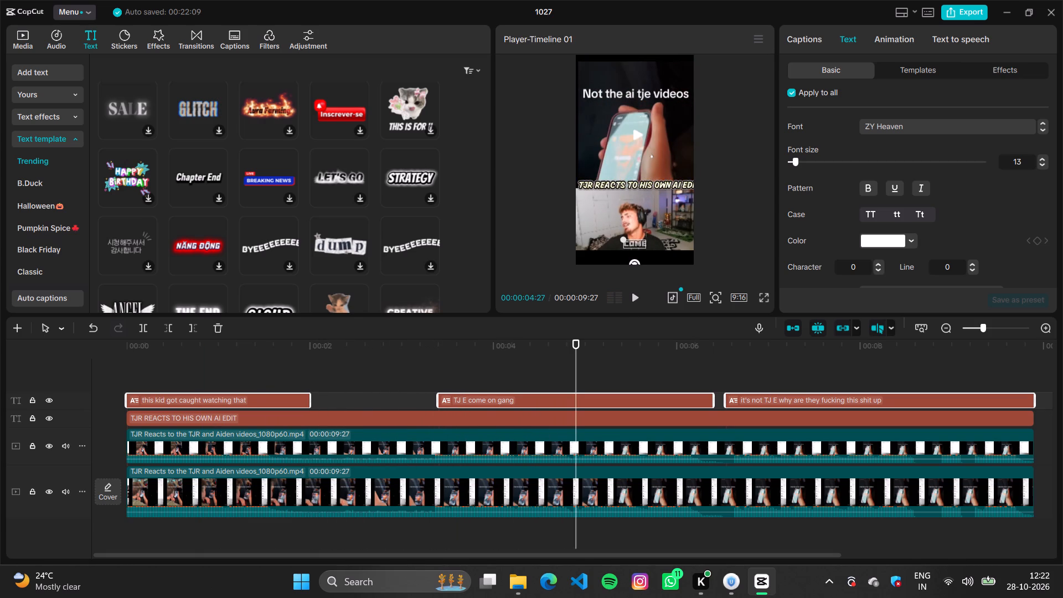
click(636, 243)
click(633, 243)
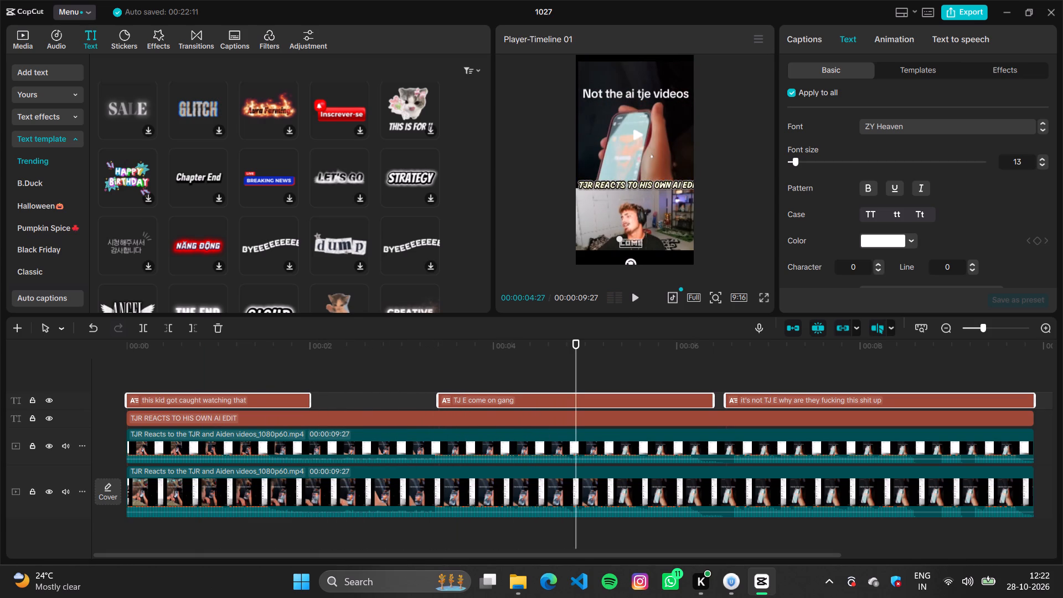
click(629, 246)
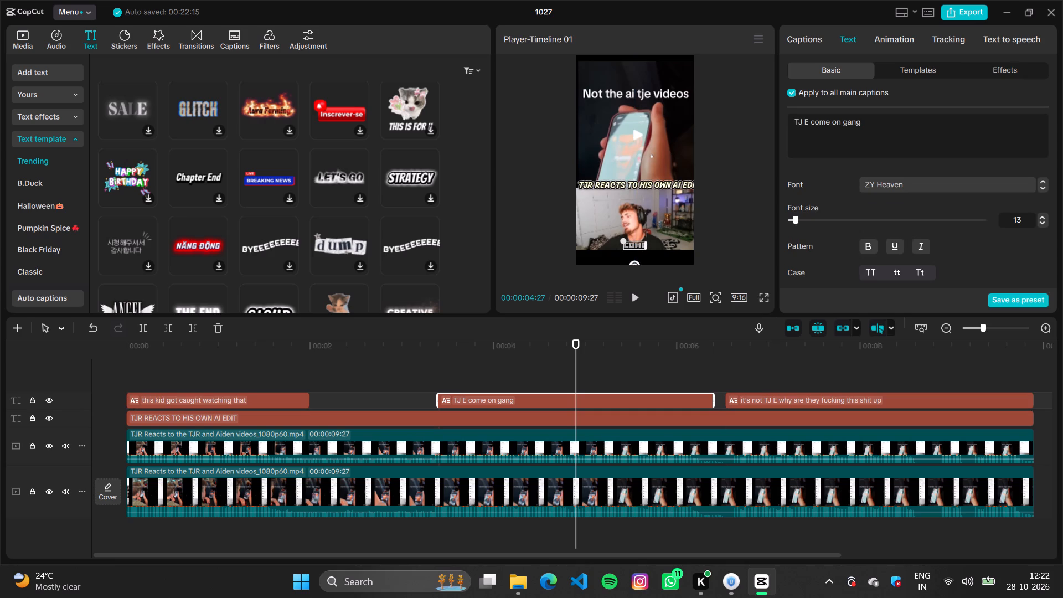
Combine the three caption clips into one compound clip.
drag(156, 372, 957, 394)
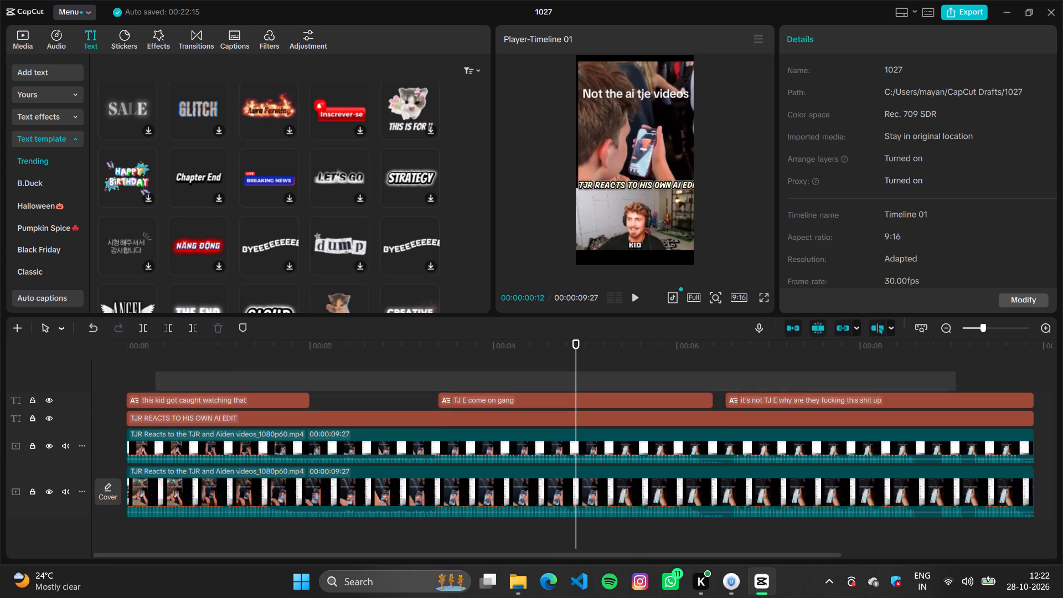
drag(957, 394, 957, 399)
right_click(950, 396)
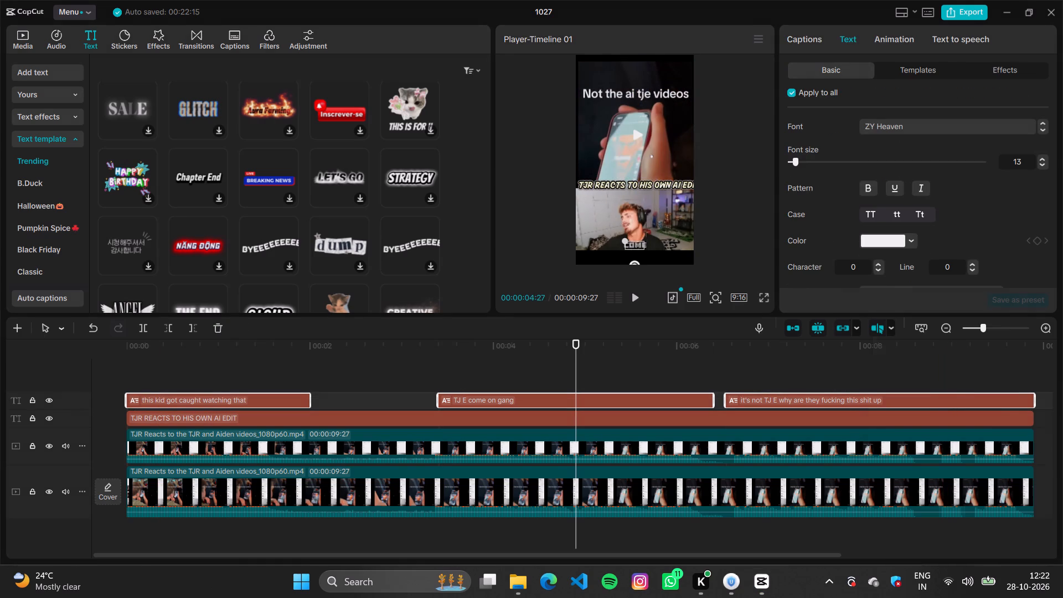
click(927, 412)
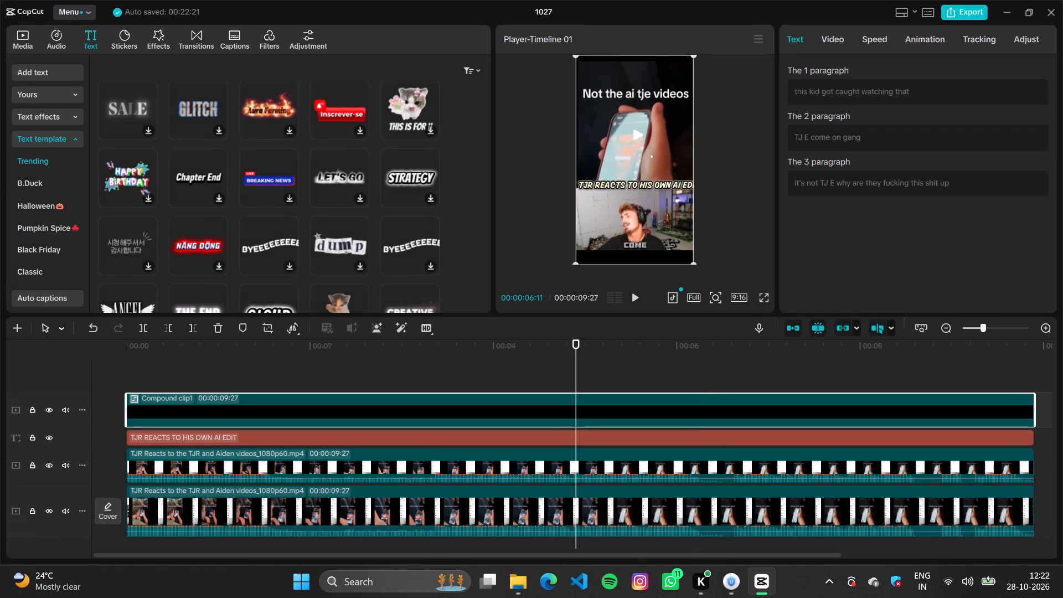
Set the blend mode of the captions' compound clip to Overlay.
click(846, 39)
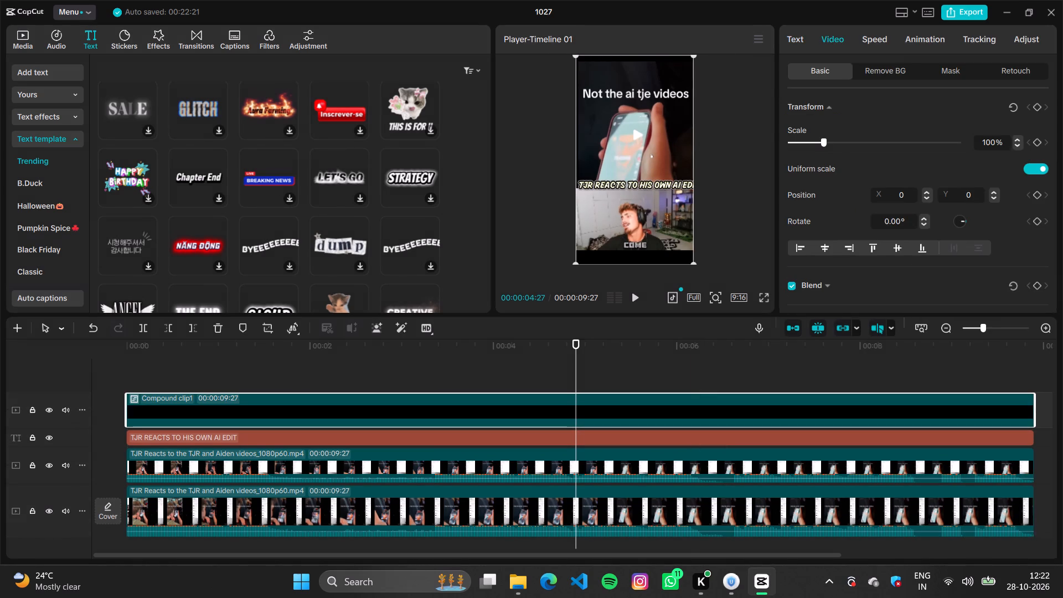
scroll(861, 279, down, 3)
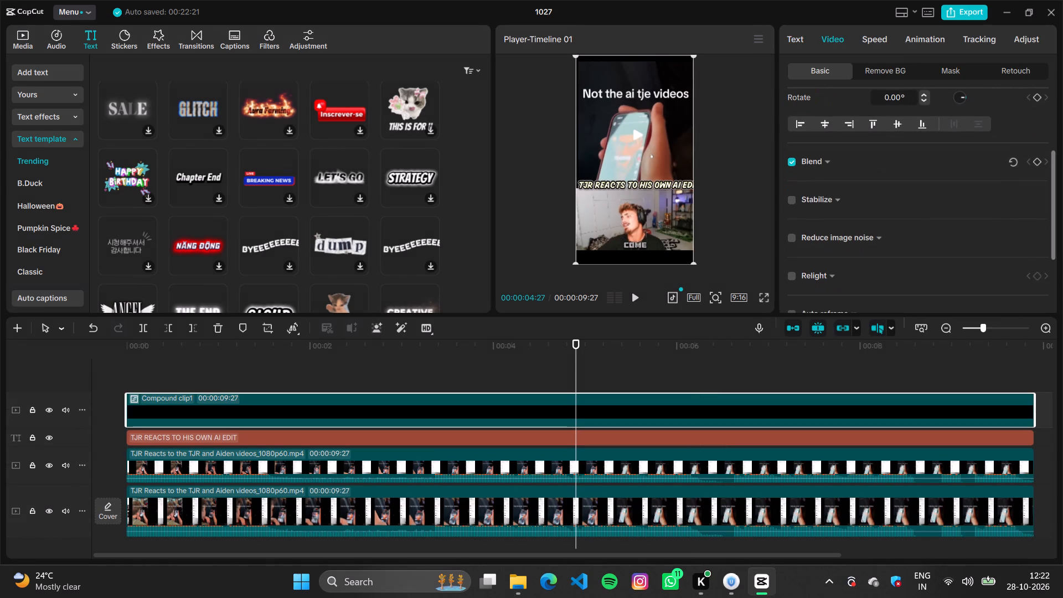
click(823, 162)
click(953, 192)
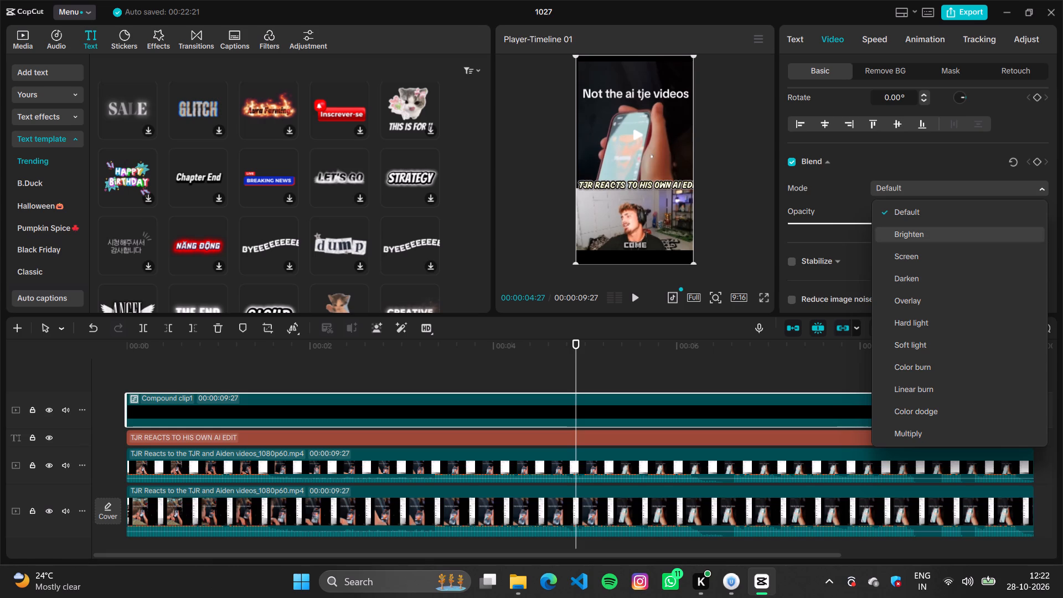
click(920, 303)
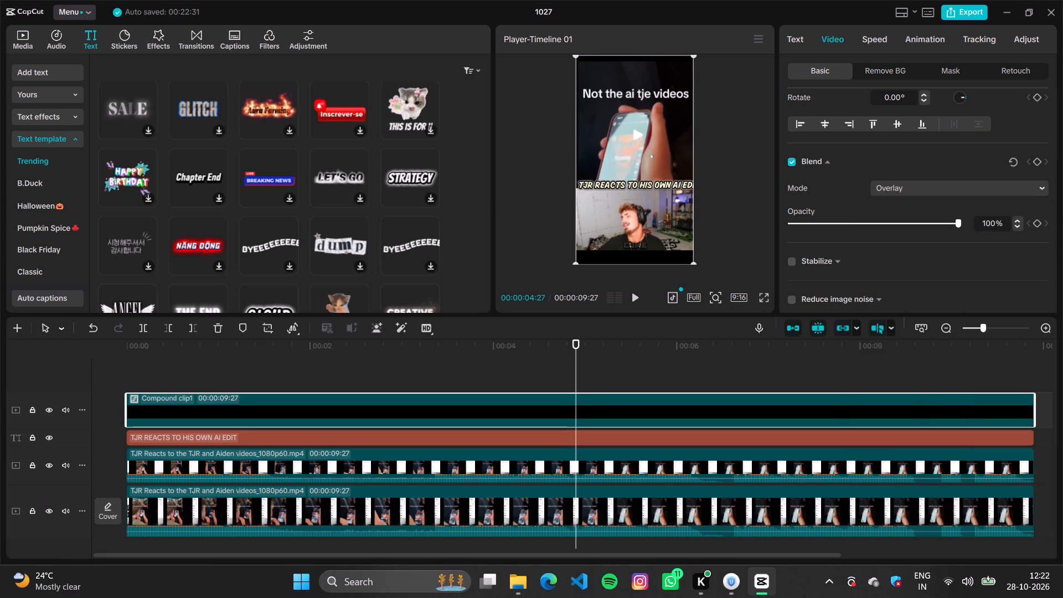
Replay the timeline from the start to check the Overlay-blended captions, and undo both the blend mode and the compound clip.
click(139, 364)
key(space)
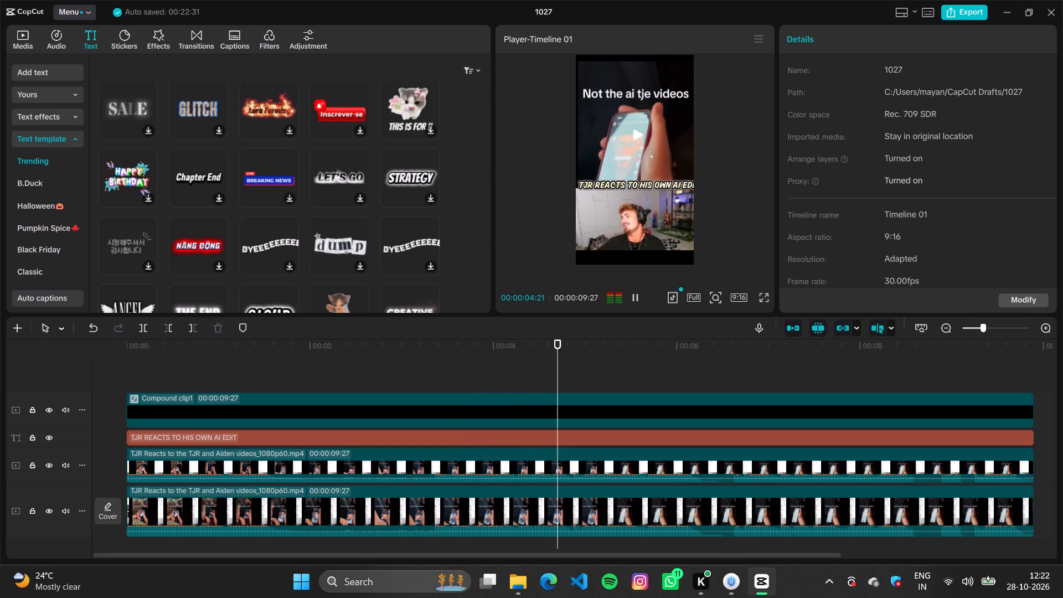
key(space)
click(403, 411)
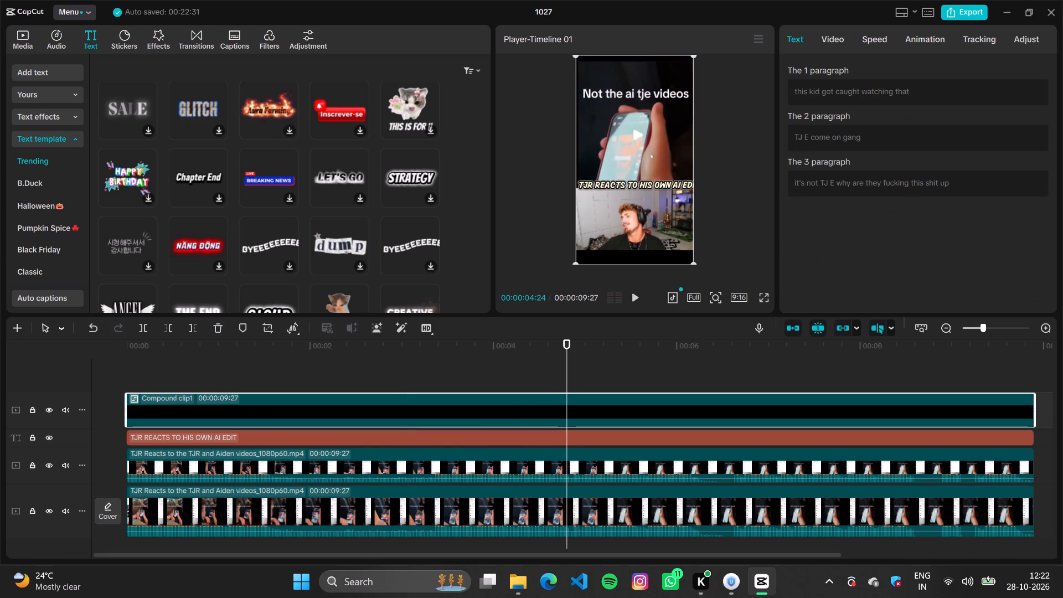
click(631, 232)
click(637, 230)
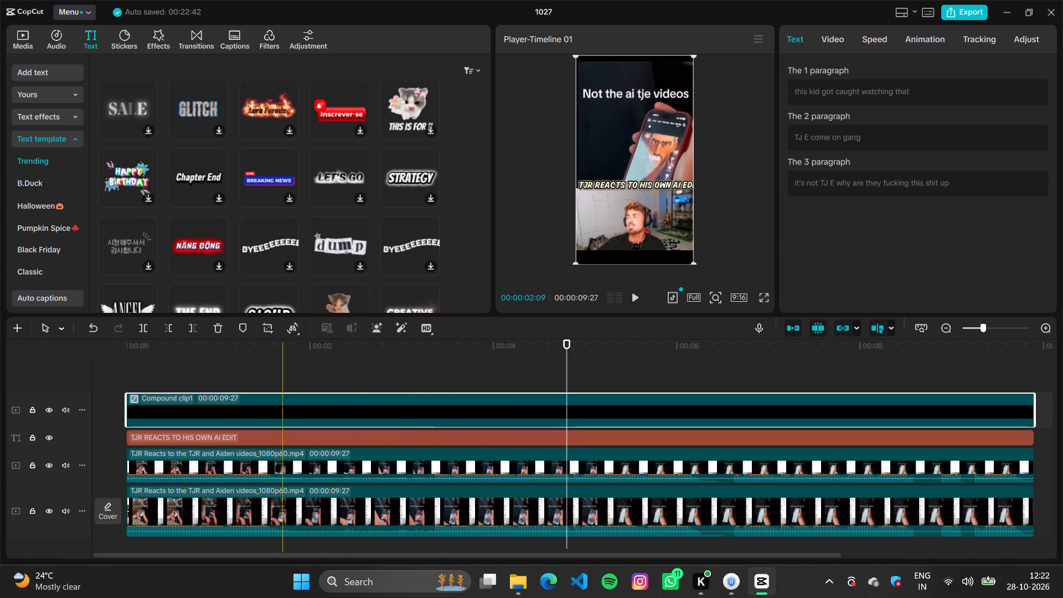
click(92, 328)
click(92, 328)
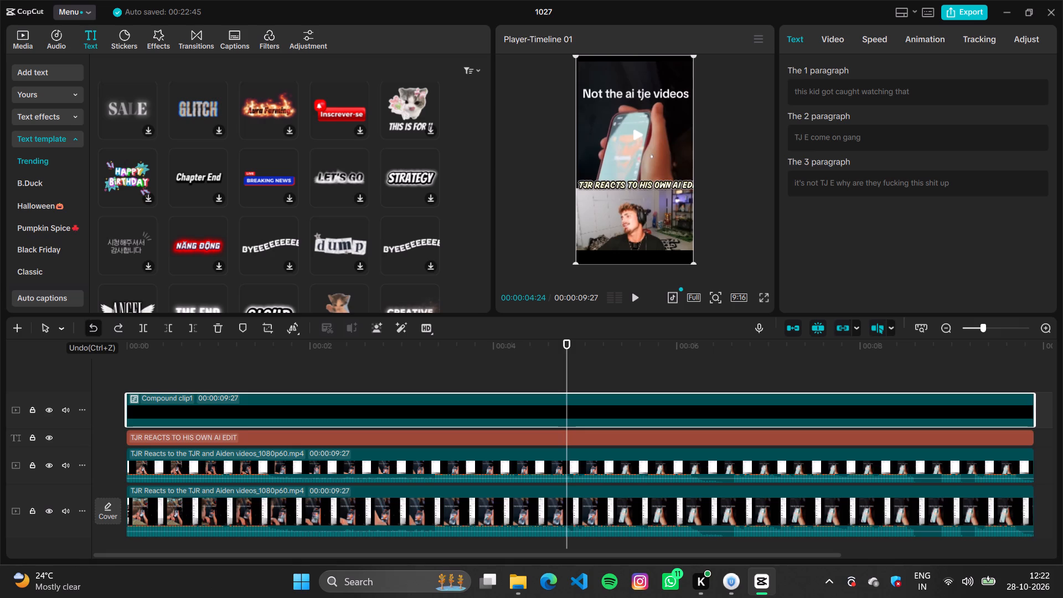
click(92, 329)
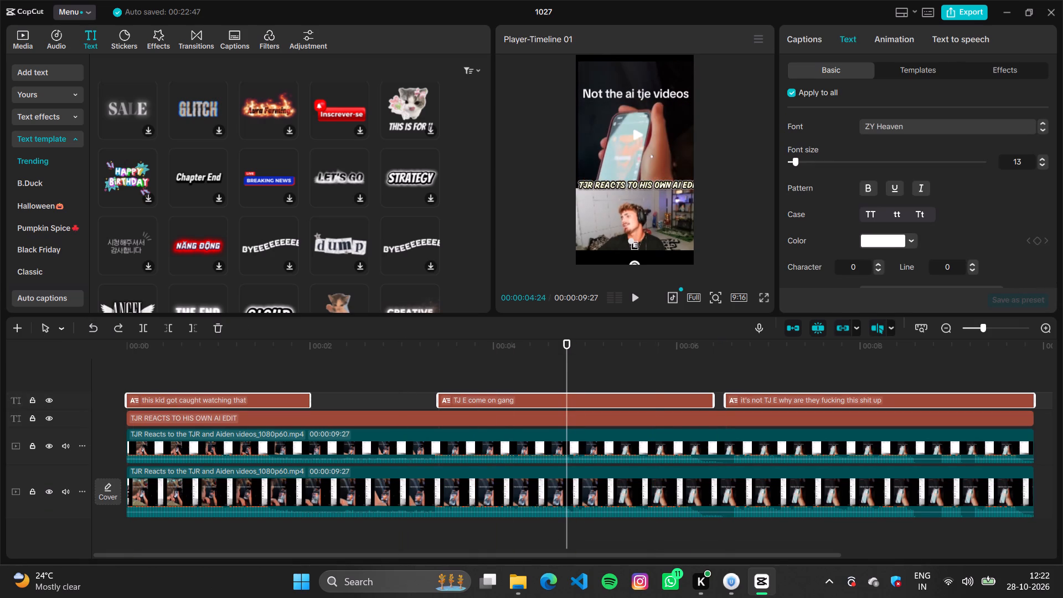
Make all three captions bold and uppercase.
click(865, 186)
scroll(922, 199, down, 2)
click(874, 136)
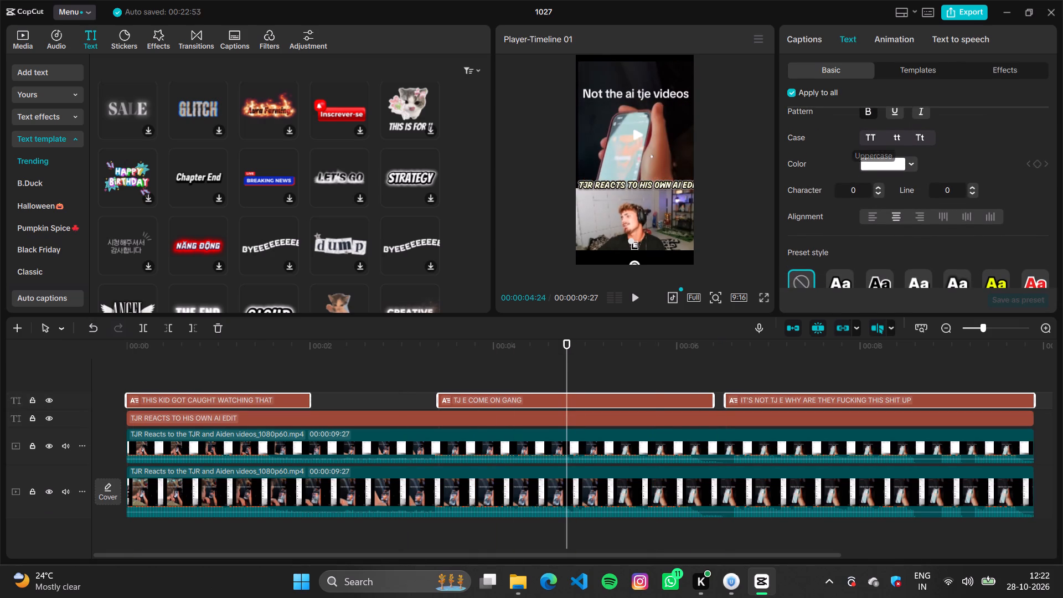
Try the outlined preset styles on all captions, settle on the white one with black outline, and replay the timeline to check it.
scroll(918, 239, down, 1)
scroll(872, 236, down, 2)
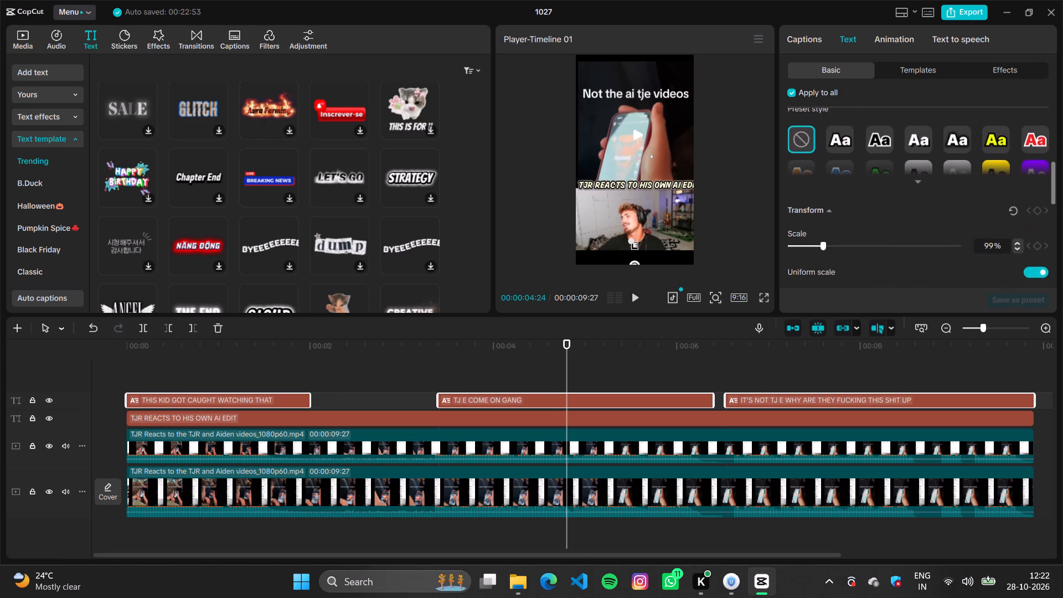
click(876, 138)
key(space)
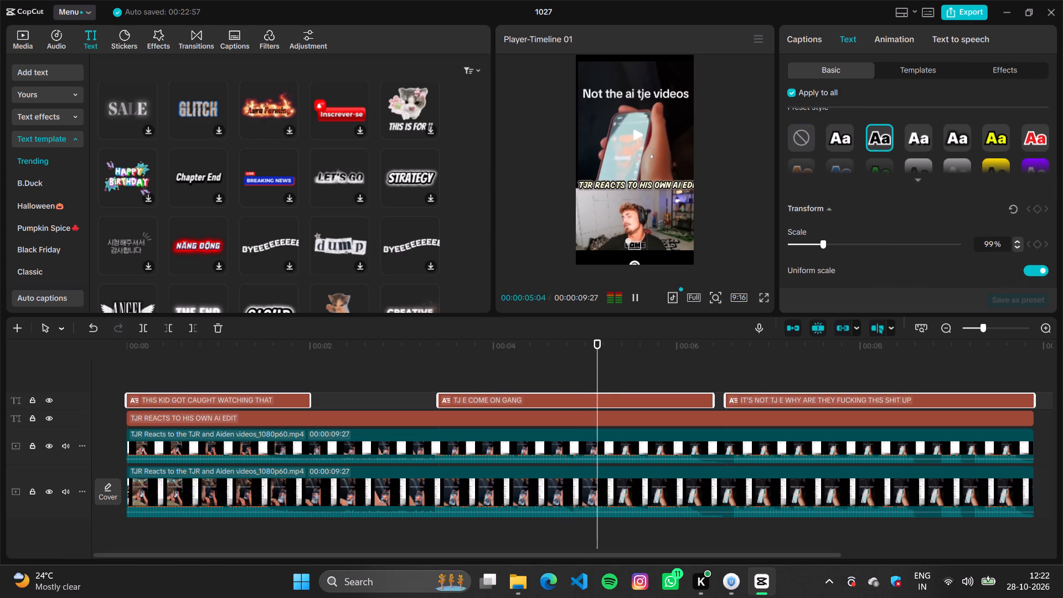
key(space)
click(842, 138)
key(space)
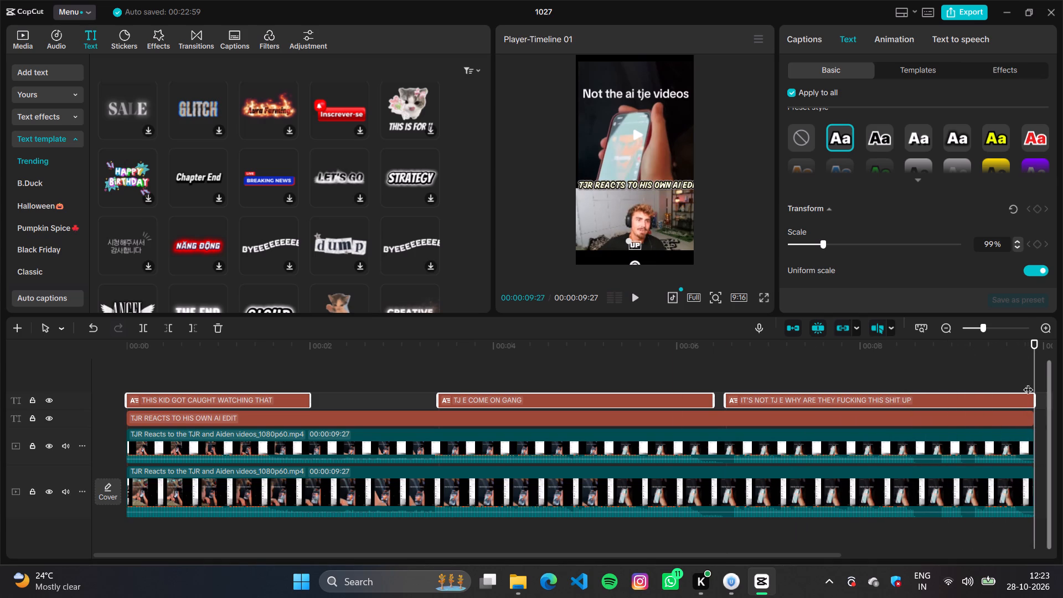
drag(1031, 376, 0, 429)
key(space)
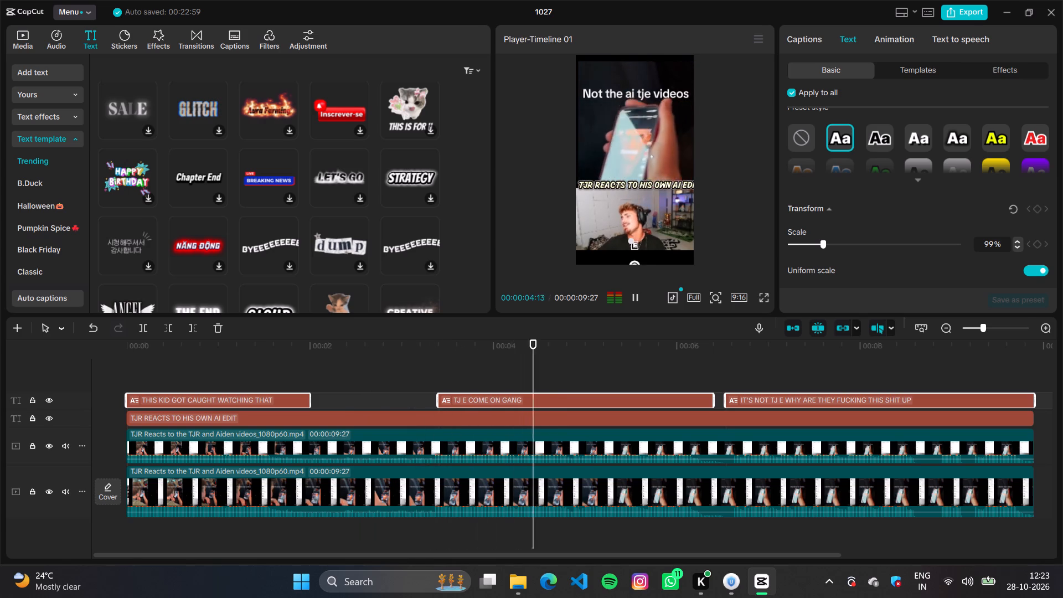
key(space)
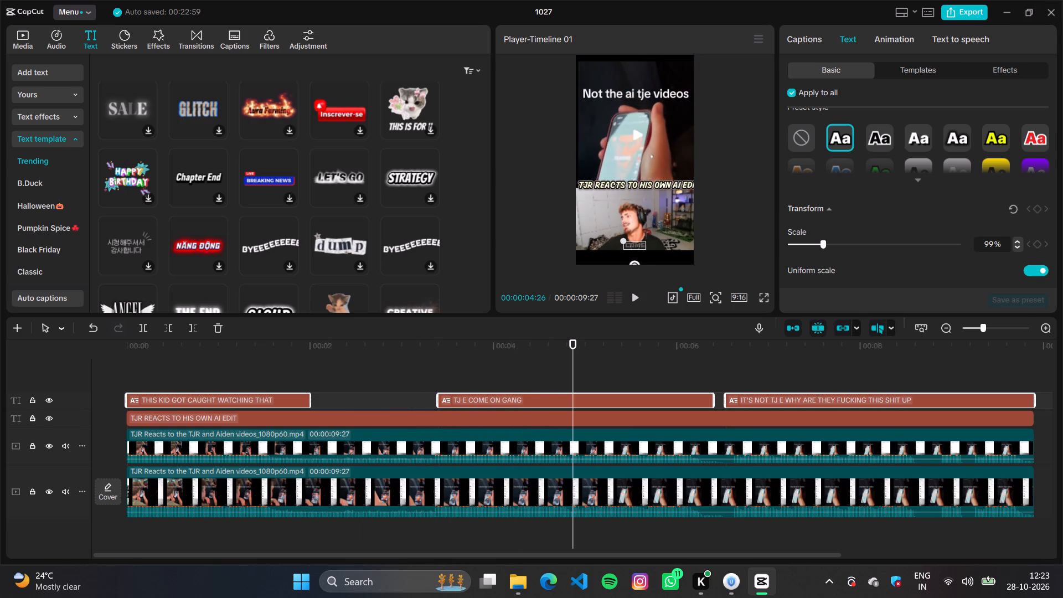
Export the captioned reaction segment as a new video of project 1027.
click(969, 13)
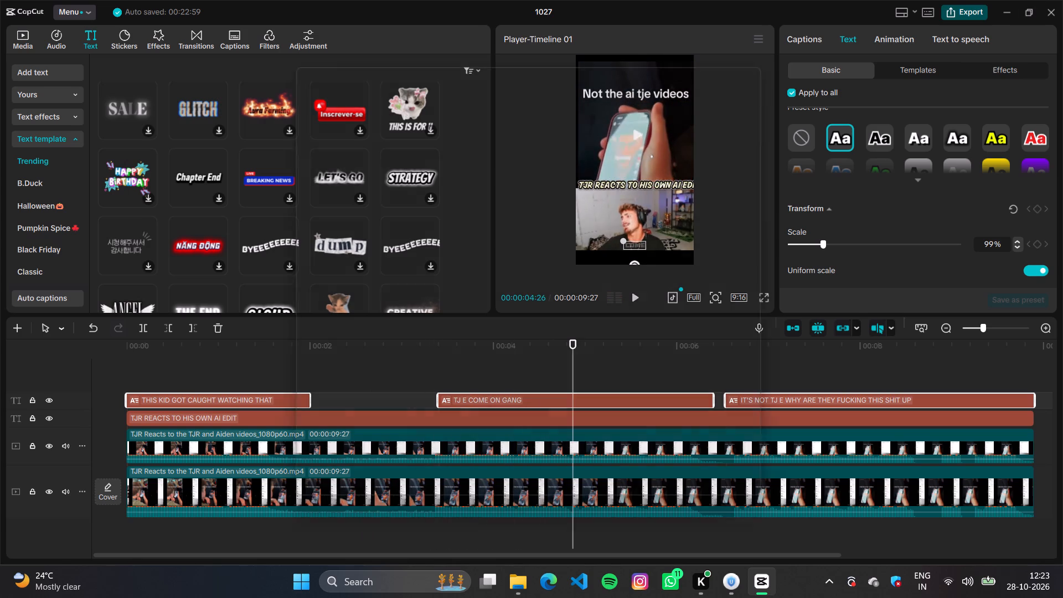
click(700, 490)
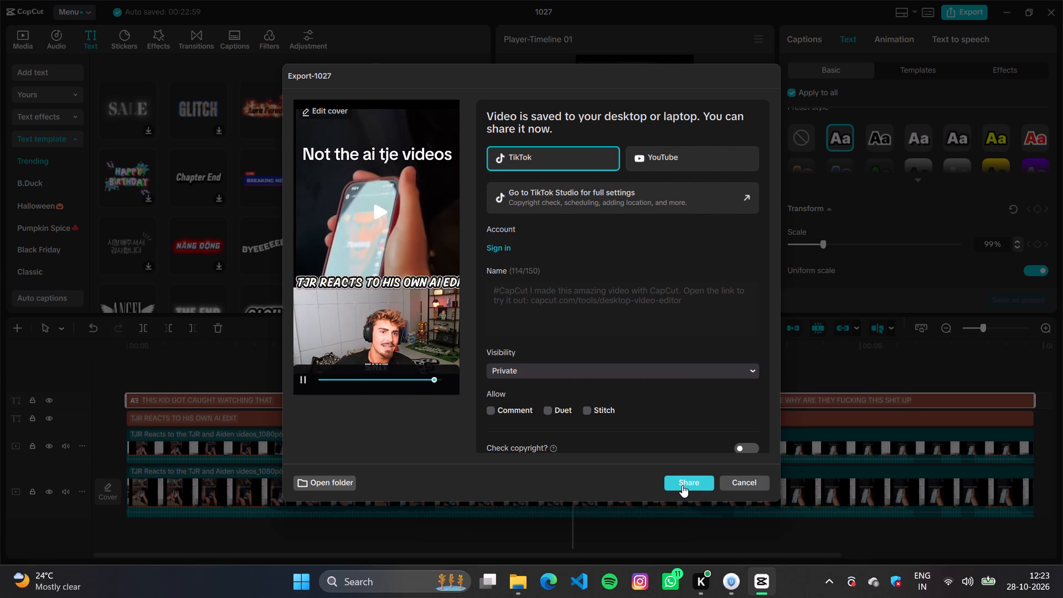
Review the exported video 1027(6) by playing it from the refreshed Downloads folder, and return to the editor and close the export window.
click(415, 298)
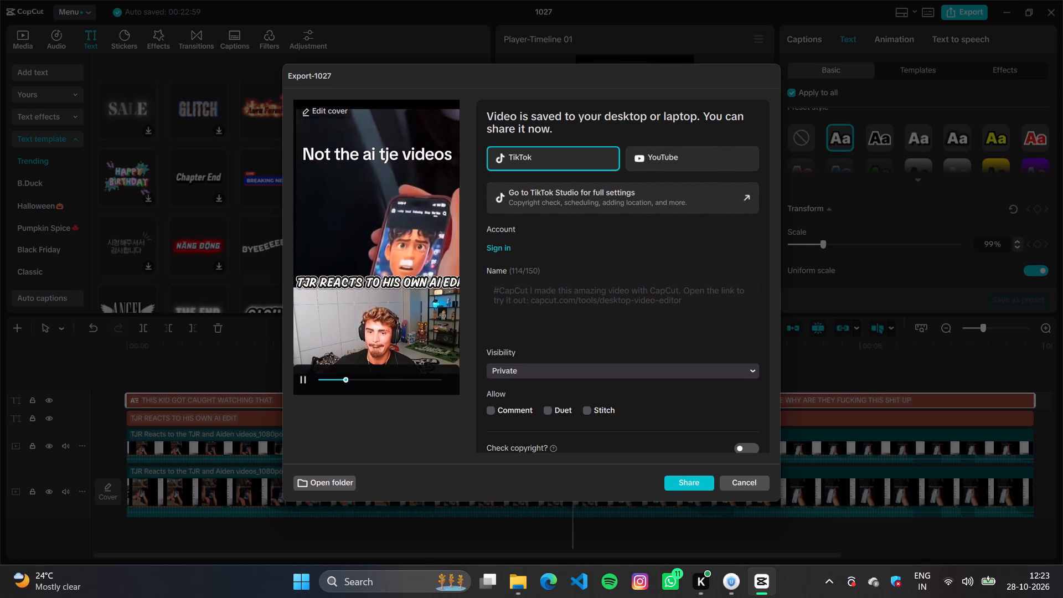
click(514, 589)
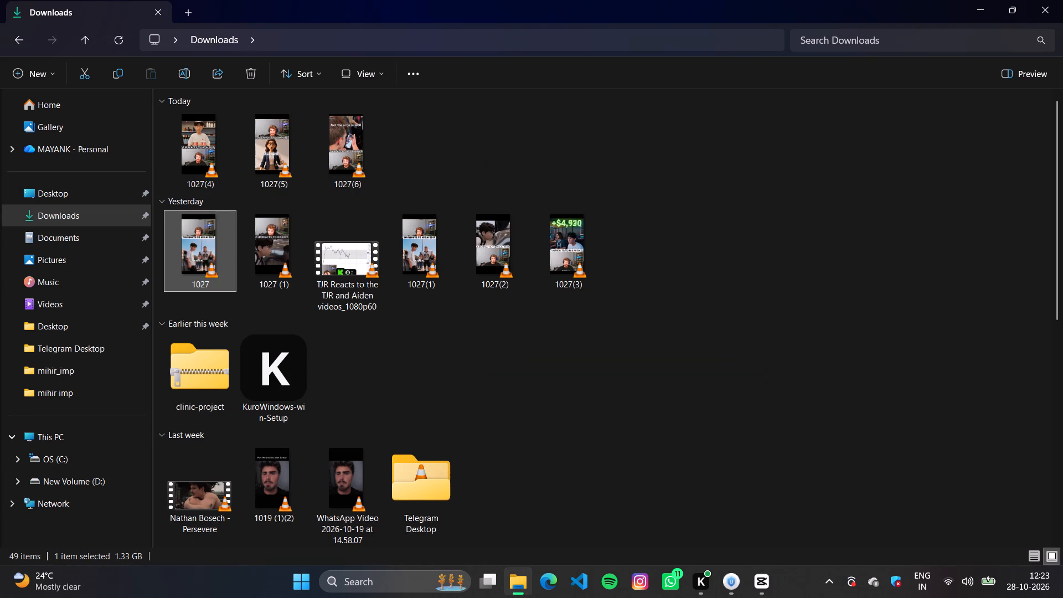
click(118, 33)
double_click(206, 152)
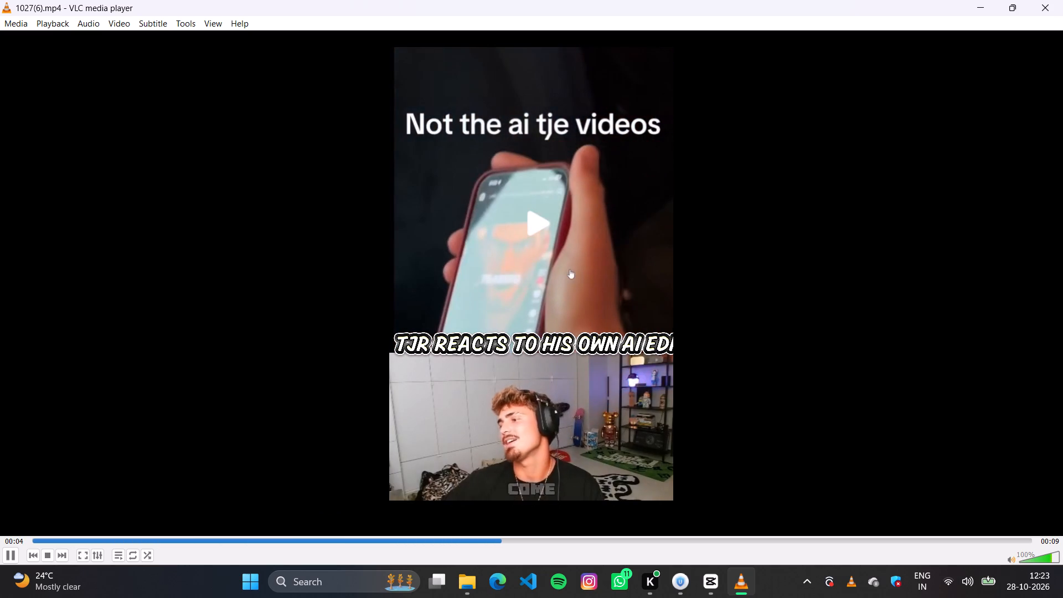
click(1041, 10)
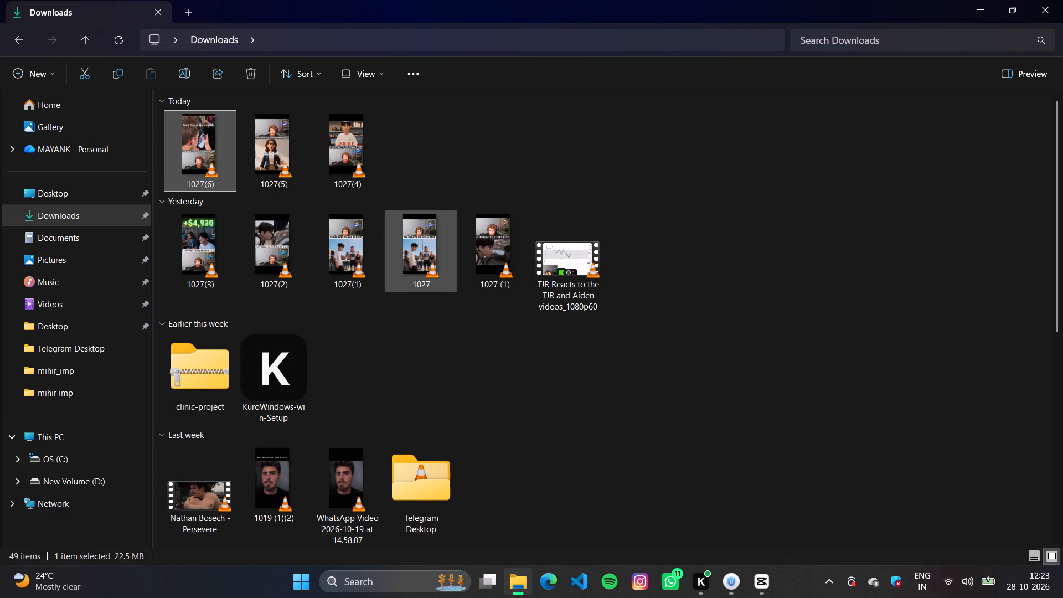
click(384, 164)
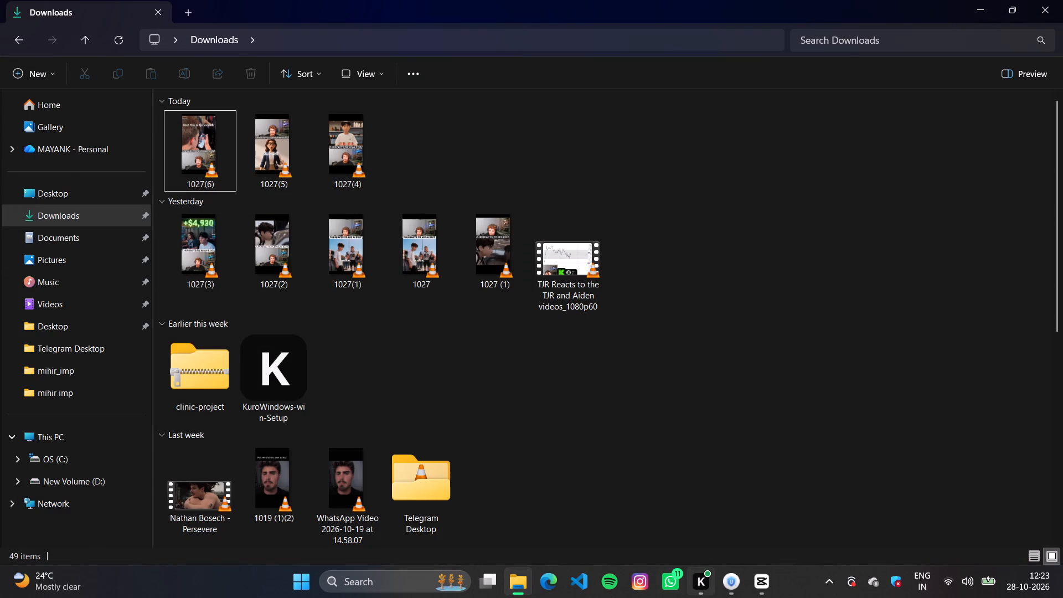
click(763, 537)
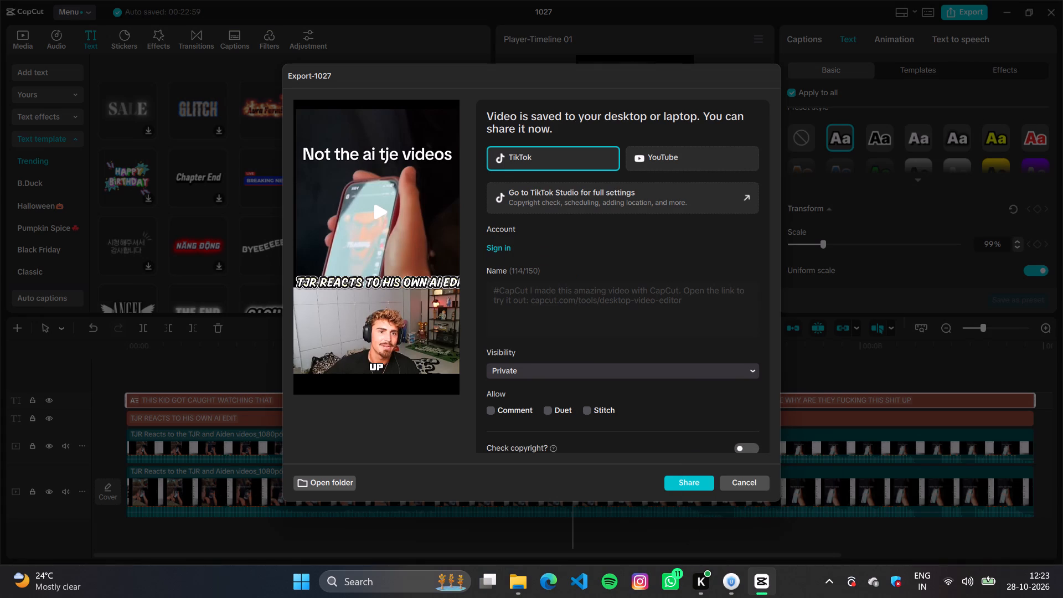
click(743, 487)
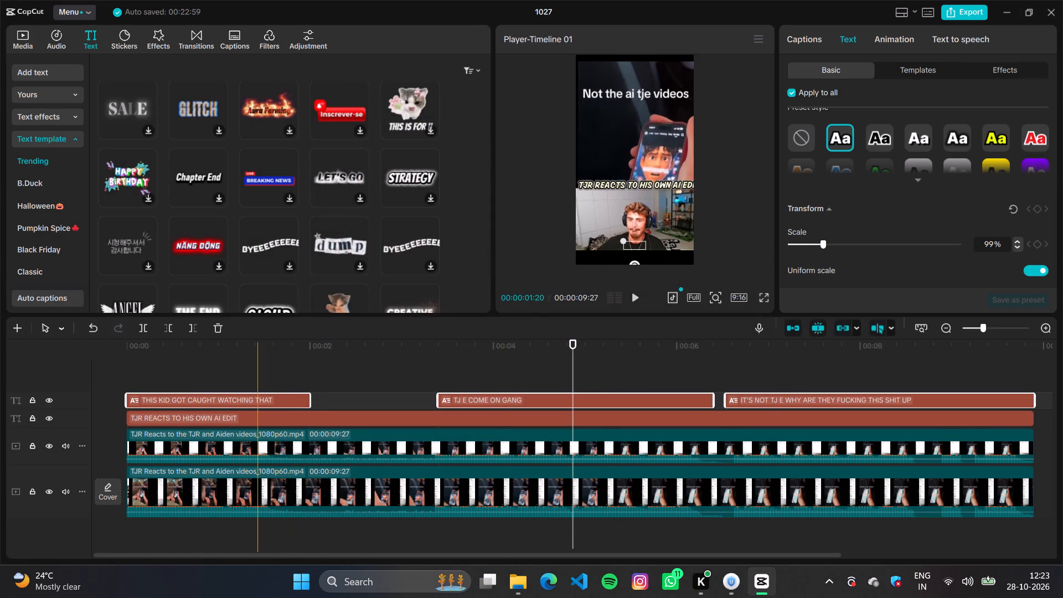
Delete all caption, title and video clips of the exported segment from Timeline 01.
drag(177, 360, 865, 512)
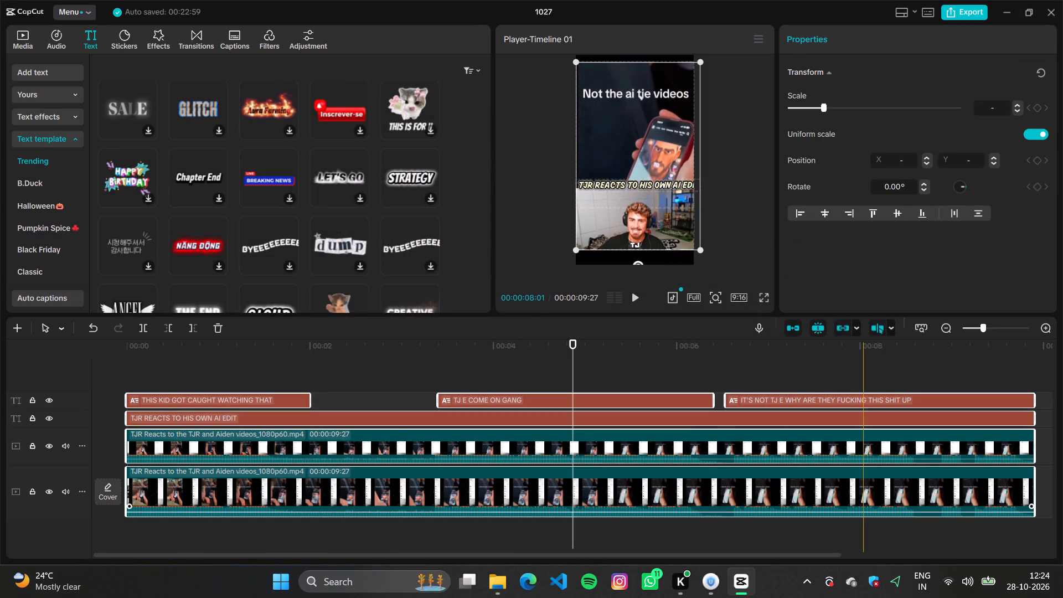
key(BackSpace)
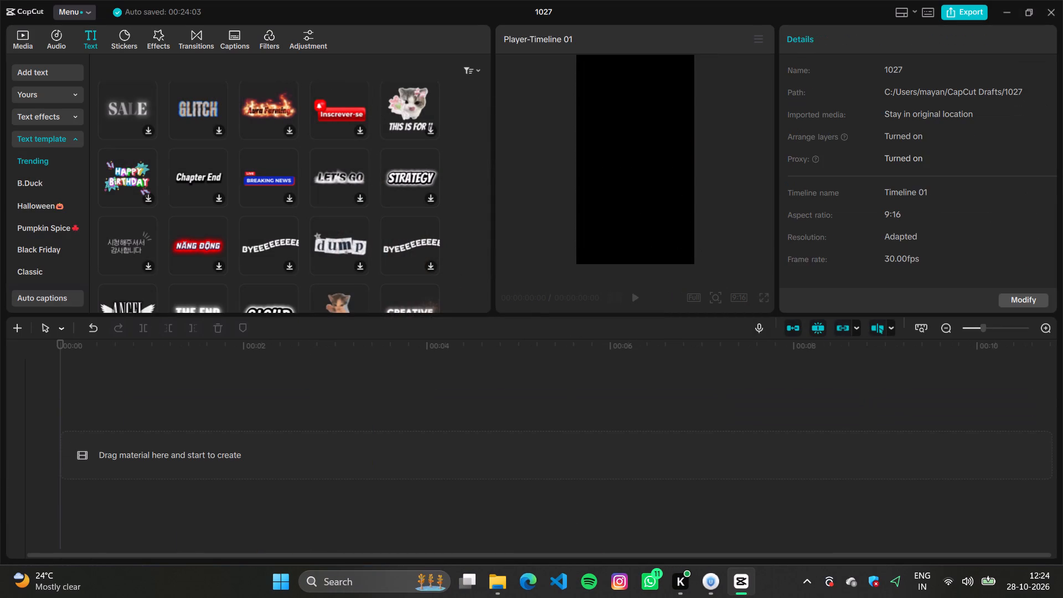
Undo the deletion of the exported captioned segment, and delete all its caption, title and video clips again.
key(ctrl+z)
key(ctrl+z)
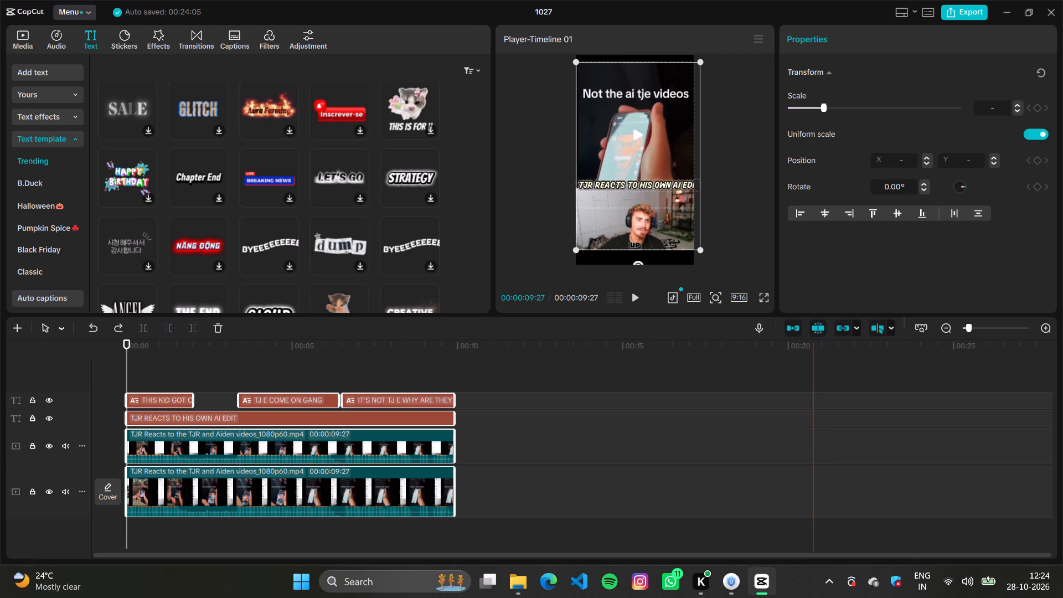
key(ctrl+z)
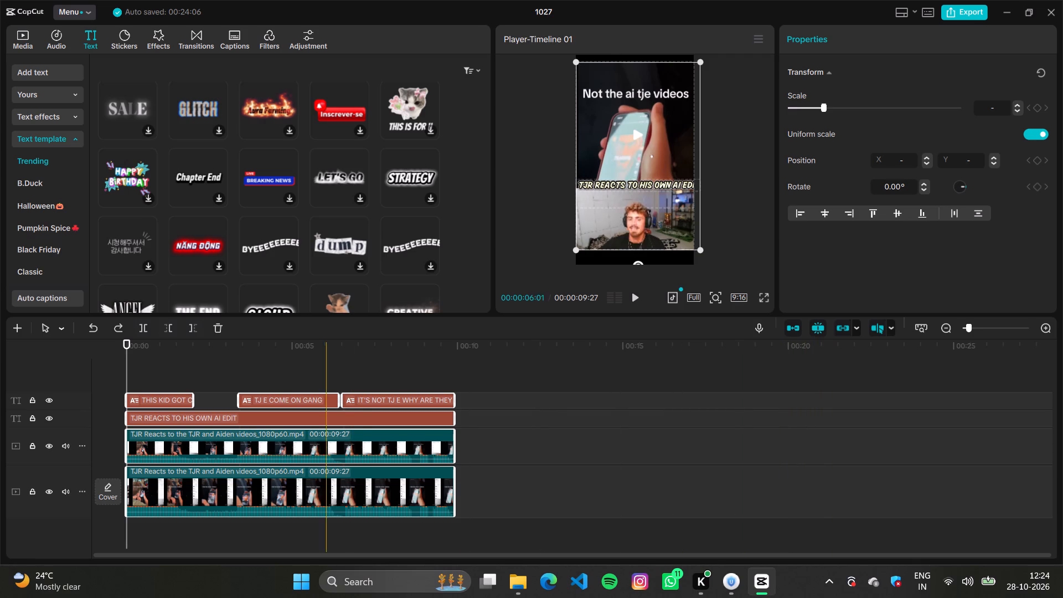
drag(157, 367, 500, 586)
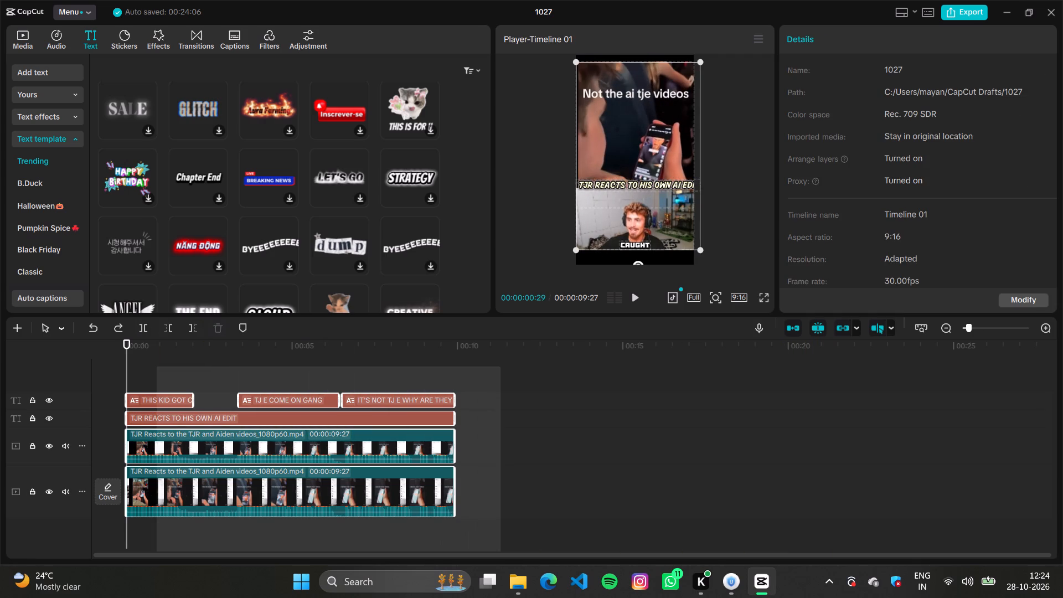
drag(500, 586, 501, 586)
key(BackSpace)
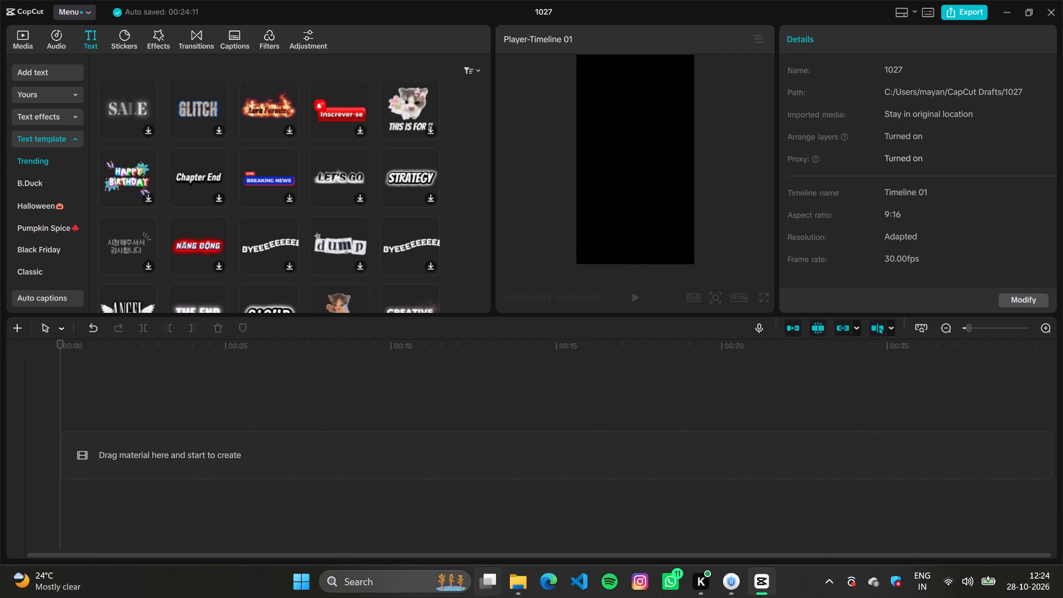
Paste the four uncaptioned segments into the empty timeline, copy and remove the last three, and play the start of the first.
key(ctrl+v)
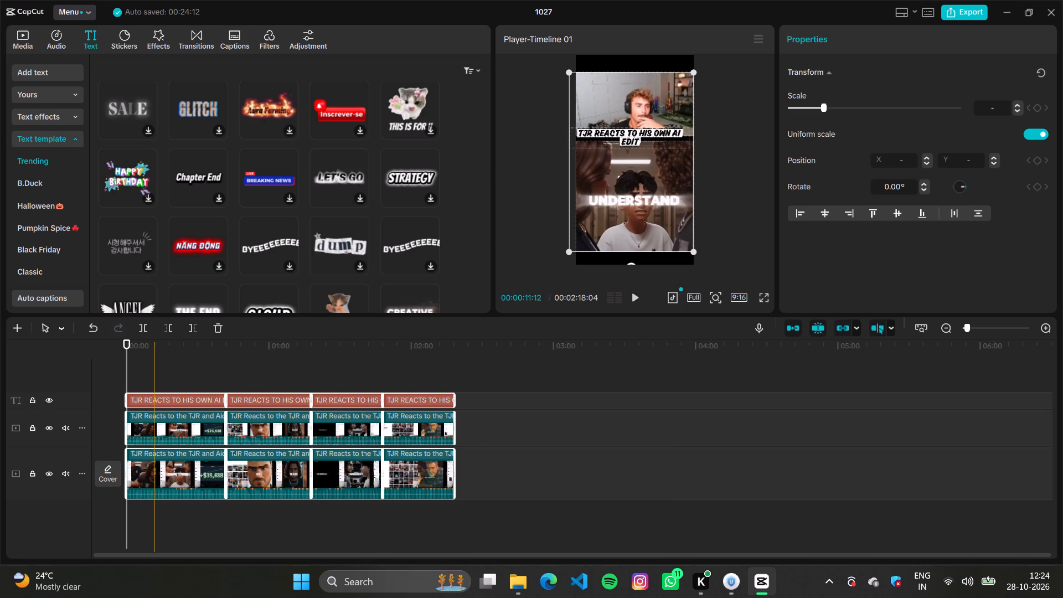
click(153, 385)
drag(249, 362, 257, 378)
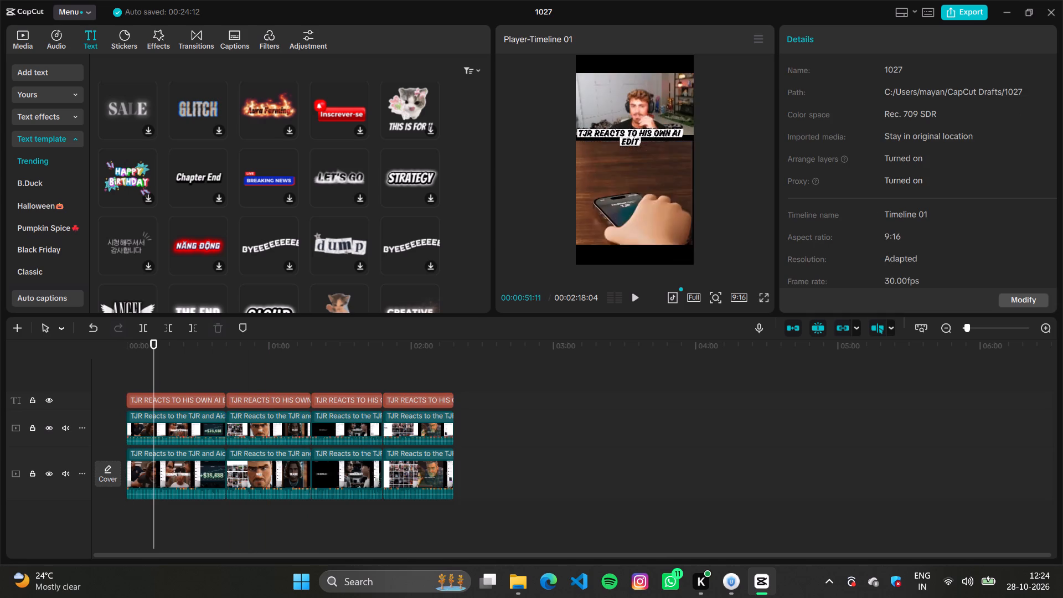
drag(257, 378, 479, 515)
key(ctrl+c)
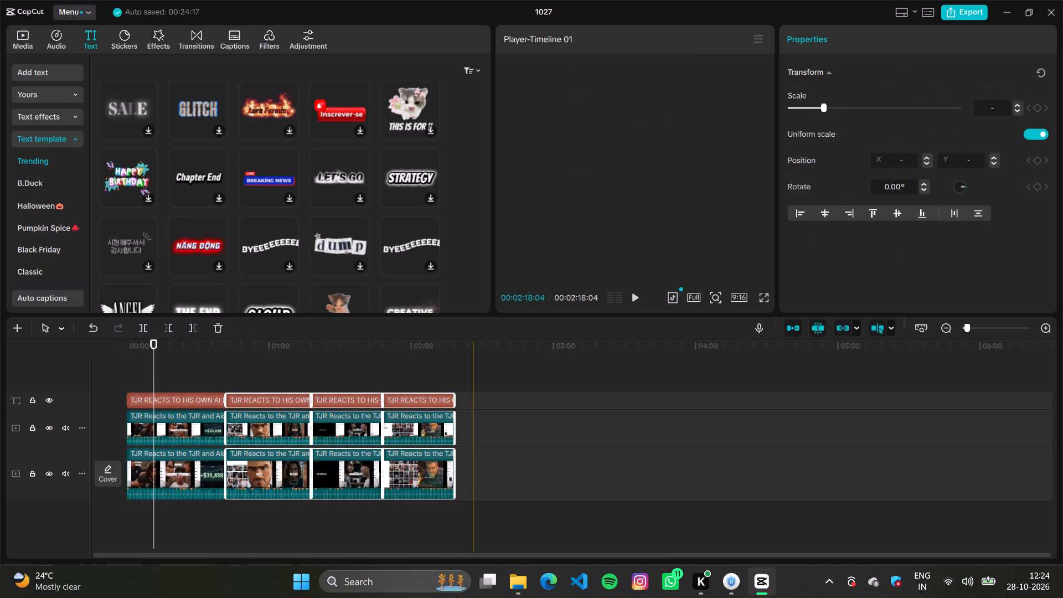
key(BackSpace)
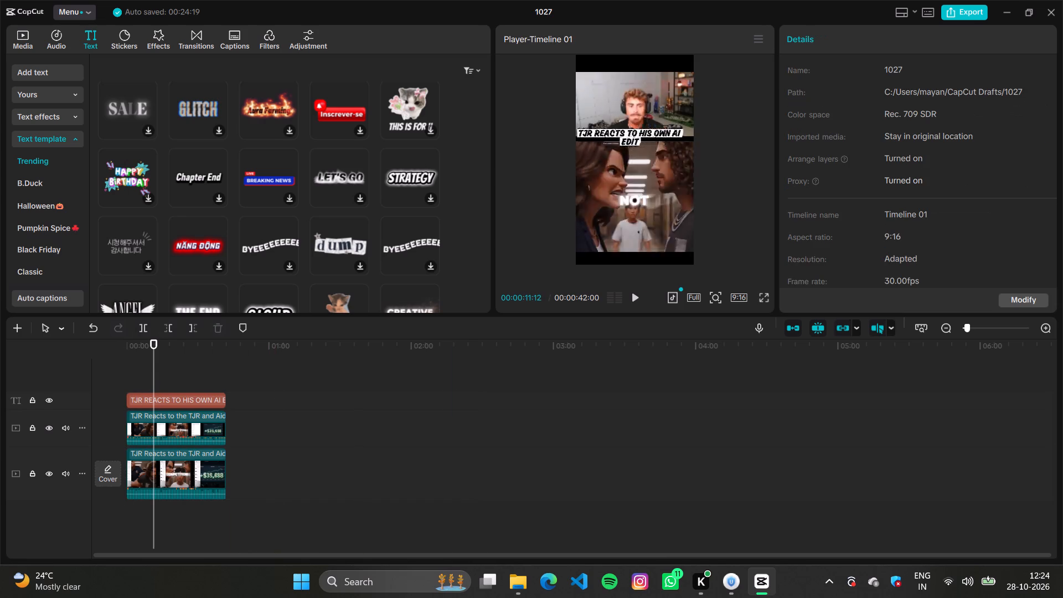
click(145, 366)
drag(136, 366, 125, 366)
key(space)
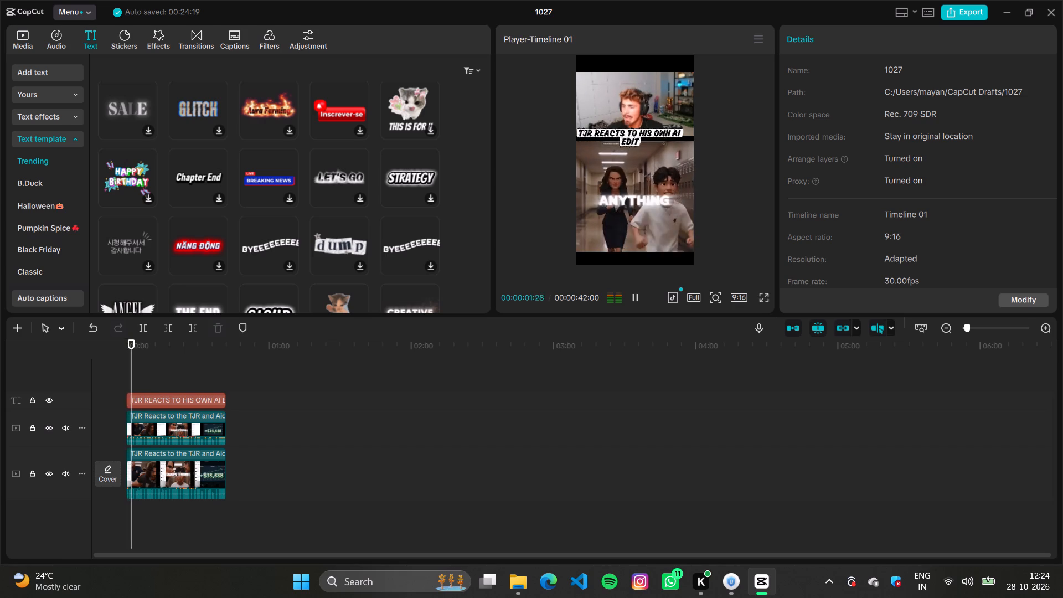
key(space)
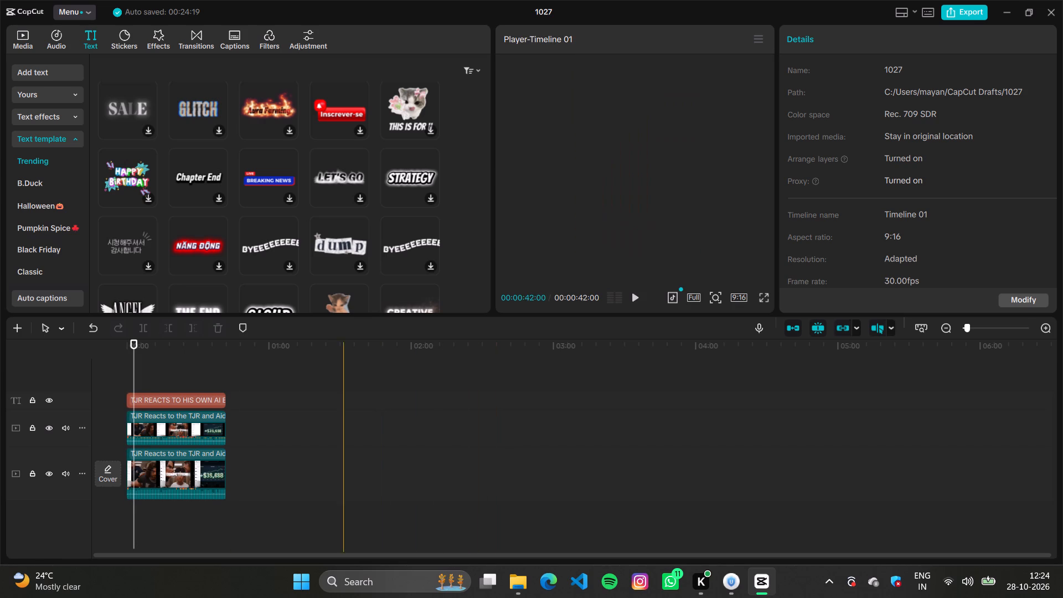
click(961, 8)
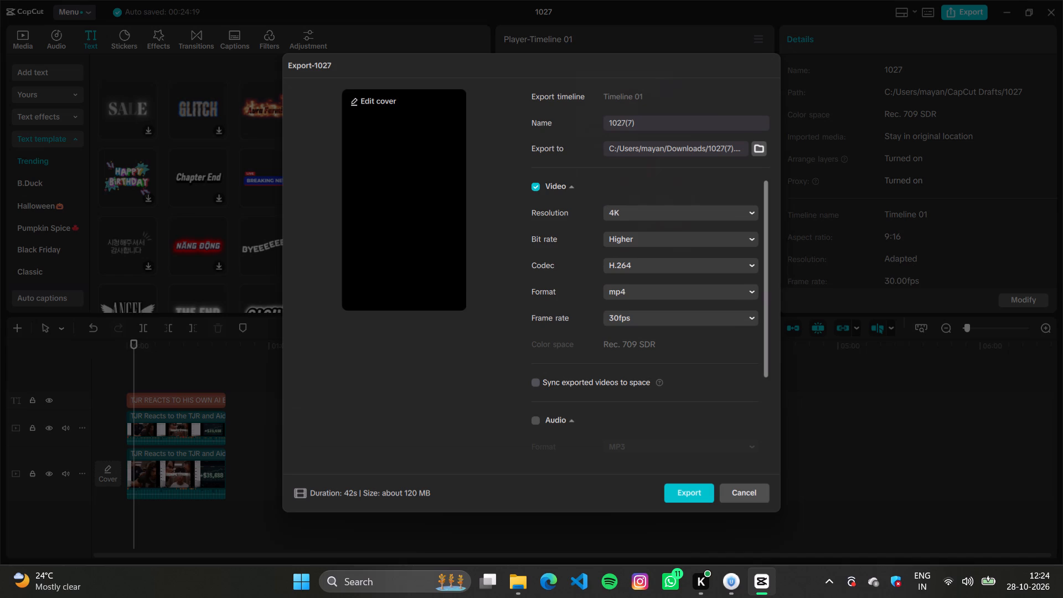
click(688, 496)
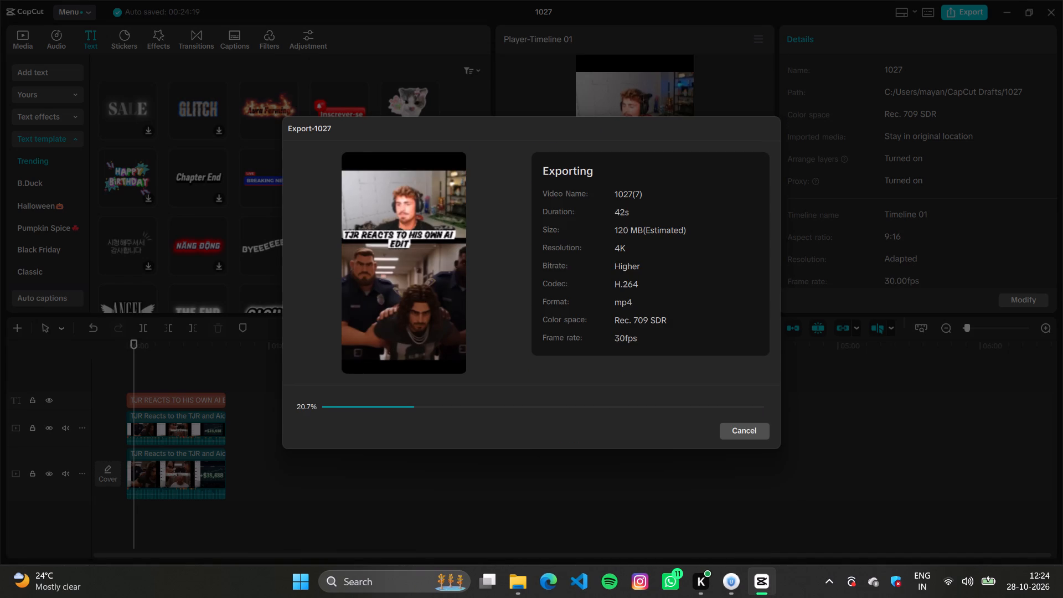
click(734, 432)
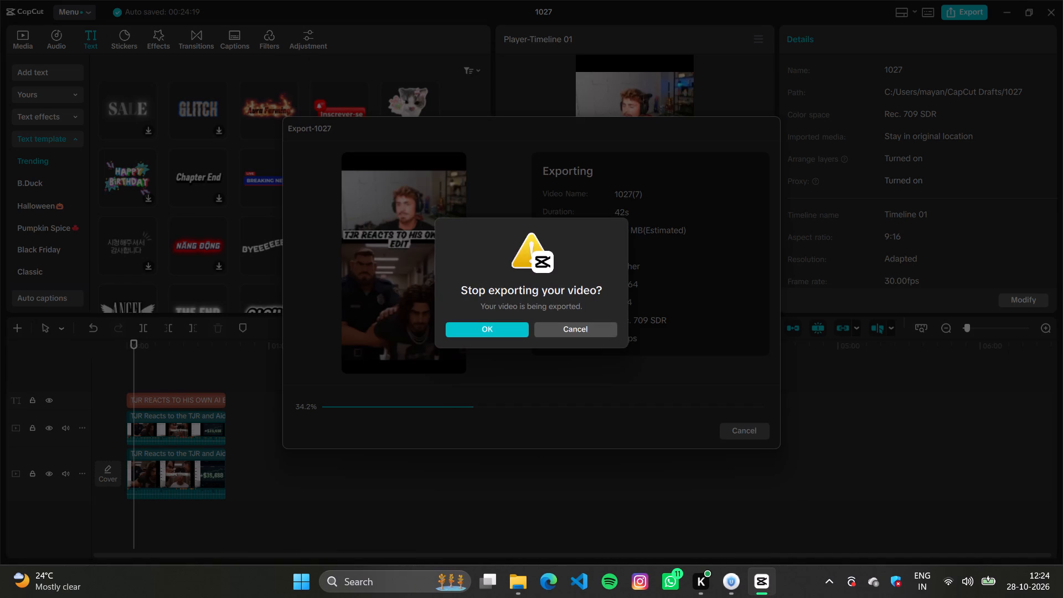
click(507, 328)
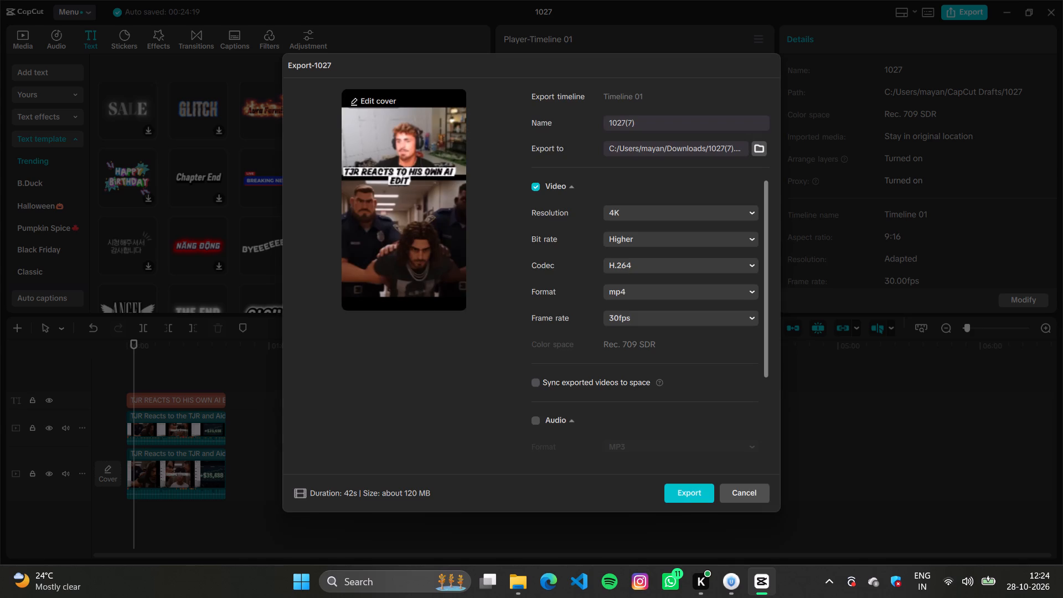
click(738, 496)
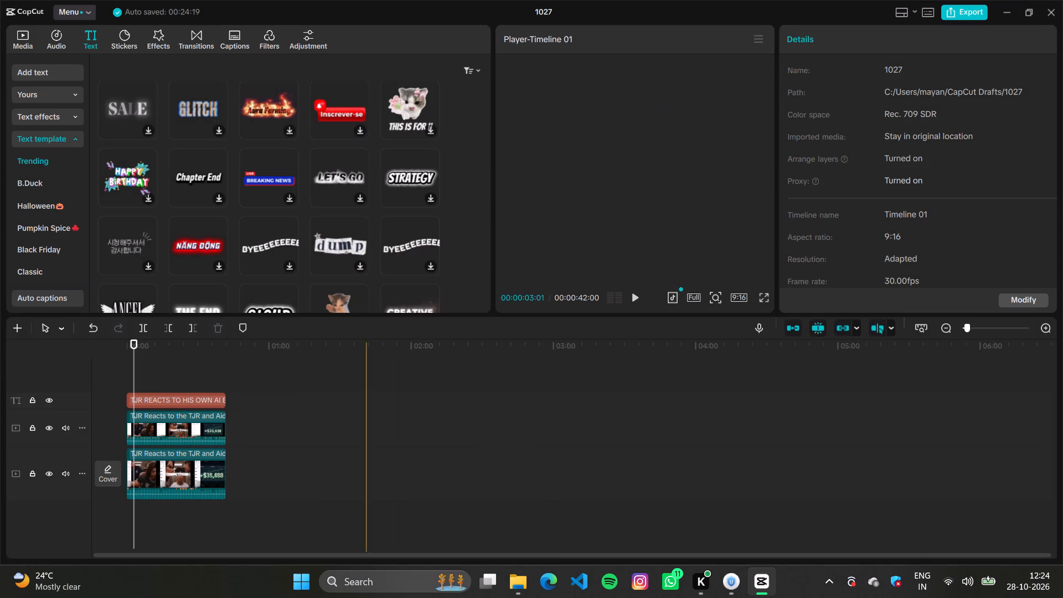
Shift the "TJR REACTS TO HIS OWN AI EDIT" title slightly right so it sits centred across the video frame.
click(168, 377)
click(177, 404)
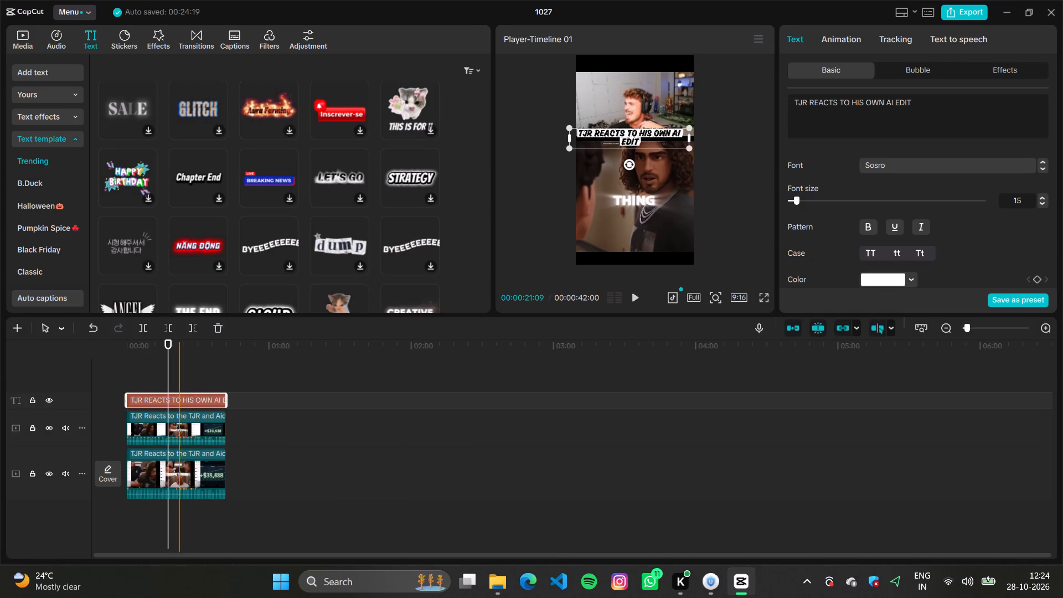
drag(636, 132, 644, 134)
click(666, 365)
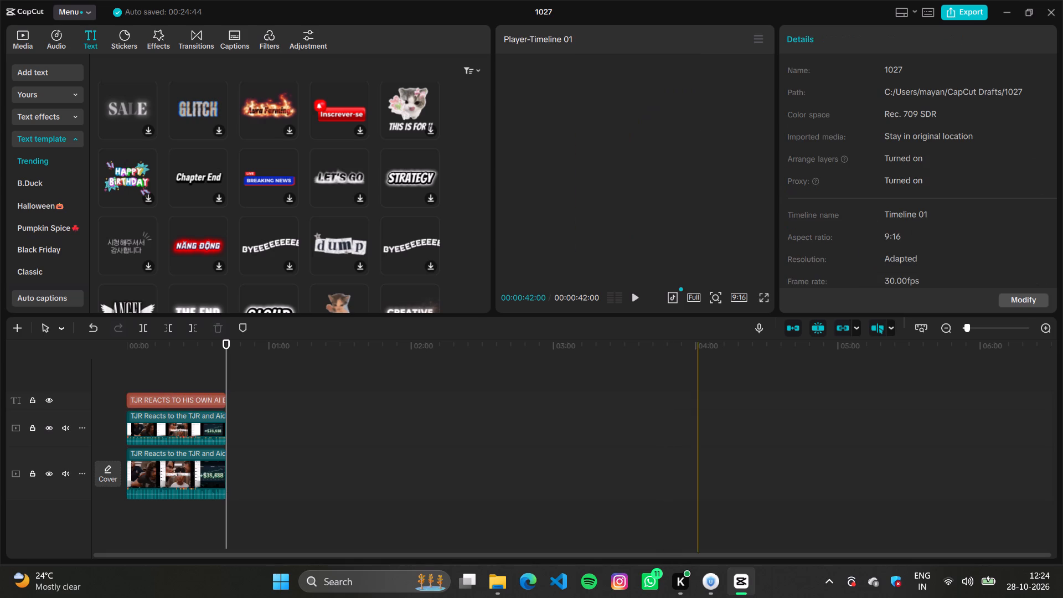
Export the segment with the centred title as a new 4K mp4 to Downloads, and close the export window.
click(964, 6)
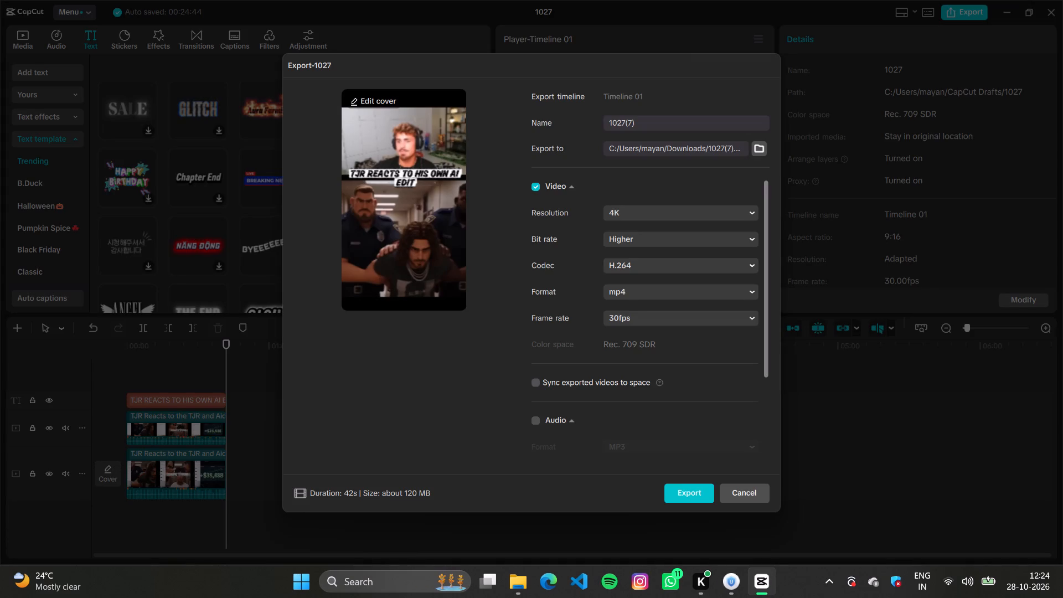
click(686, 491)
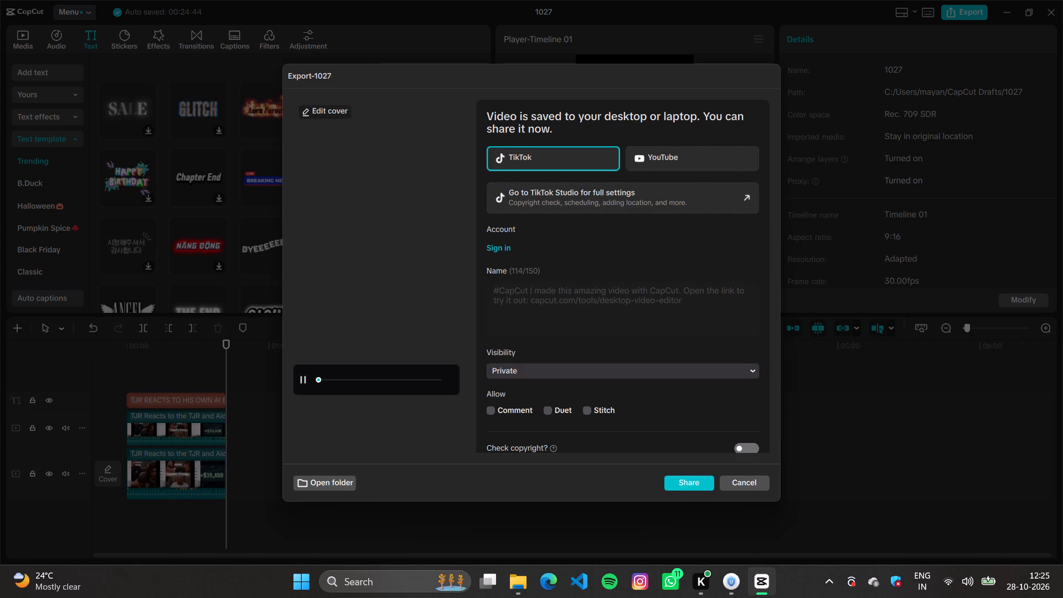
click(762, 483)
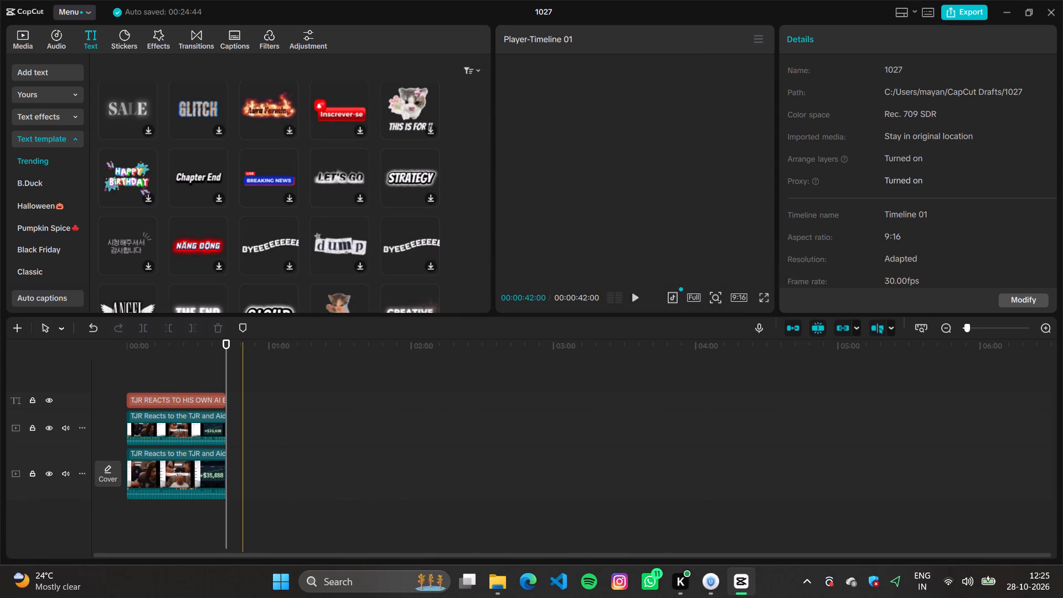
Paste the three copied segments after the exported one, and delete the exported segment's title and both video clips.
key(ctrl+v)
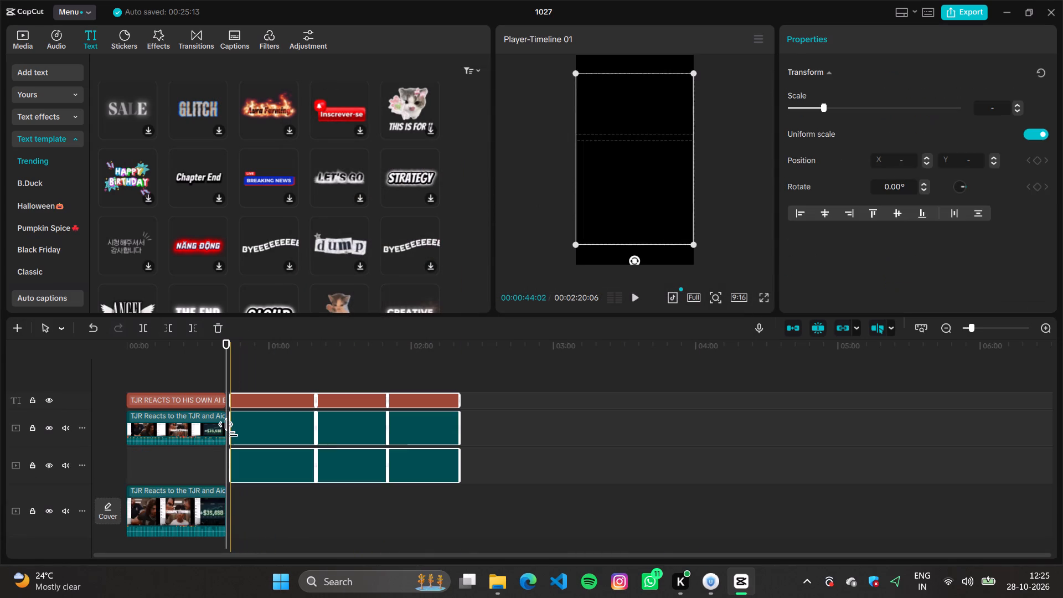
drag(164, 338, 215, 522)
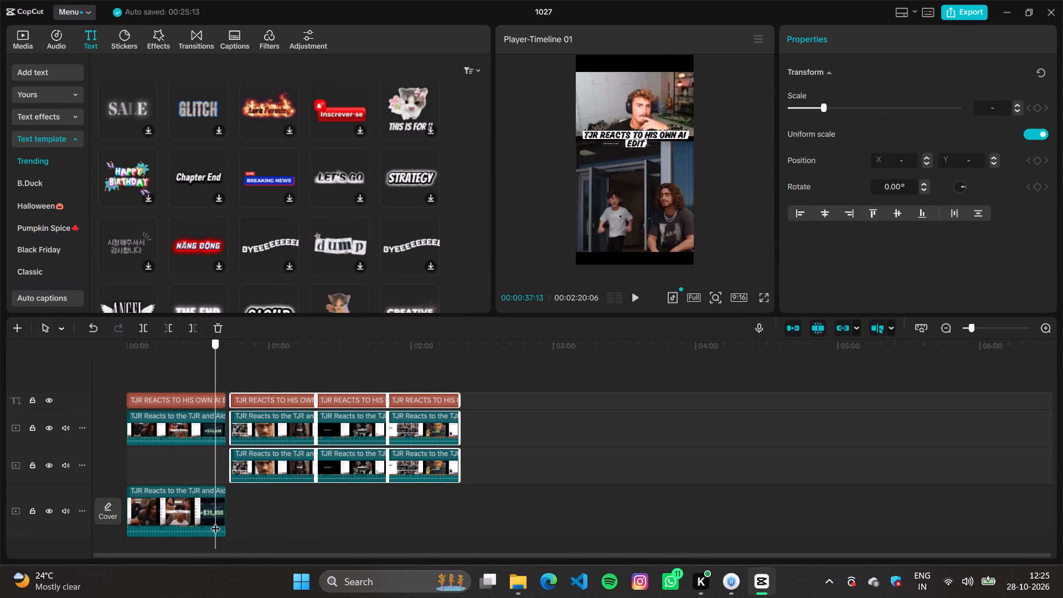
drag(215, 522, 213, 519)
click(164, 400)
drag(146, 372, 178, 511)
key(BackSpace)
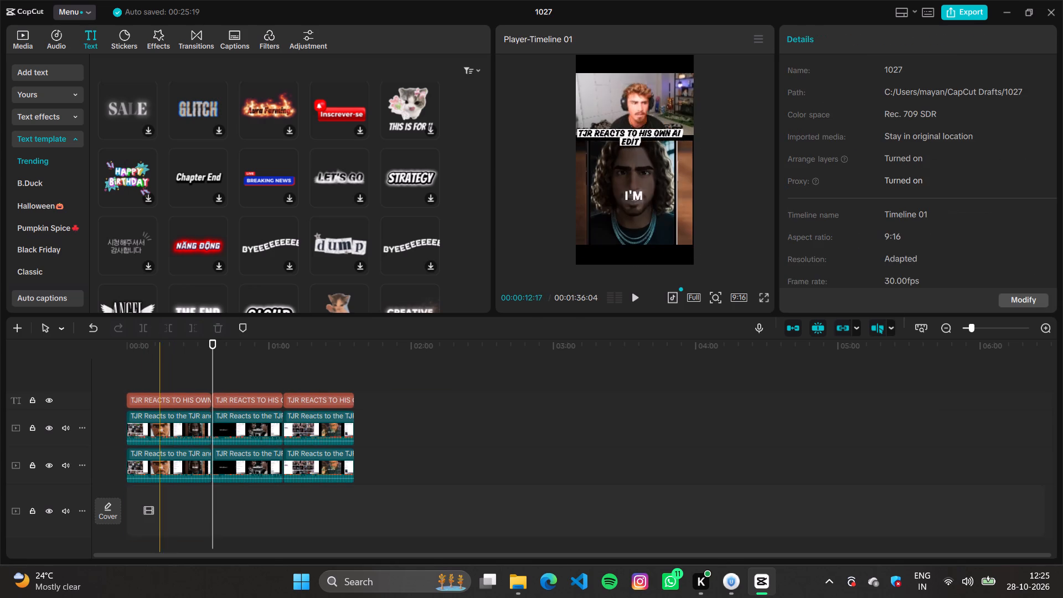
Copy the last two segments with their titles and delete them, keeping only the first segment on the timeline.
click(191, 330)
click(191, 372)
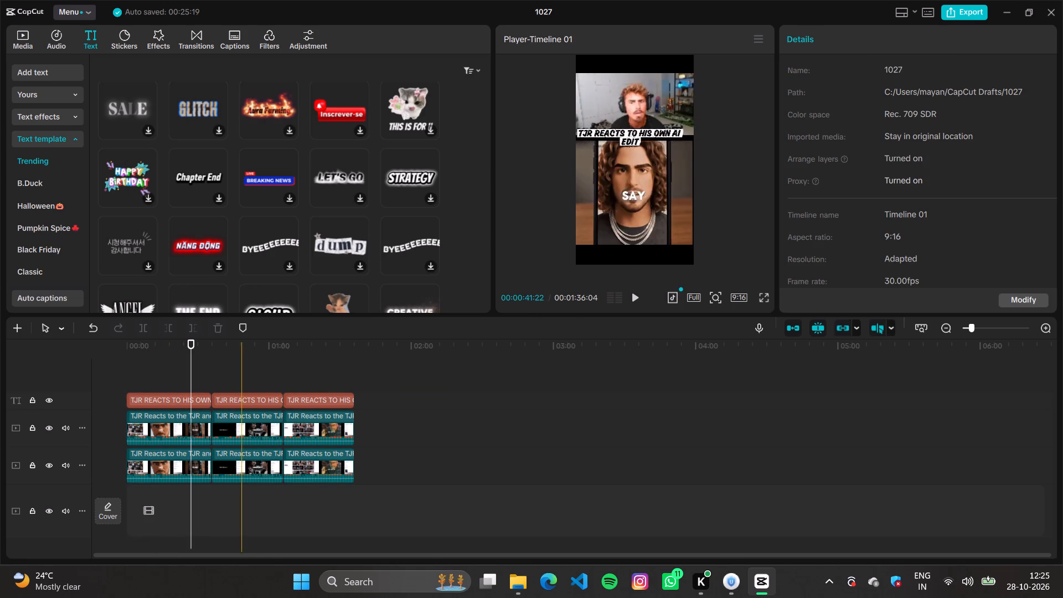
drag(243, 362, 365, 505)
key(ctrl+c)
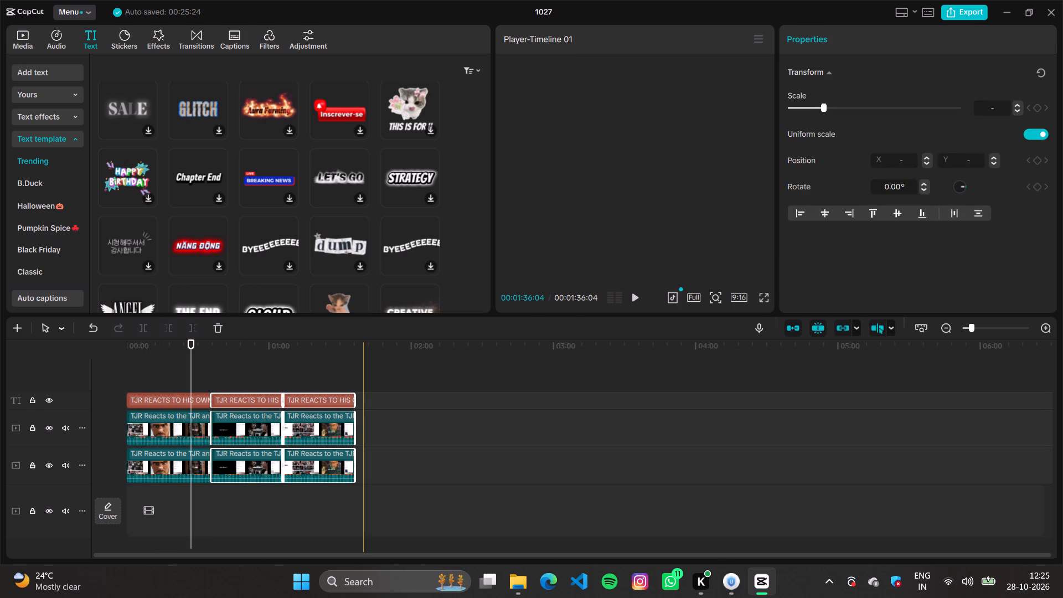
key(BackSpace)
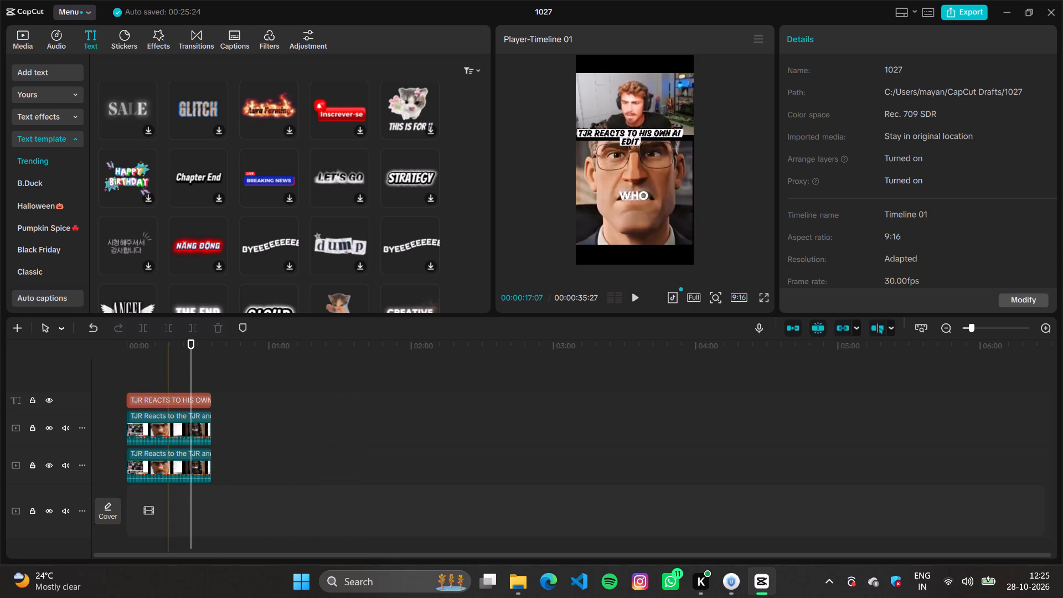
Spot-check the remaining segment by playing part of it, export it as a new 4K mp4, and close the export window.
click(167, 377)
key(space)
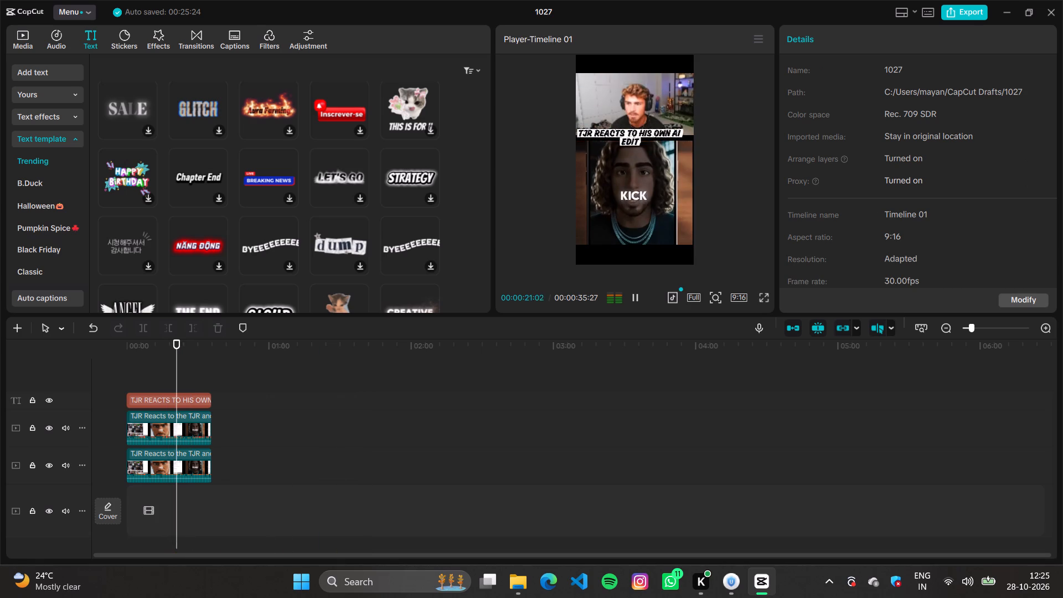
key(space)
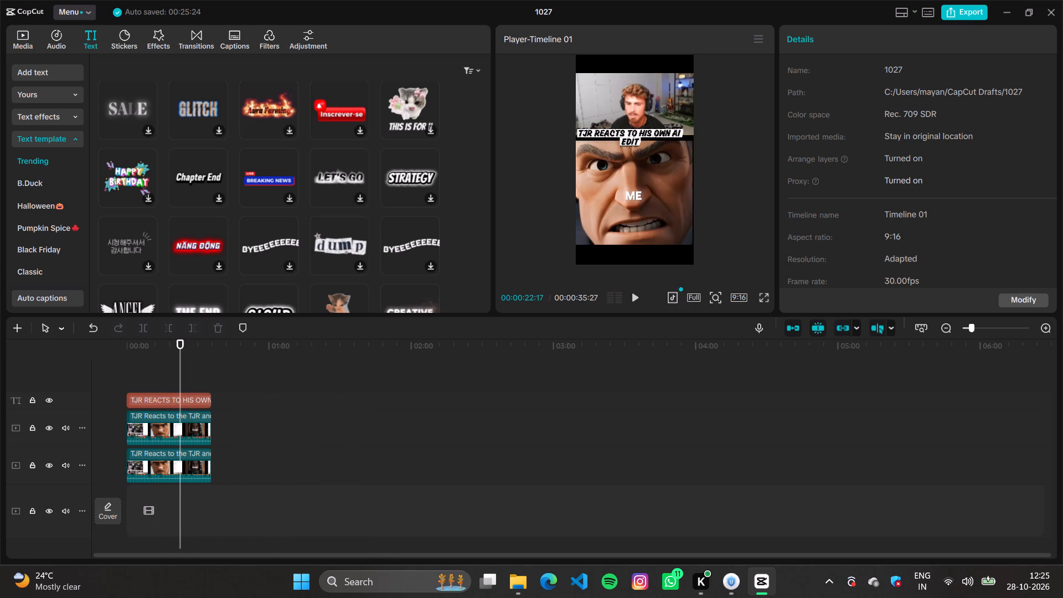
click(964, 8)
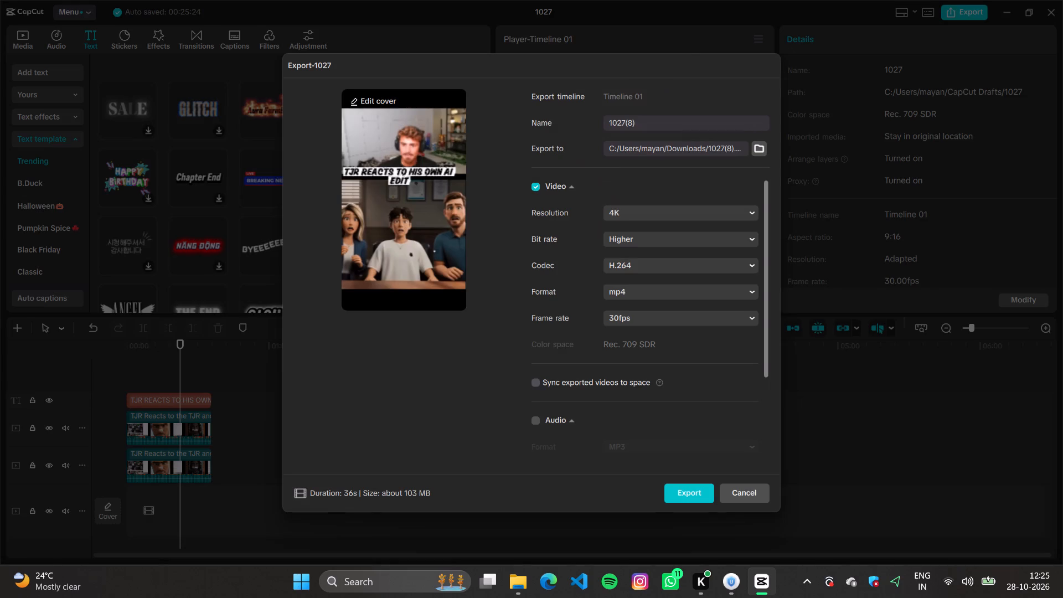
click(702, 491)
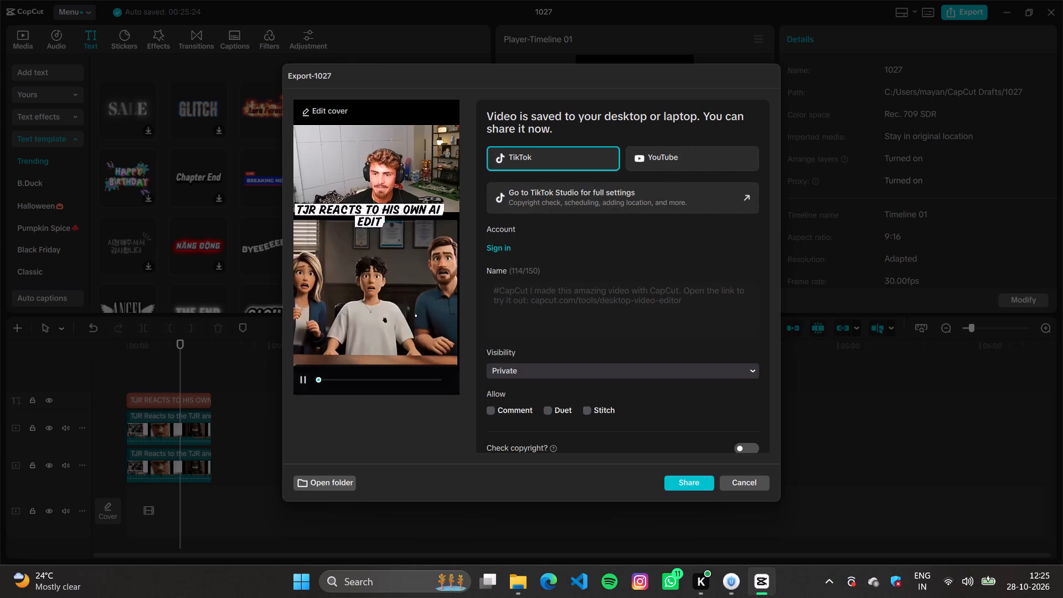
click(746, 481)
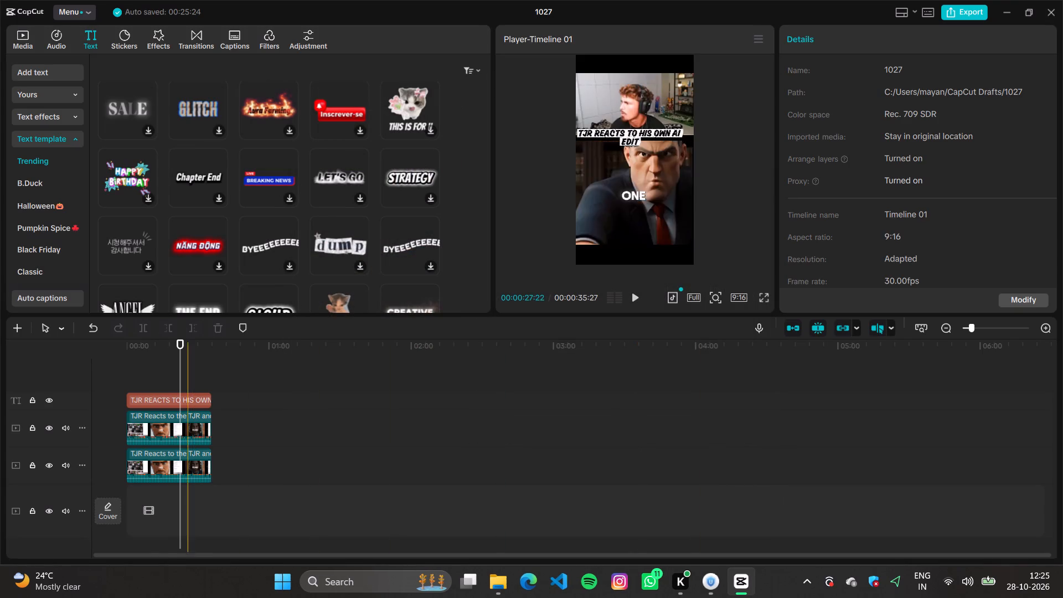
Paste the two copied segments directly after the end of the exported segment.
click(165, 362)
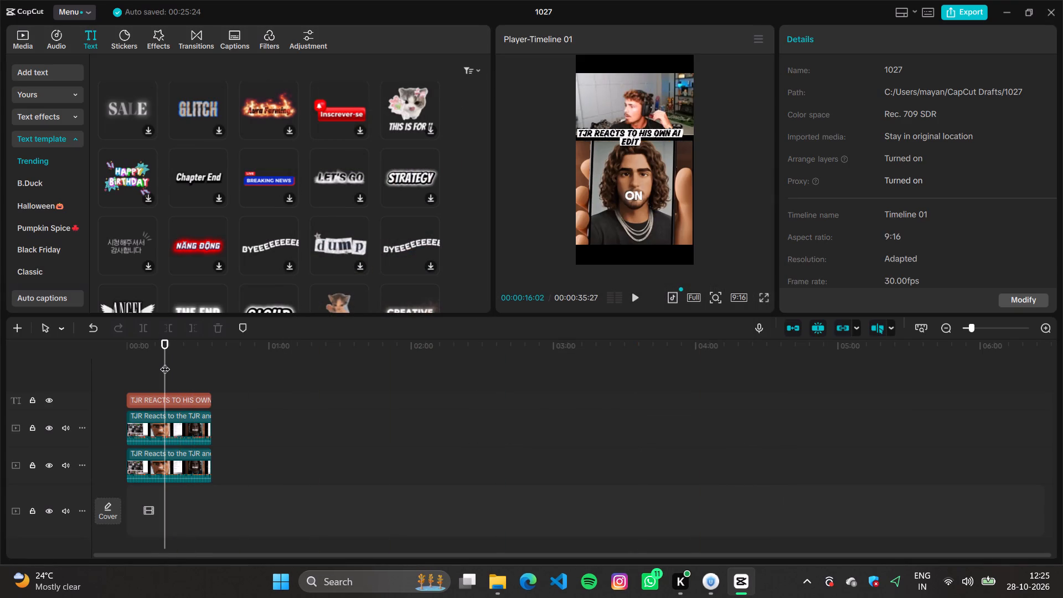
drag(169, 371, 168, 370)
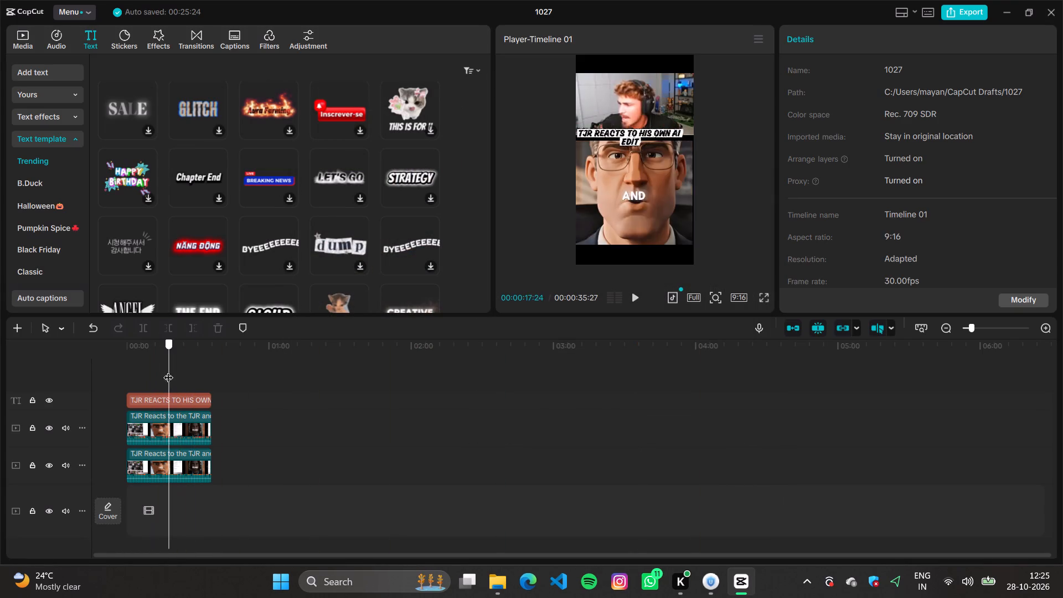
drag(168, 370, 111, 377)
drag(260, 390, 255, 390)
key(ctrl+v)
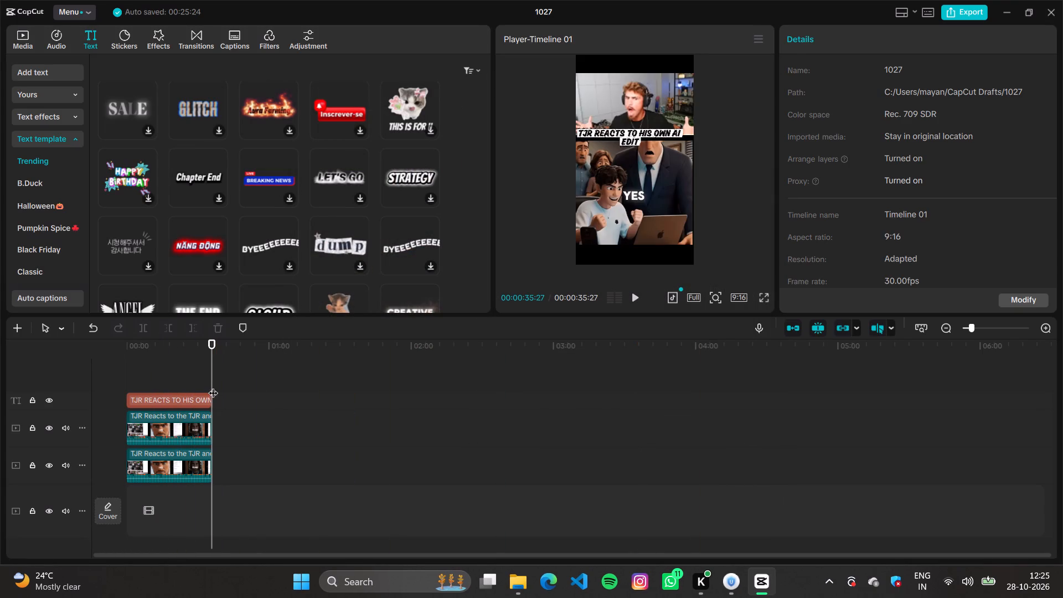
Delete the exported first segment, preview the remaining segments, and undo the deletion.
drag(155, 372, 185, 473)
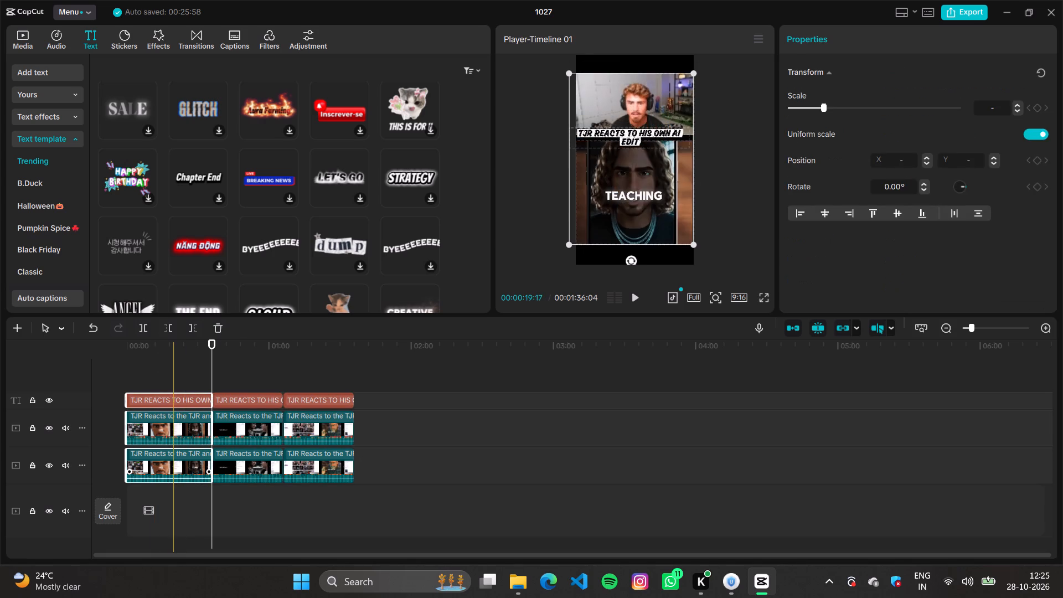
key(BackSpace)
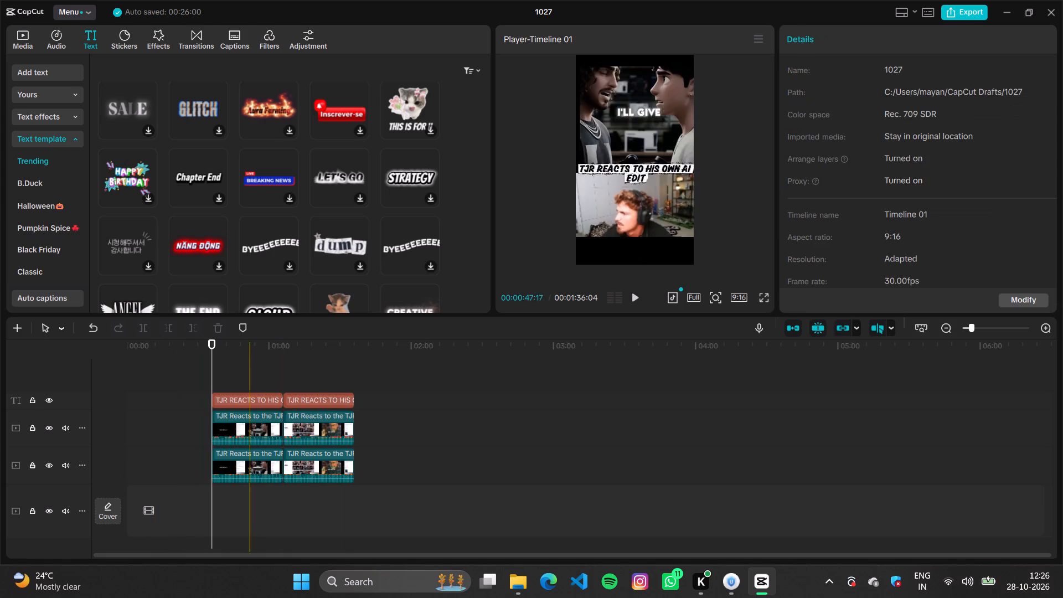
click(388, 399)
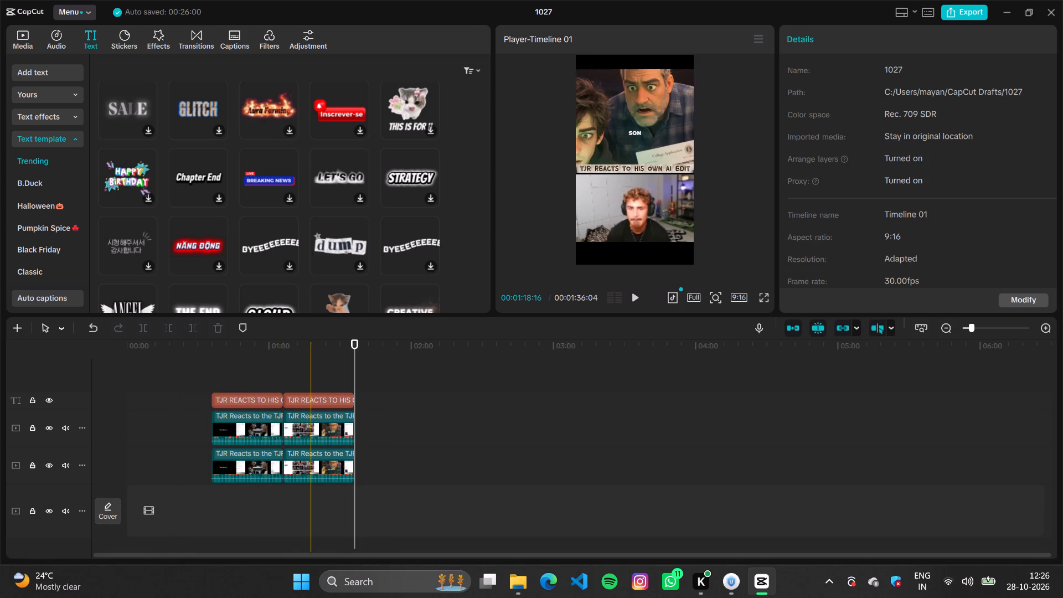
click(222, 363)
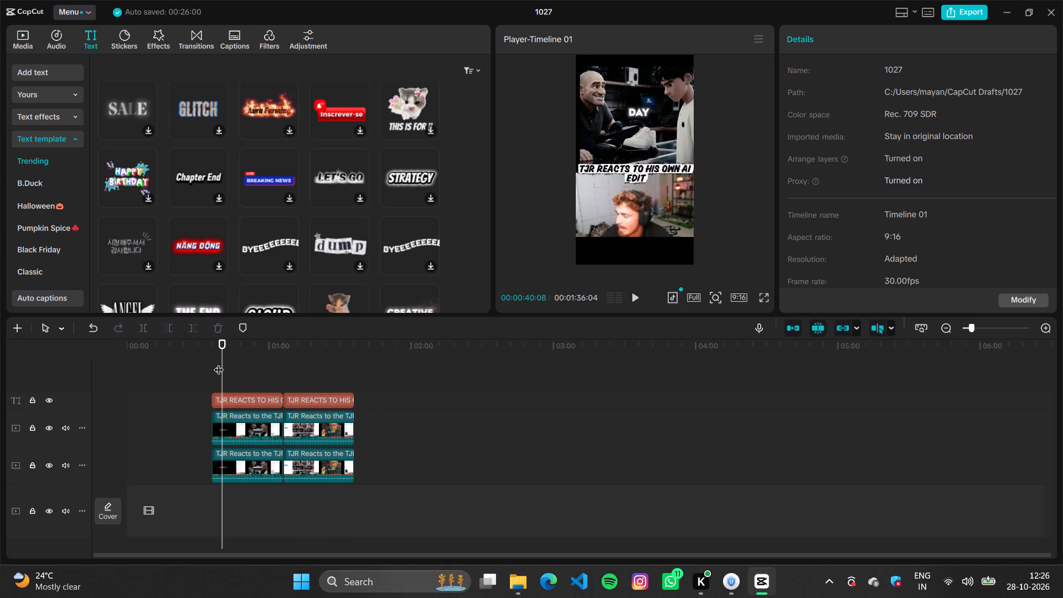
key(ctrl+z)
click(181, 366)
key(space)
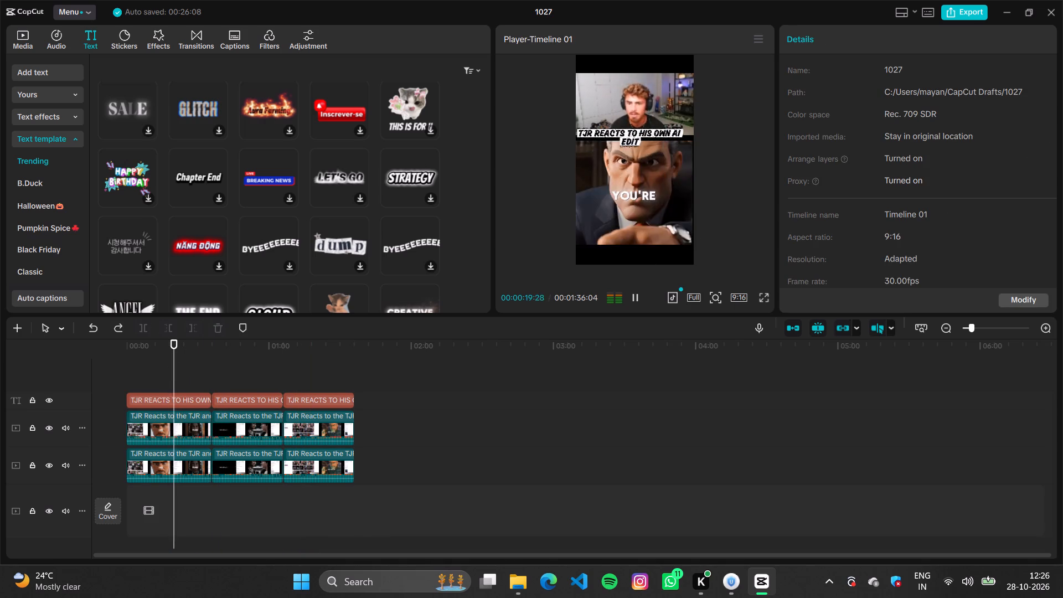
Delete the exported first segment's title and both video clips, and preview the timeline that remains.
drag(147, 358, 187, 466)
drag(146, 367, 187, 477)
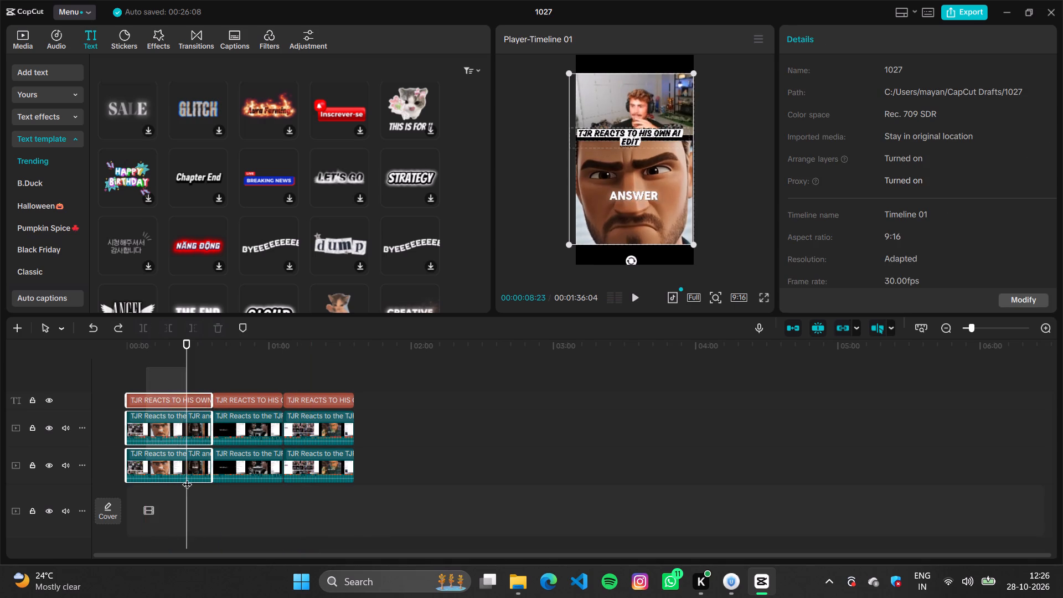
drag(187, 477, 193, 487)
key(BackSpace)
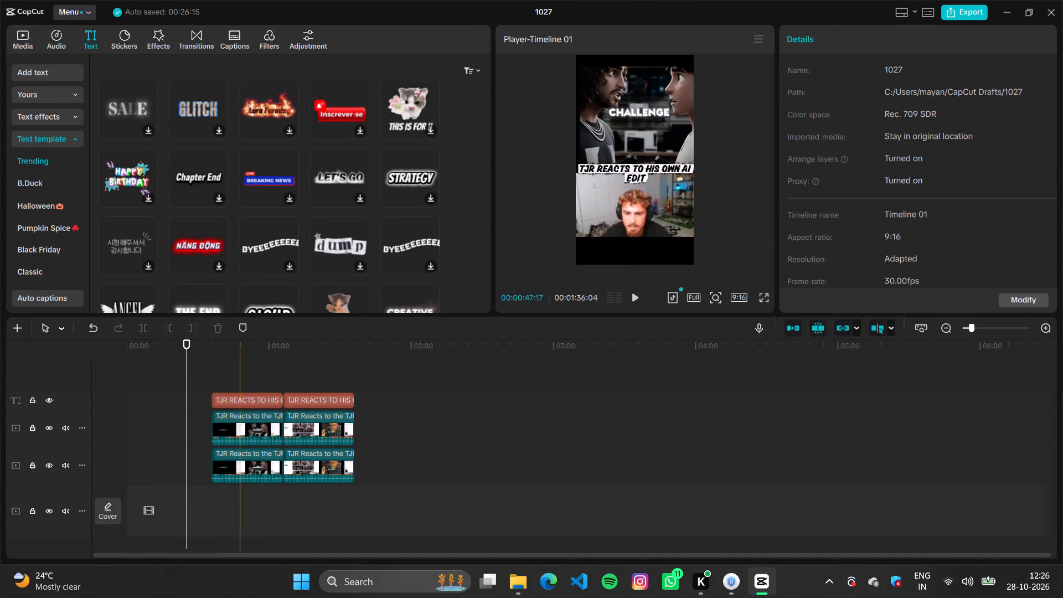
click(245, 364)
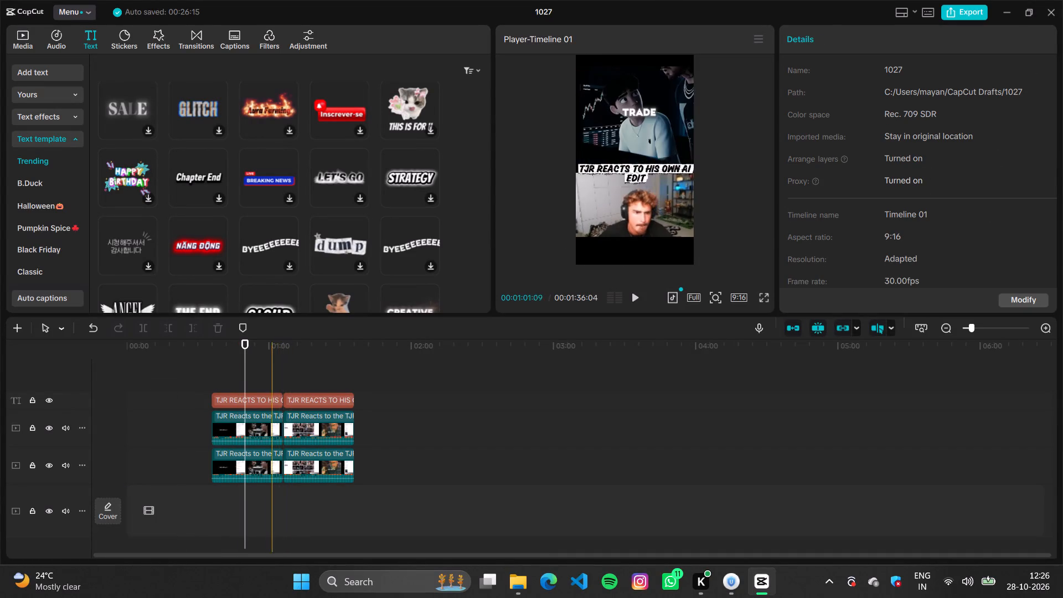
key(space)
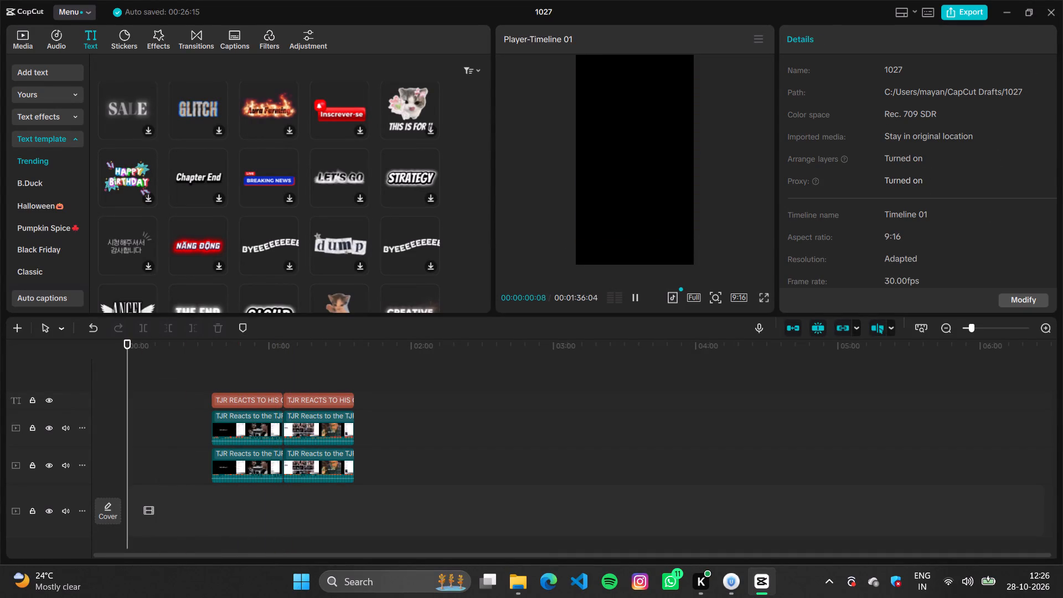
key(space)
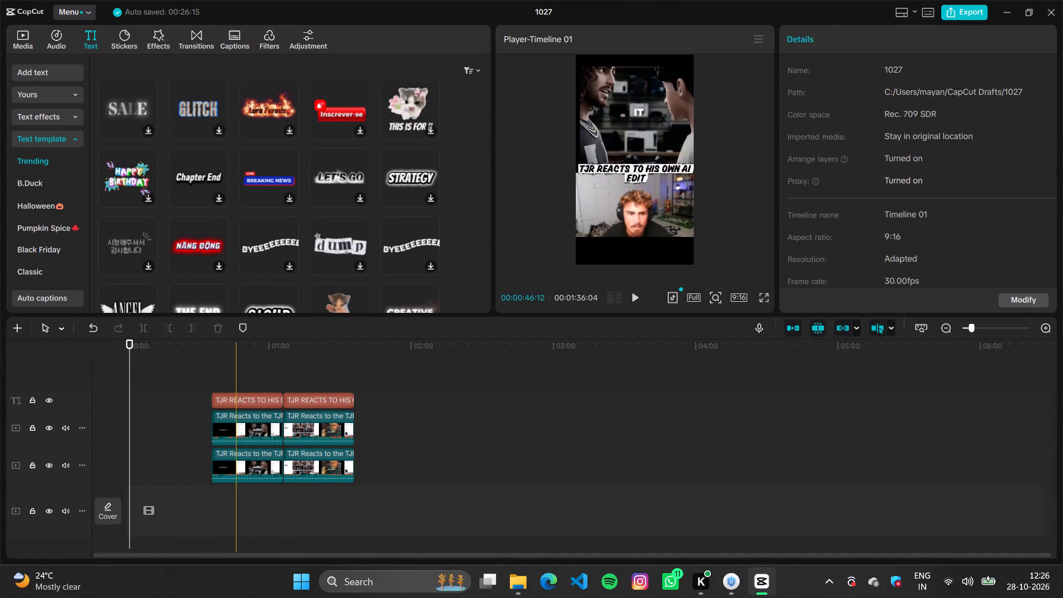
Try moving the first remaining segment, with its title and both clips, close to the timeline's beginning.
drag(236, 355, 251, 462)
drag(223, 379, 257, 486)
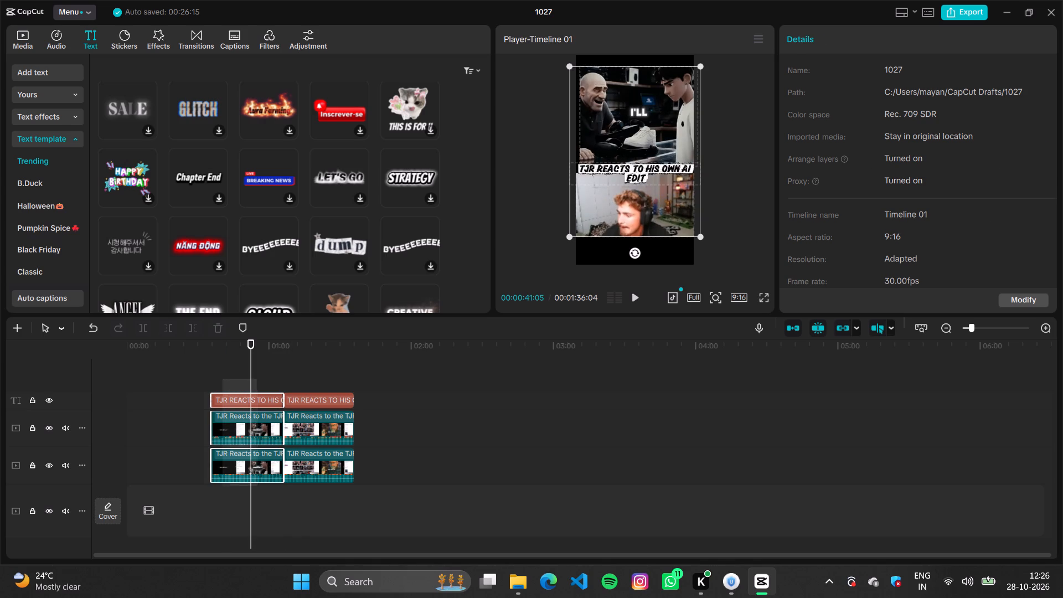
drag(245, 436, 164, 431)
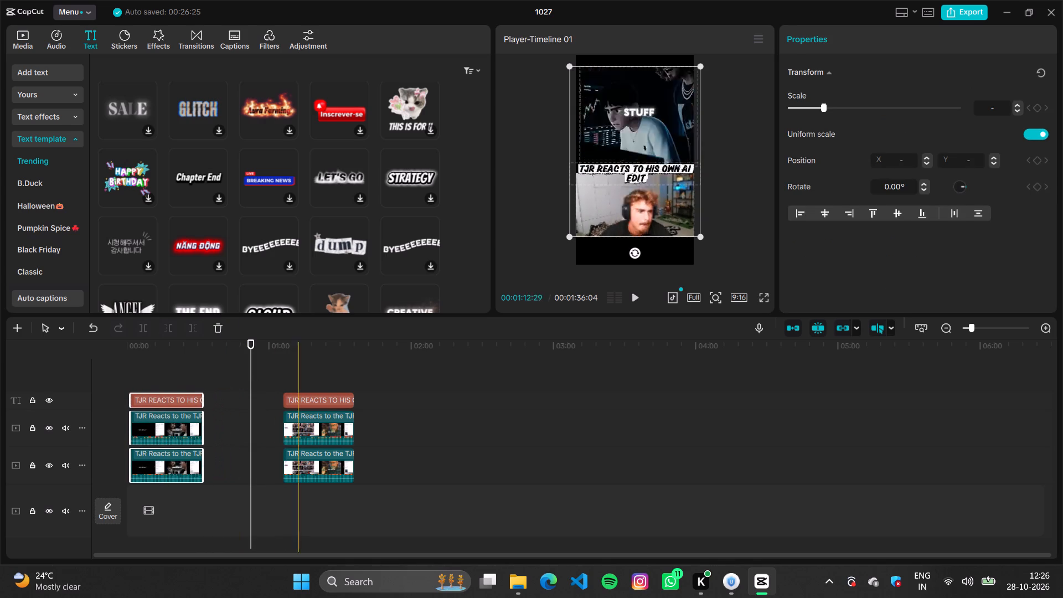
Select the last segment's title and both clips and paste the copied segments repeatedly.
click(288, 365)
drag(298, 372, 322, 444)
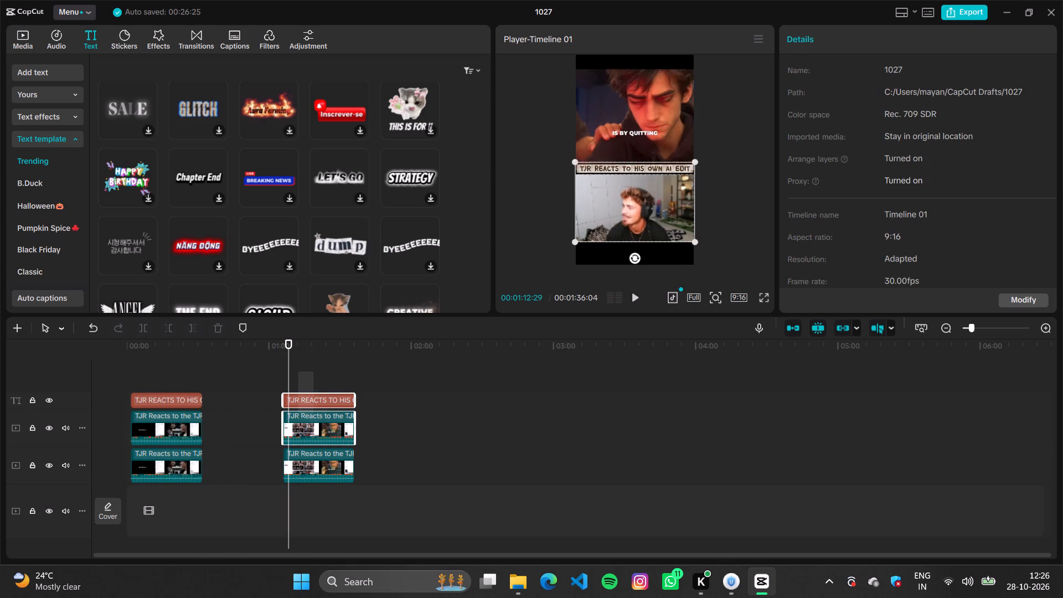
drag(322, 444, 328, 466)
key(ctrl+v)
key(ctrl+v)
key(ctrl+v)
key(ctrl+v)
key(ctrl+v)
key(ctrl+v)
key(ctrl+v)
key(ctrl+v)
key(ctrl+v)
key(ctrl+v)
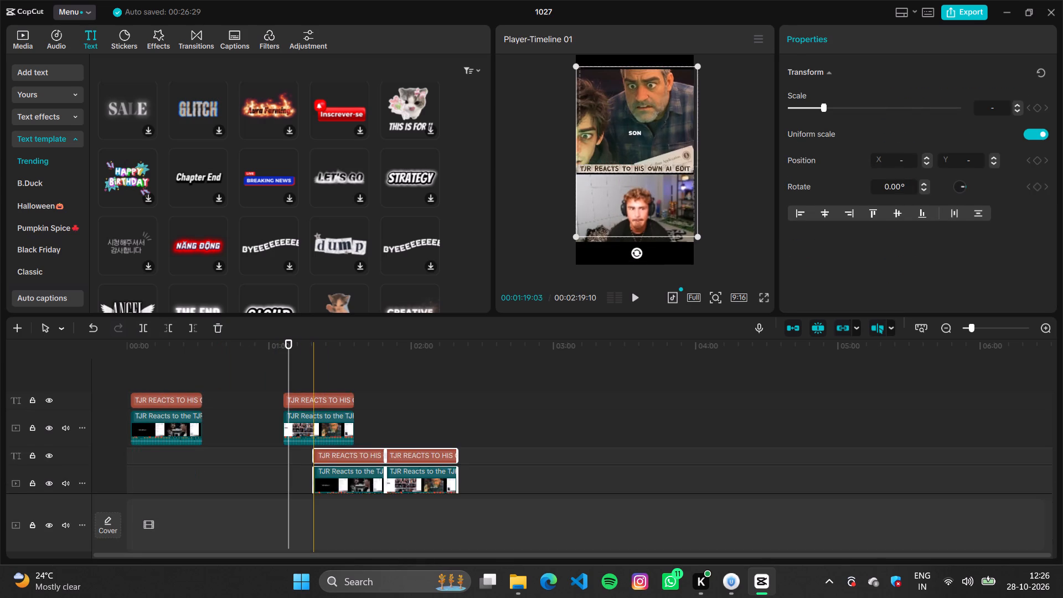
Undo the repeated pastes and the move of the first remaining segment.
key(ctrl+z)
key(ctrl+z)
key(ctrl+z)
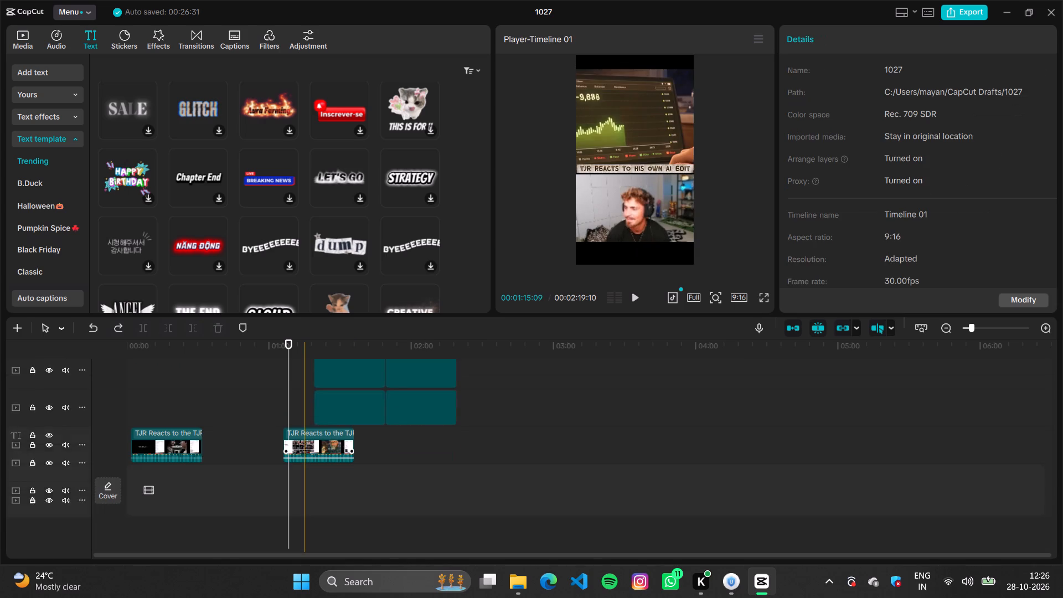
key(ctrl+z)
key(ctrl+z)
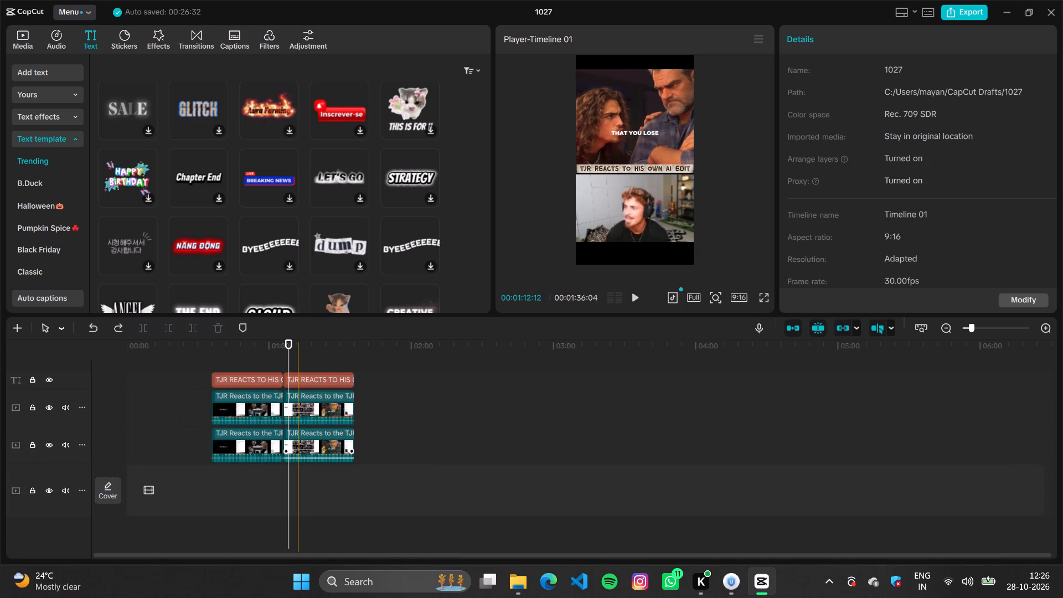
Move the first remaining segment's title and both video clips together to the start of the timeline.
drag(212, 355, 235, 421)
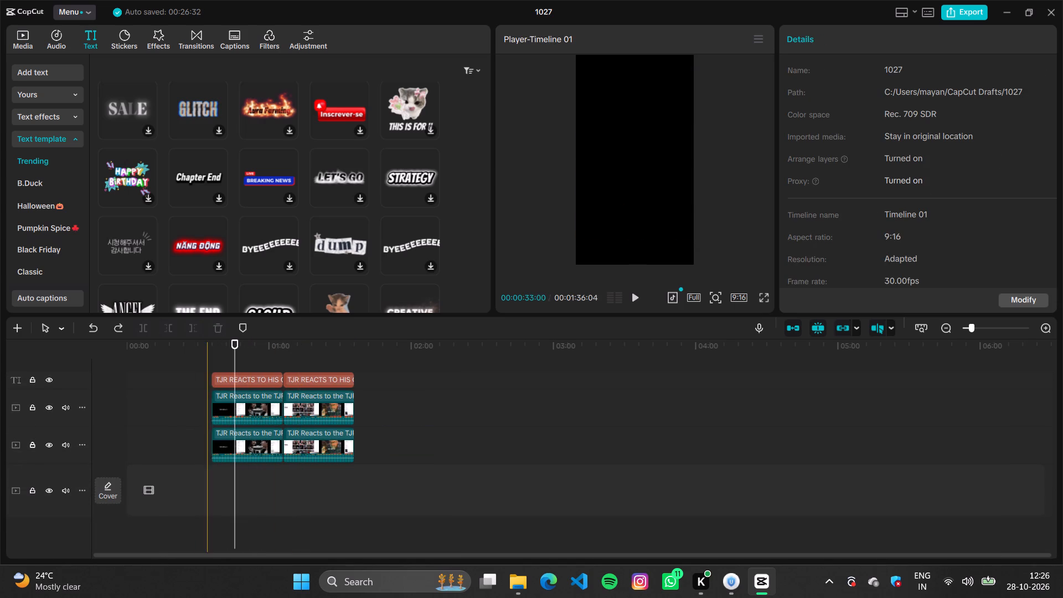
drag(209, 361, 251, 448)
drag(241, 405, 156, 399)
Copy the last segment's title and both video clips and delete them, keeping only the first segment on the timeline.
drag(276, 355, 332, 429)
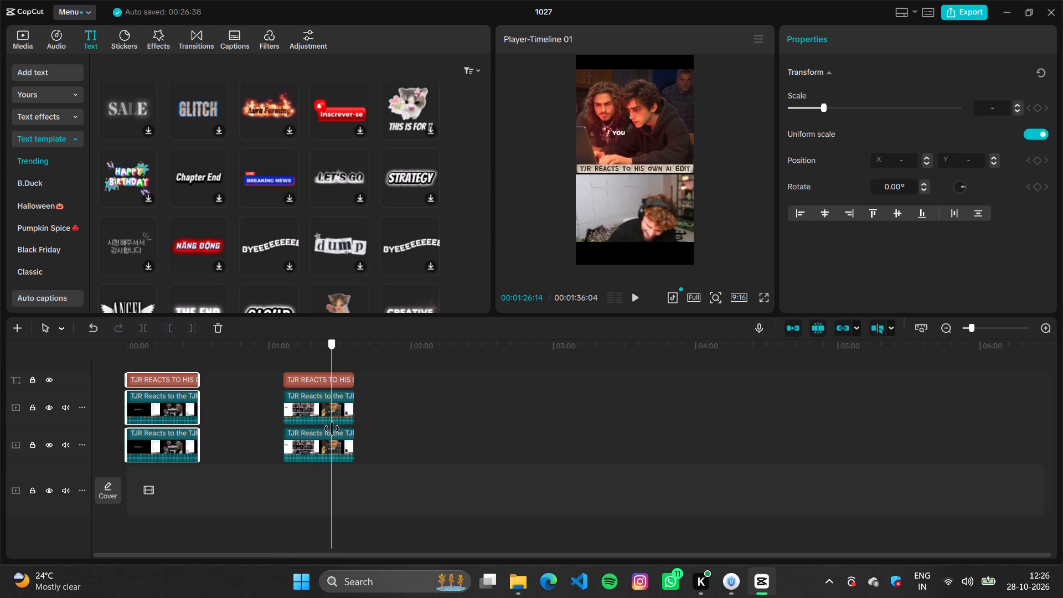
drag(332, 429, 329, 428)
drag(286, 362, 331, 461)
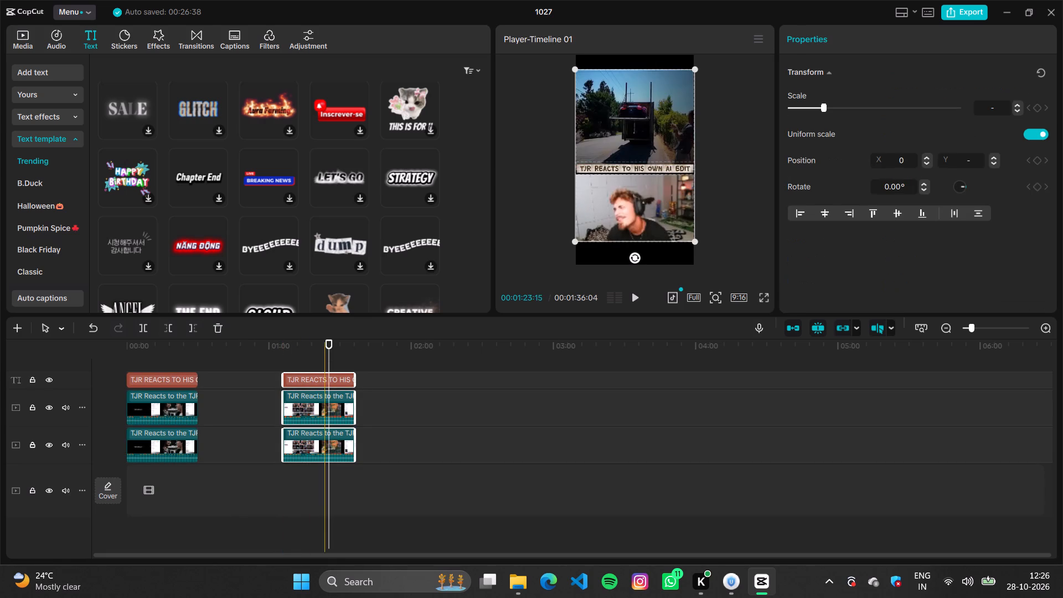
key(ctrl+c)
key(BackSpace)
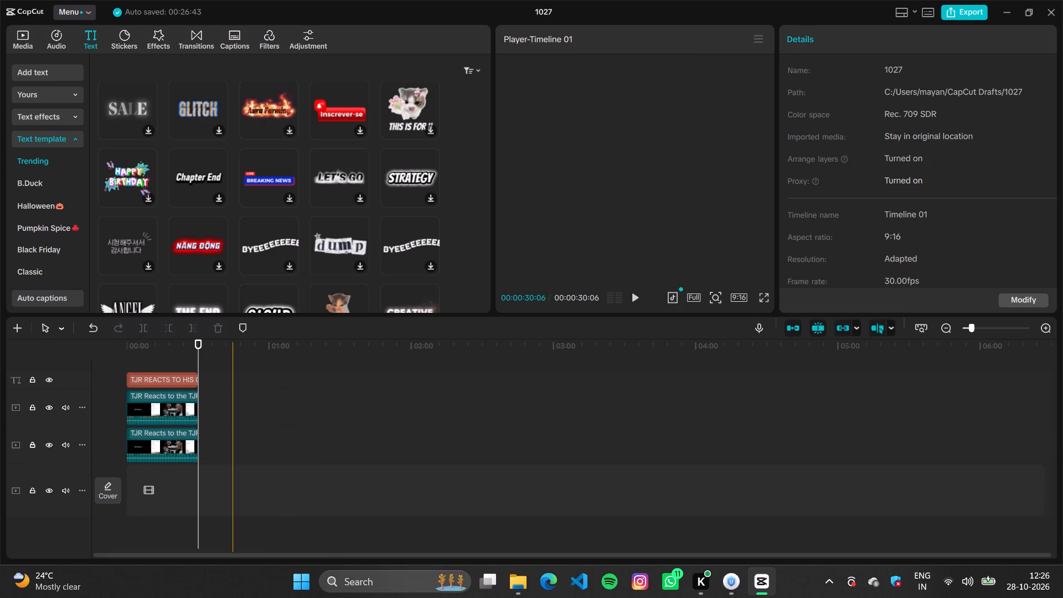
Export the remaining segment to Downloads as a new 4K, 30fps mp4, and close the export window.
click(973, 9)
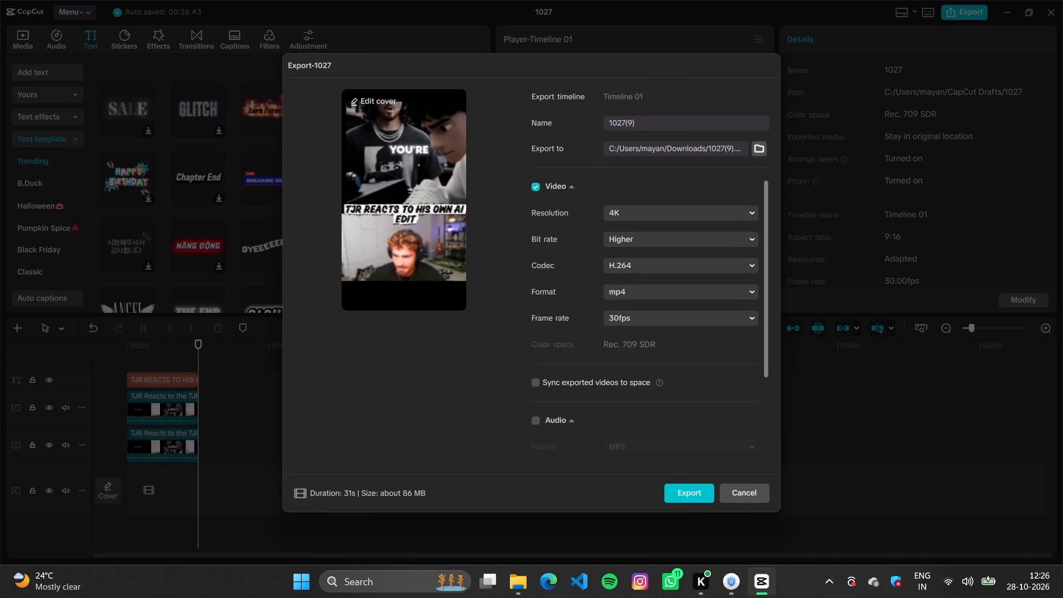
click(689, 491)
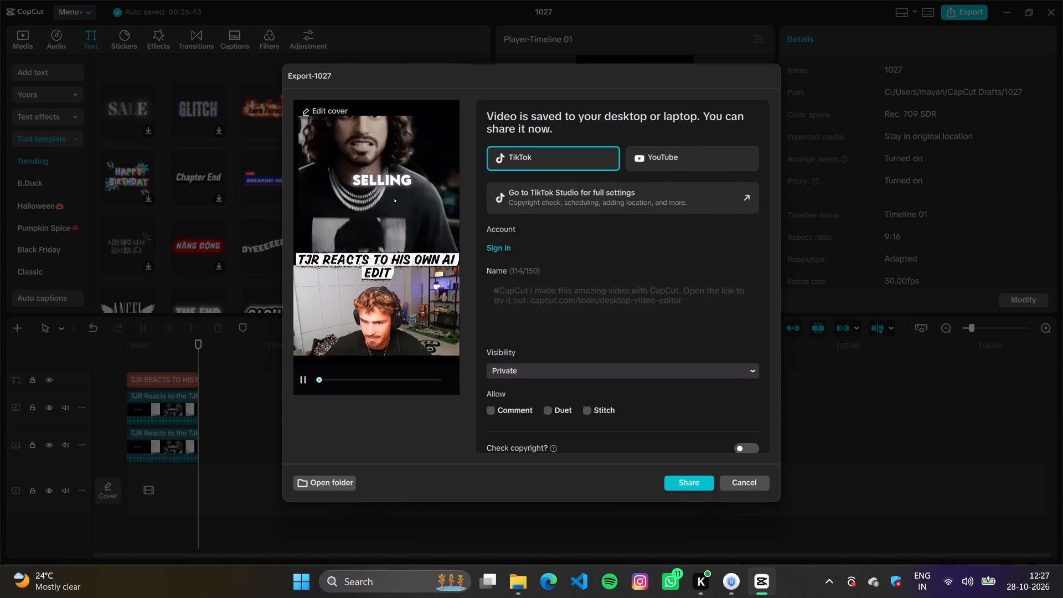
click(740, 479)
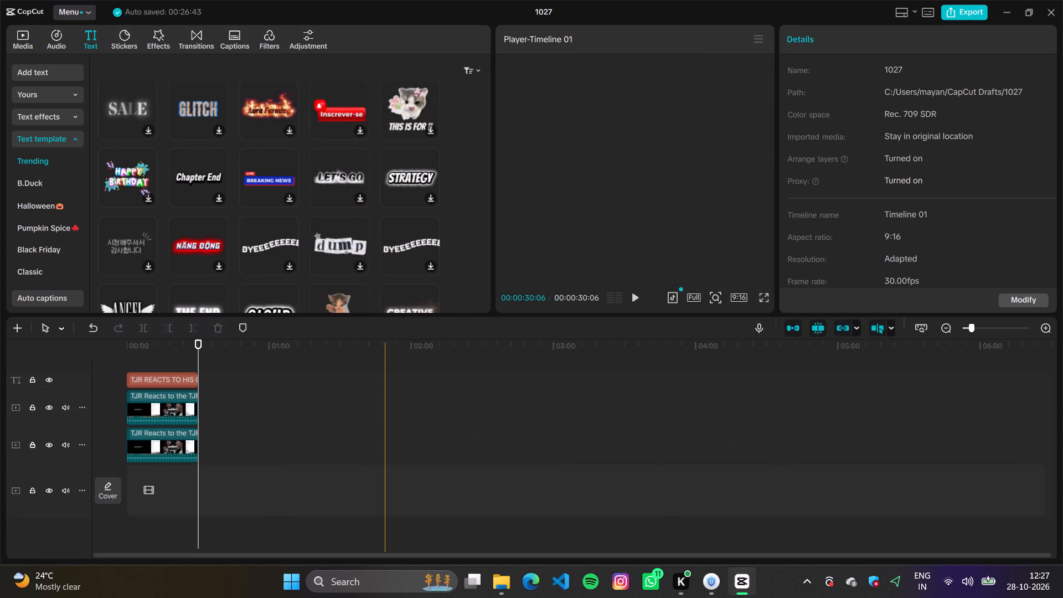
Undo the deletion of the last segment, and delete the exported segment's title and both video clips.
key(ctrl+z)
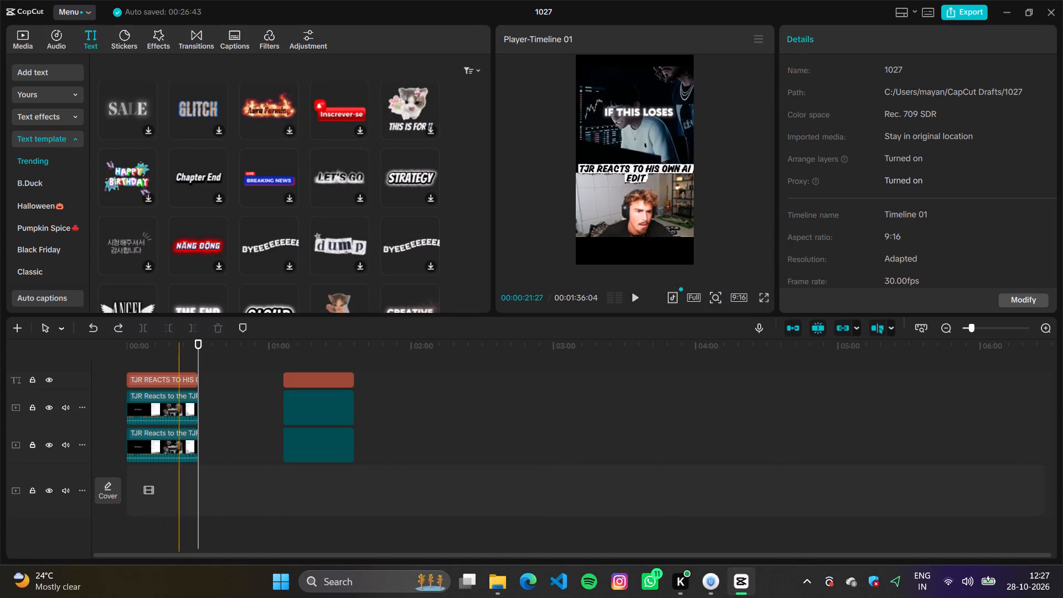
drag(167, 357, 200, 447)
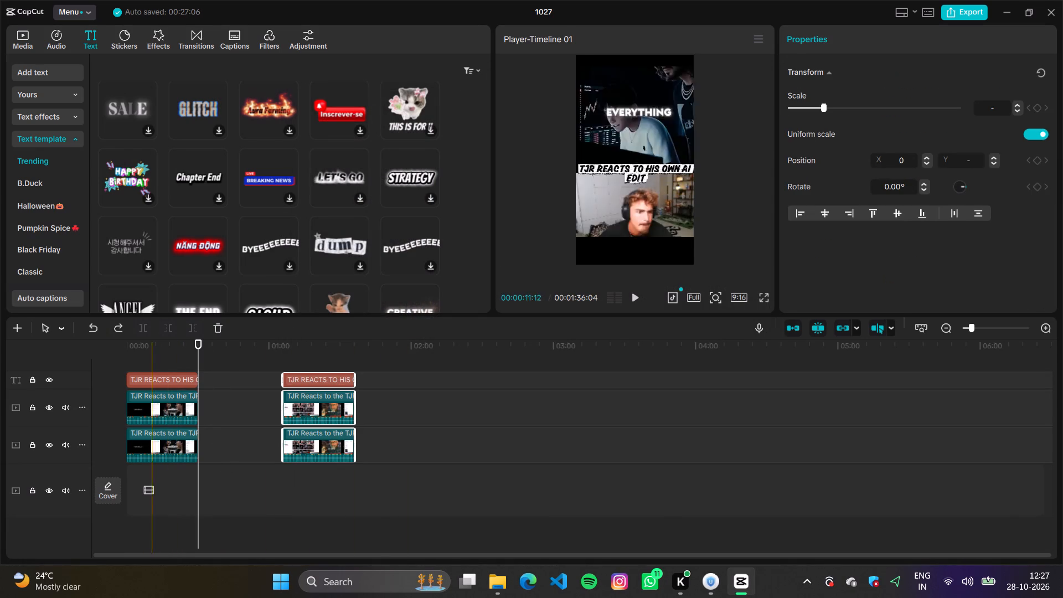
drag(146, 355, 211, 461)
drag(138, 362, 211, 470)
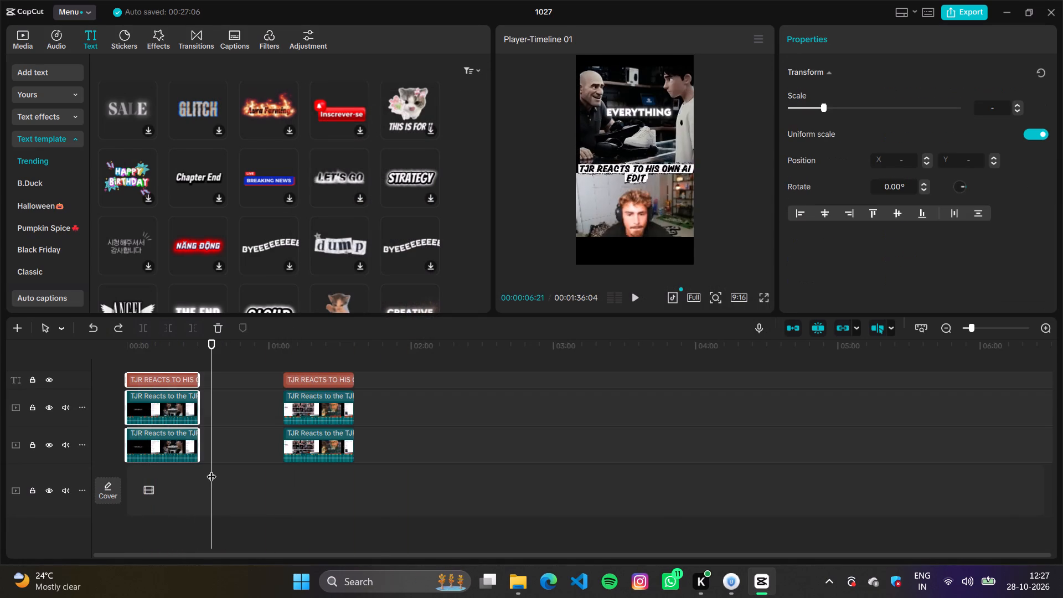
key(BackSpace)
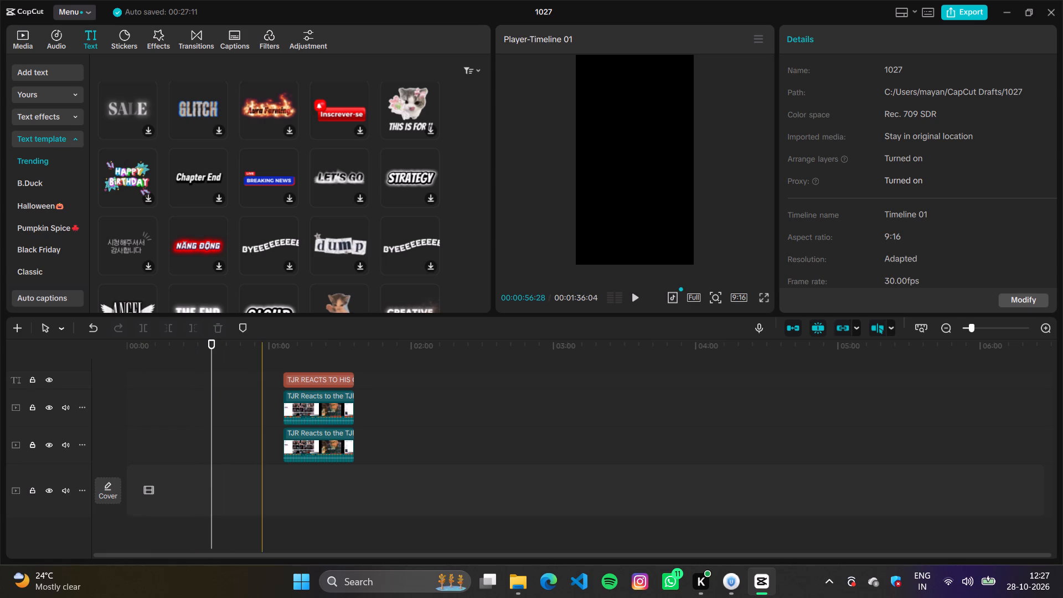
Move the last segment's title and both video clips together to near the start of the timeline.
drag(261, 383, 389, 512)
drag(350, 427, 165, 431)
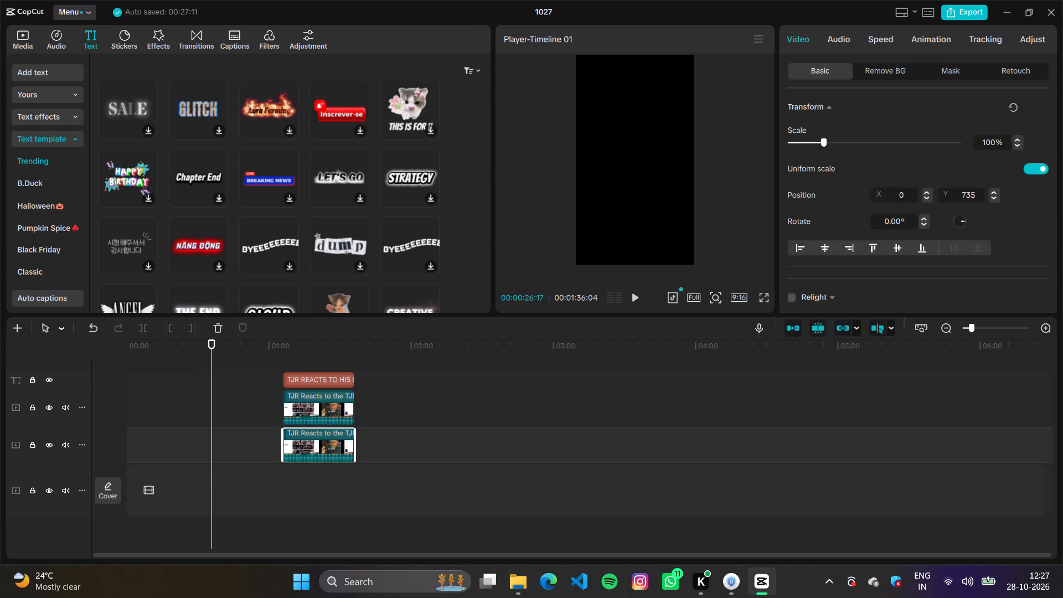
drag(266, 365, 354, 496)
drag(326, 421, 198, 419)
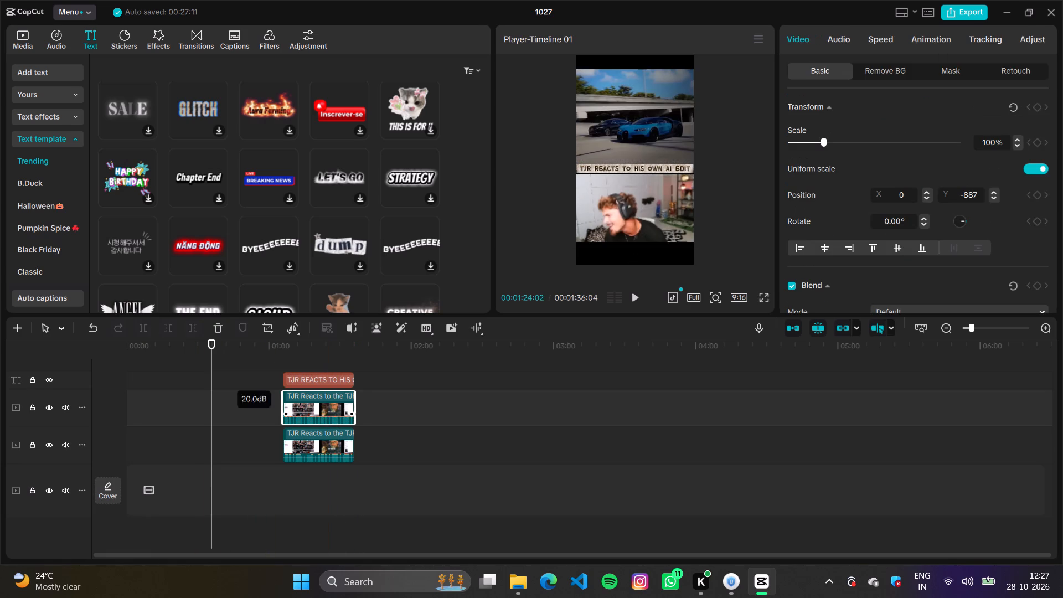
drag(198, 419, 166, 421)
drag(276, 372, 350, 471)
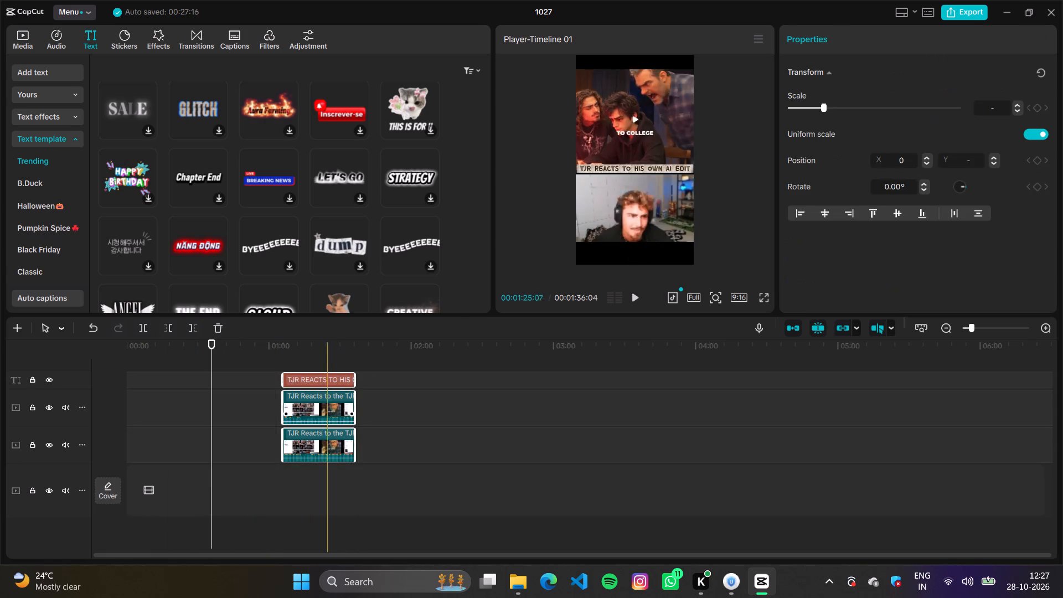
drag(326, 407, 179, 409)
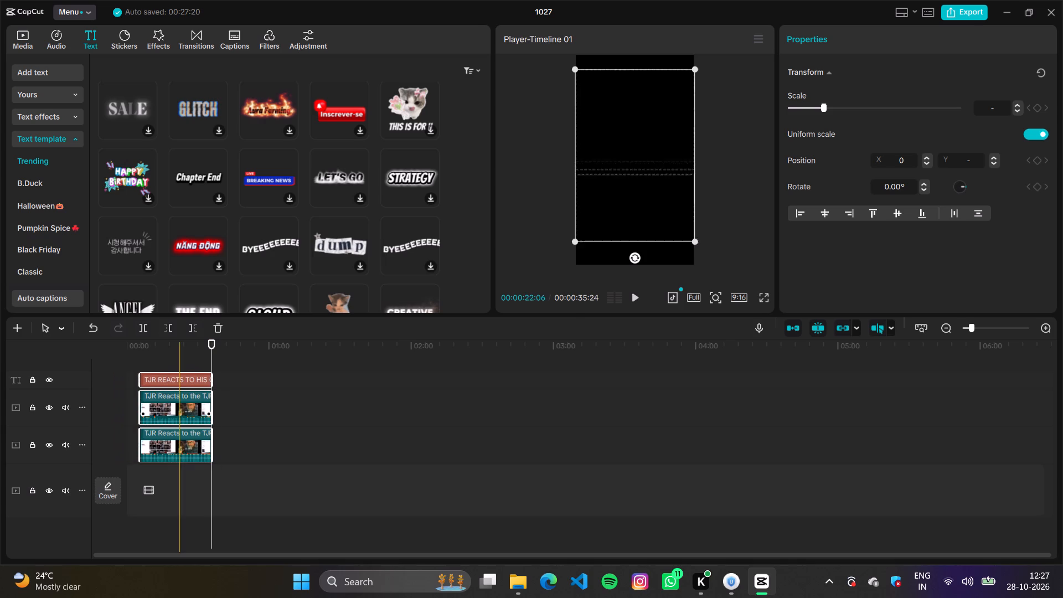
drag(162, 403, 154, 402)
Play back parts of the repositioned last segment to check its picture and title.
click(131, 357)
key(space)
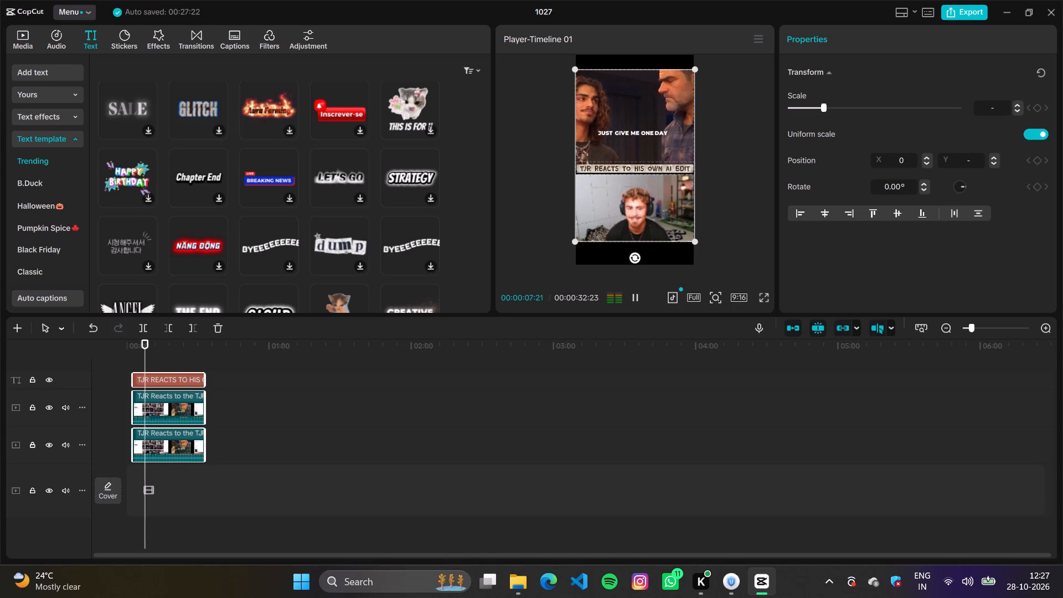
key(space)
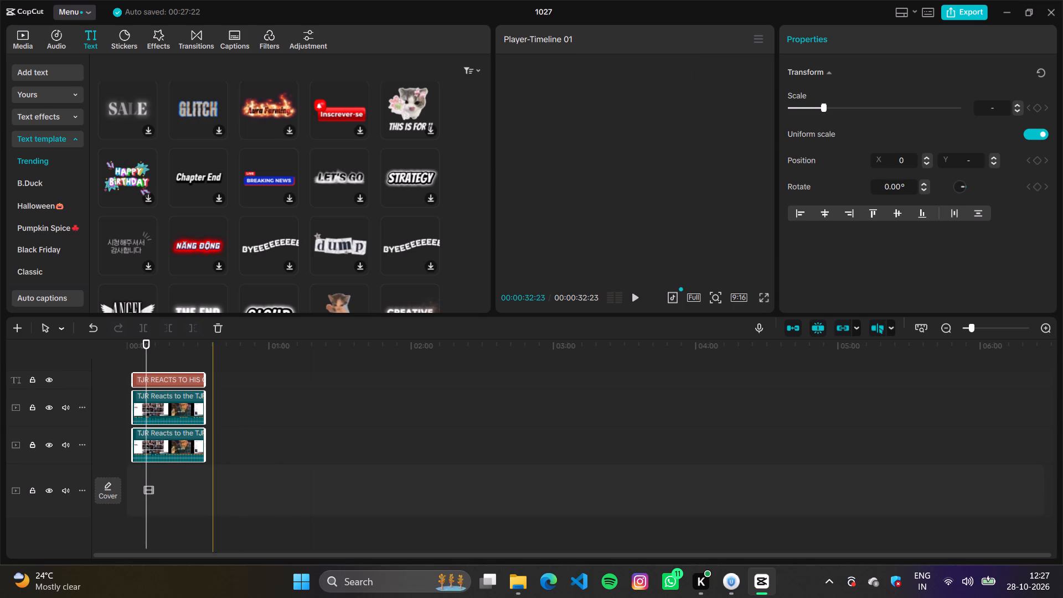
key(space)
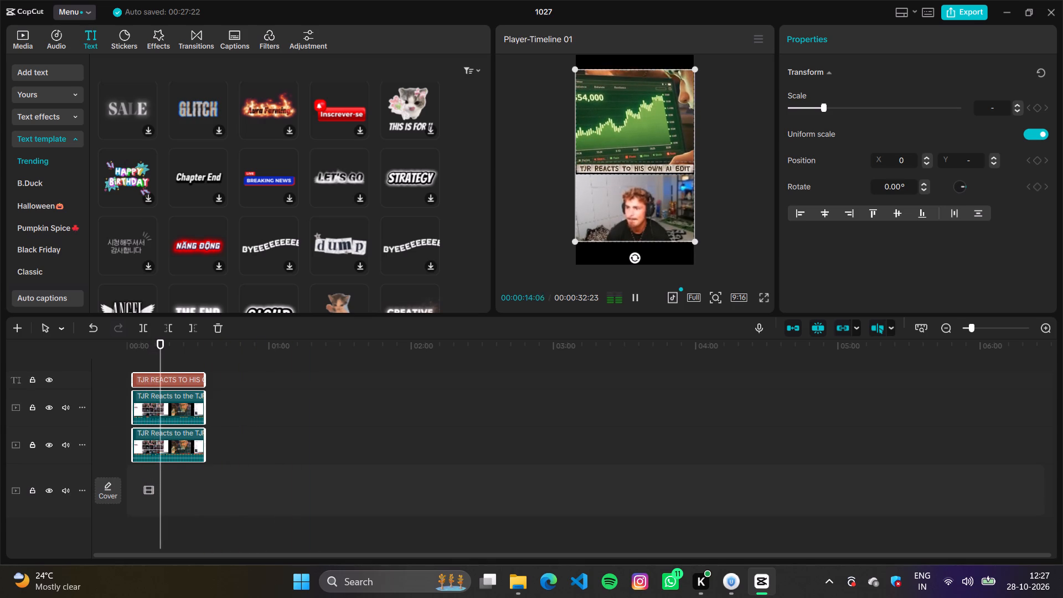
key(space)
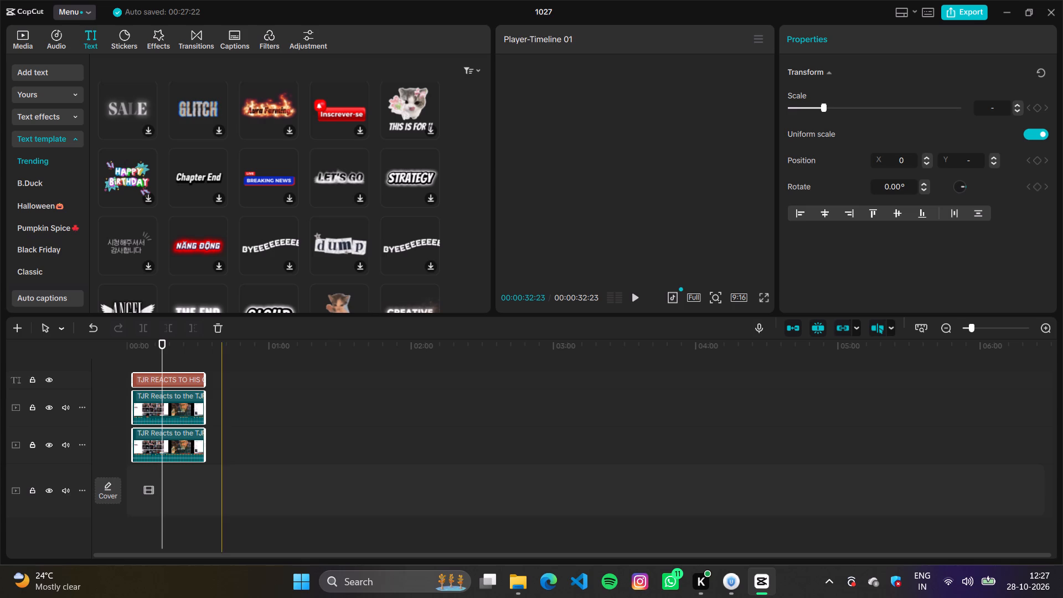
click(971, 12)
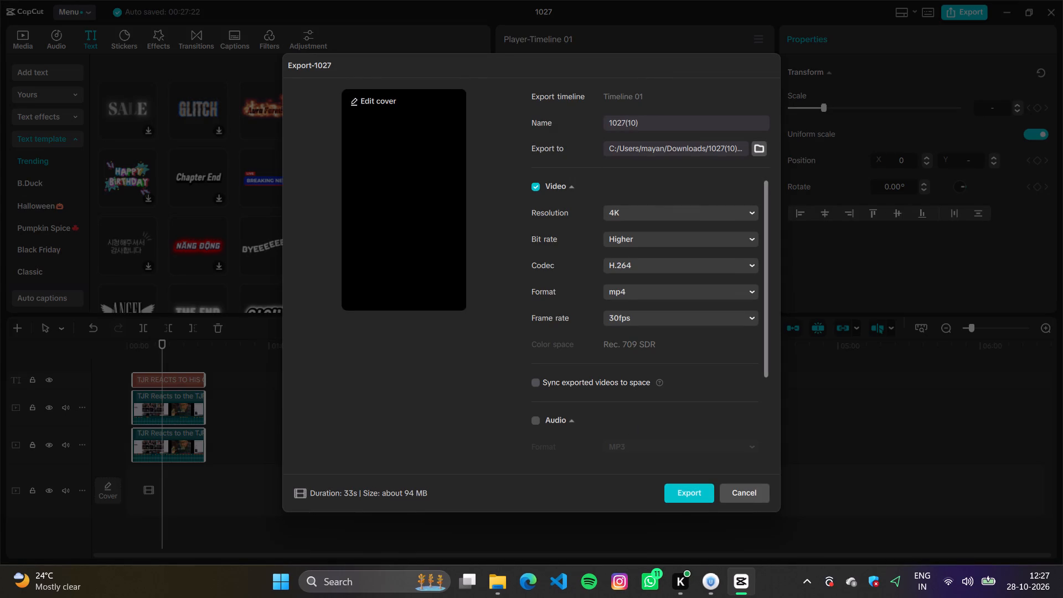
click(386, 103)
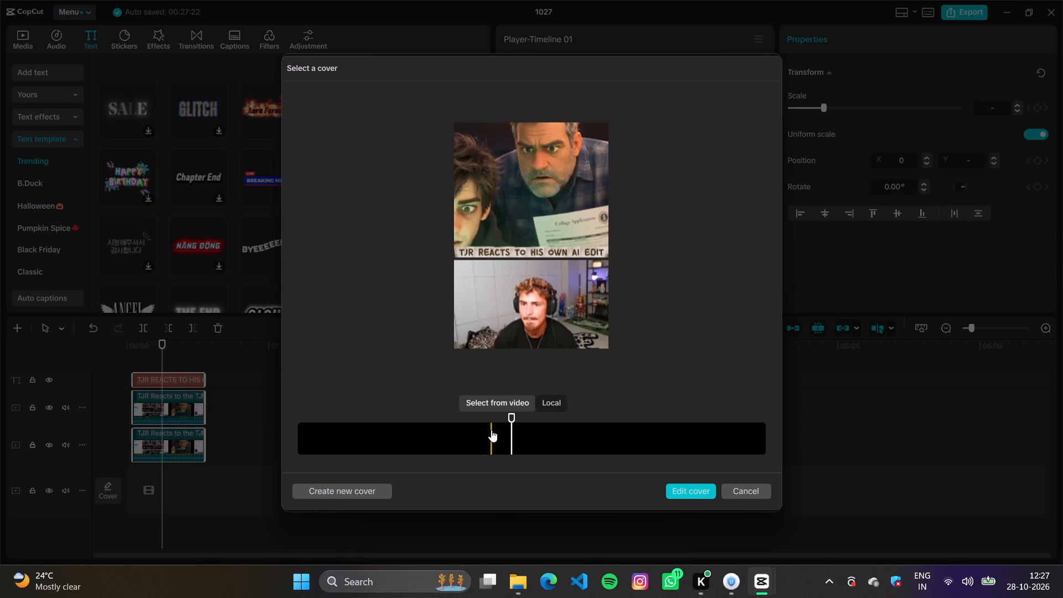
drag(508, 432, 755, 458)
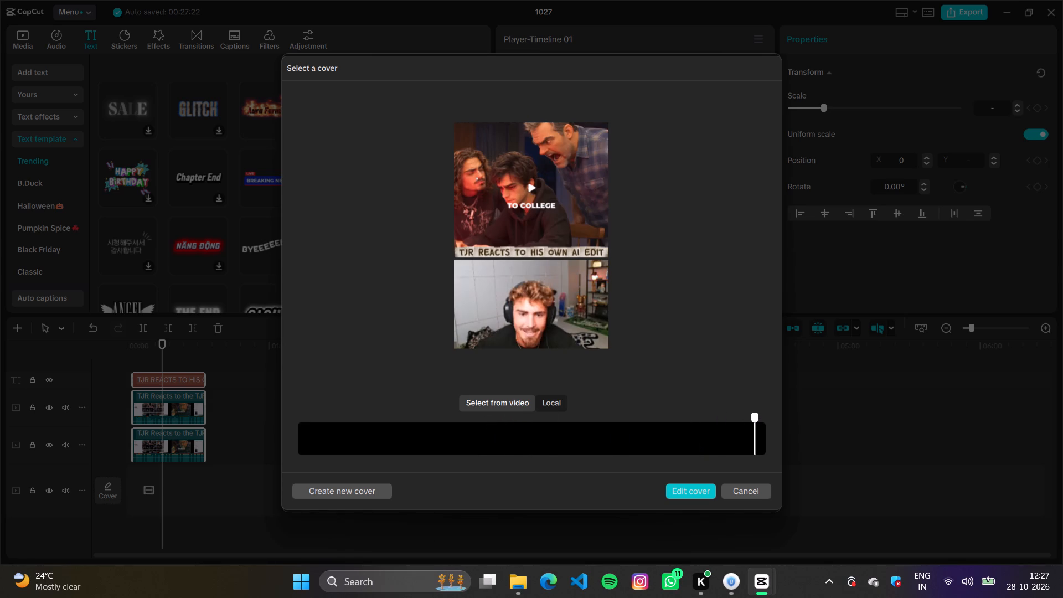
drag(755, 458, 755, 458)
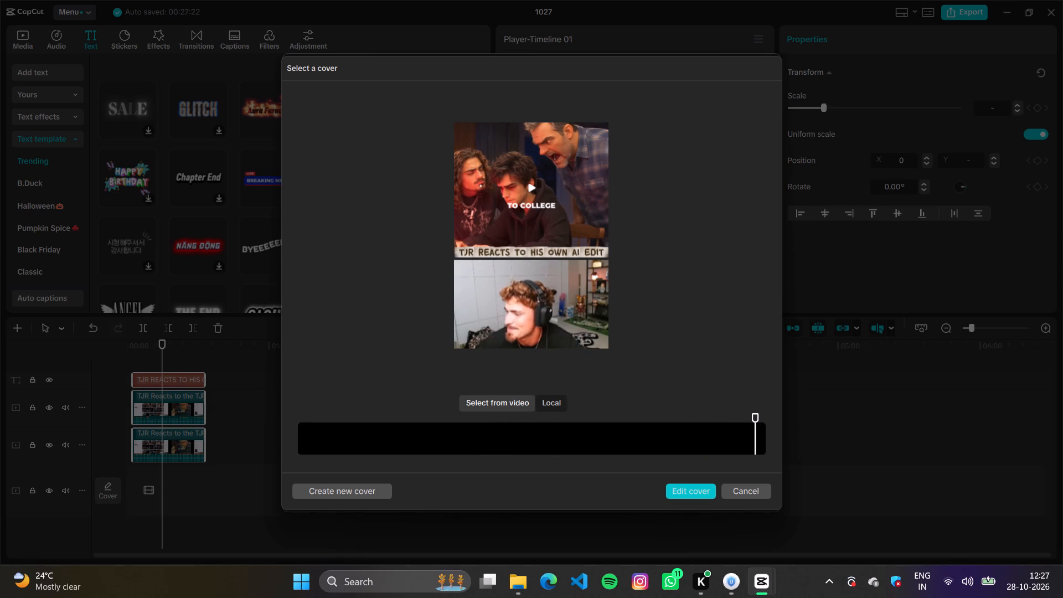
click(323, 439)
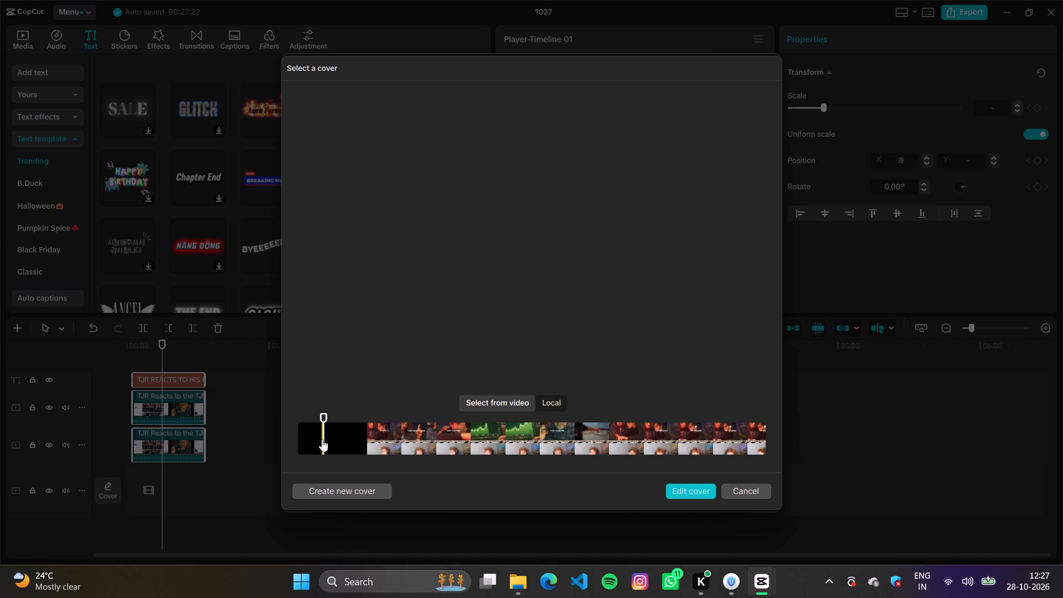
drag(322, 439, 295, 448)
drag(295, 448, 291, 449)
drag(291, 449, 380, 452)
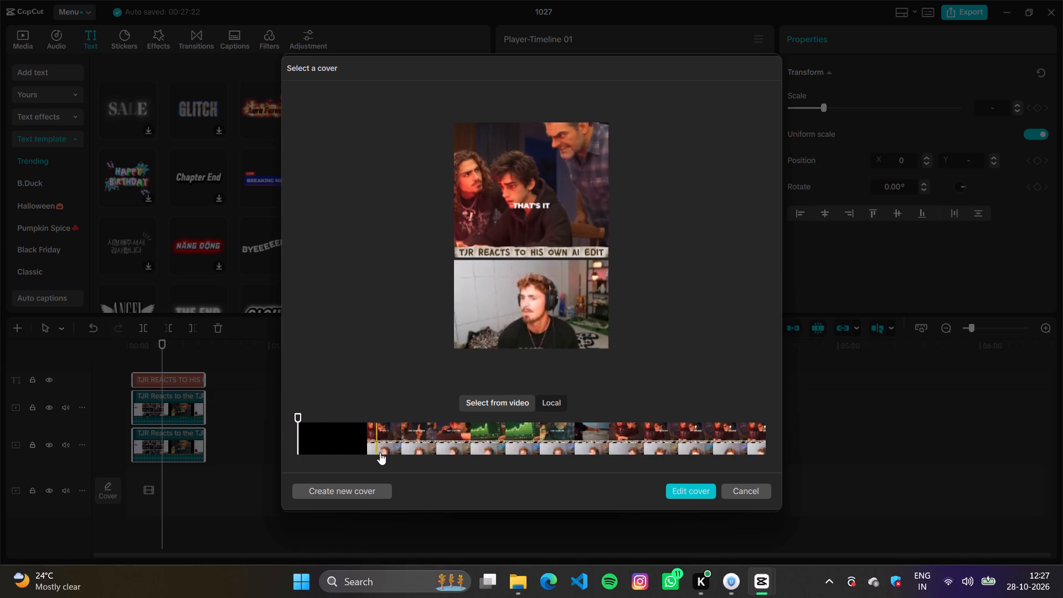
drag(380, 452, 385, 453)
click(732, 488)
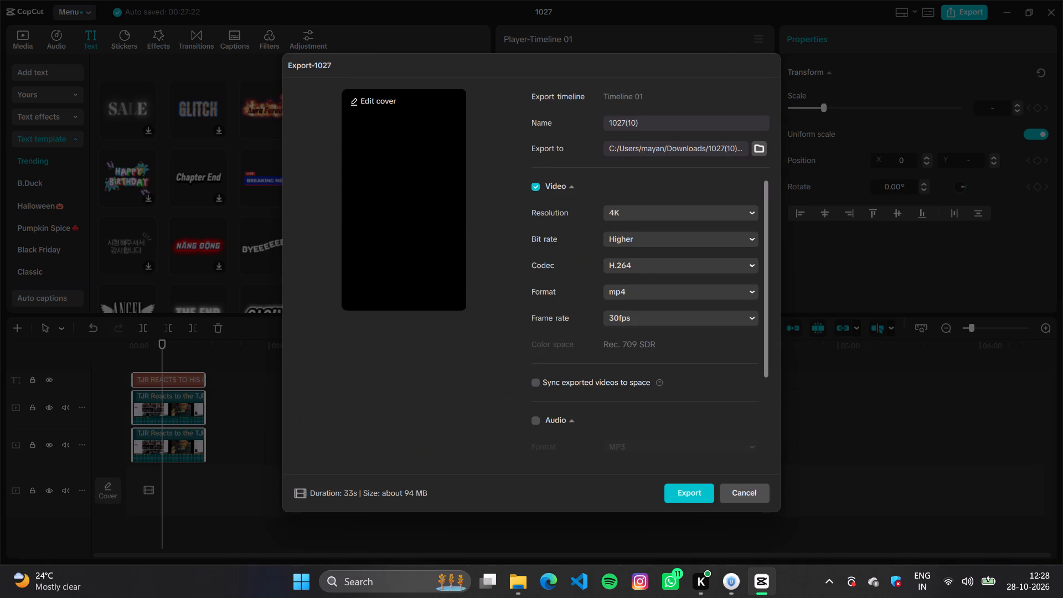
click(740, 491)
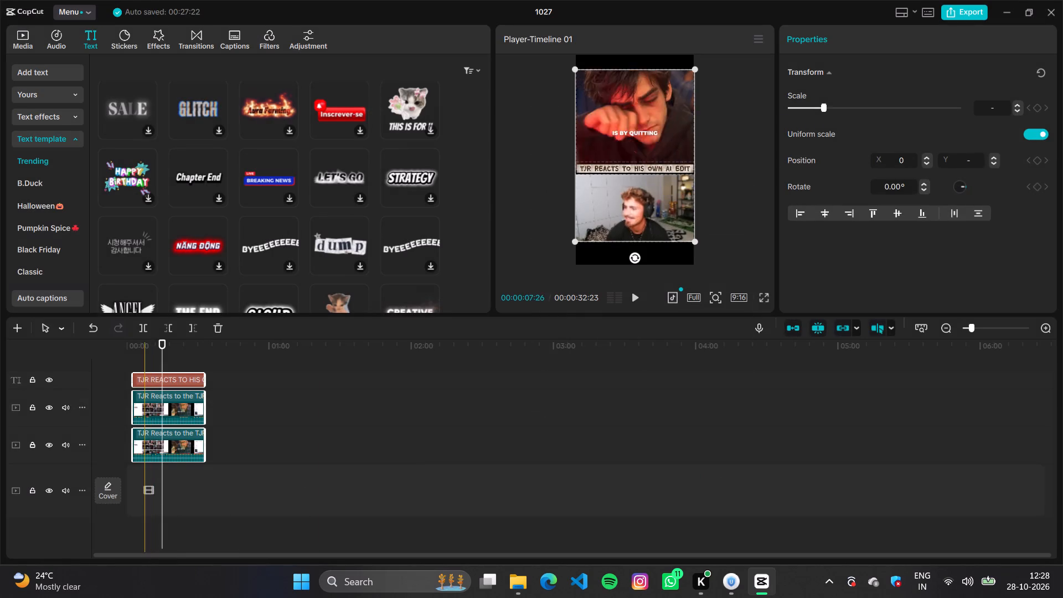
Move the last segment's title and both video clips together to the very start of the timeline, at 00:00:00:00.
drag(141, 354, 262, 473)
drag(160, 416, 125, 416)
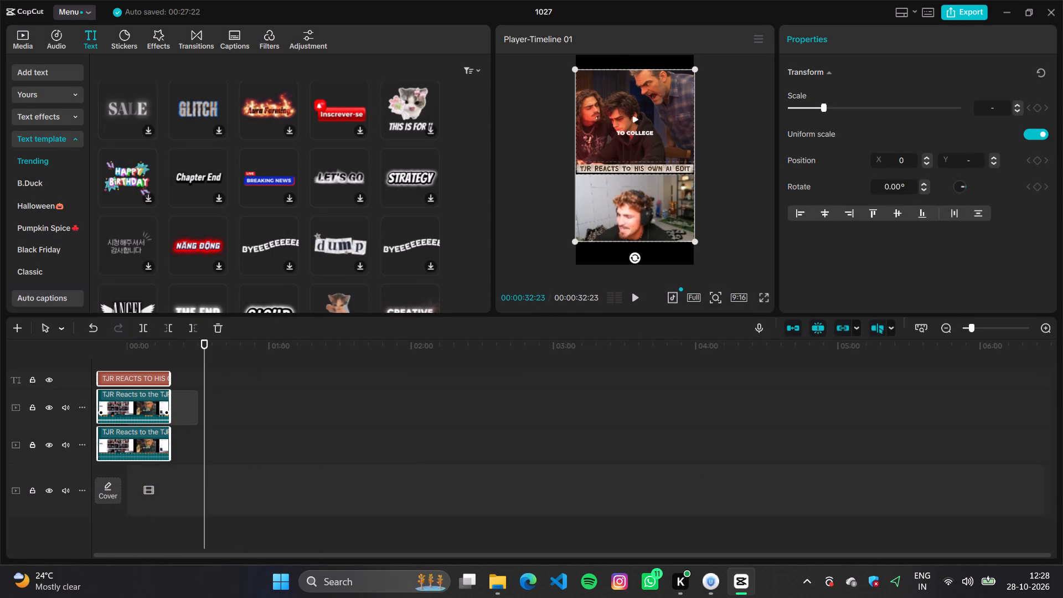
drag(125, 416, 118, 416)
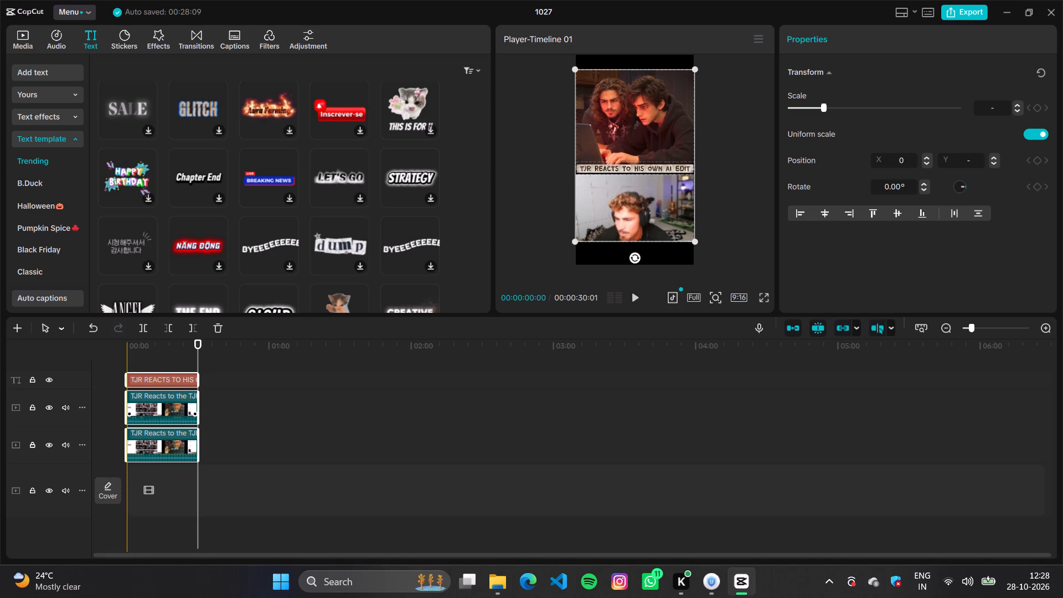
click(123, 370)
click(101, 364)
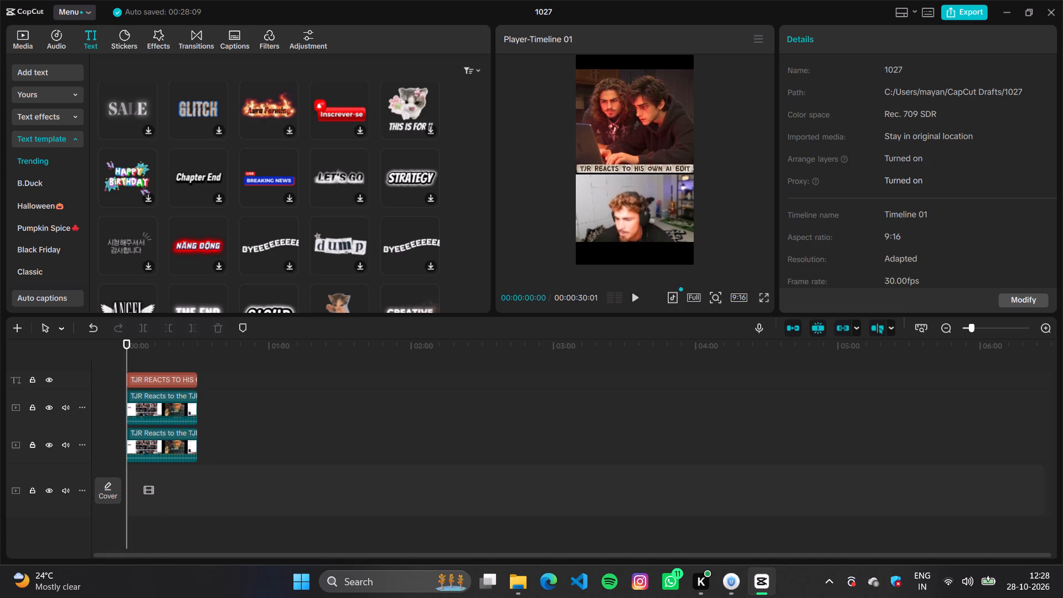
click(100, 365)
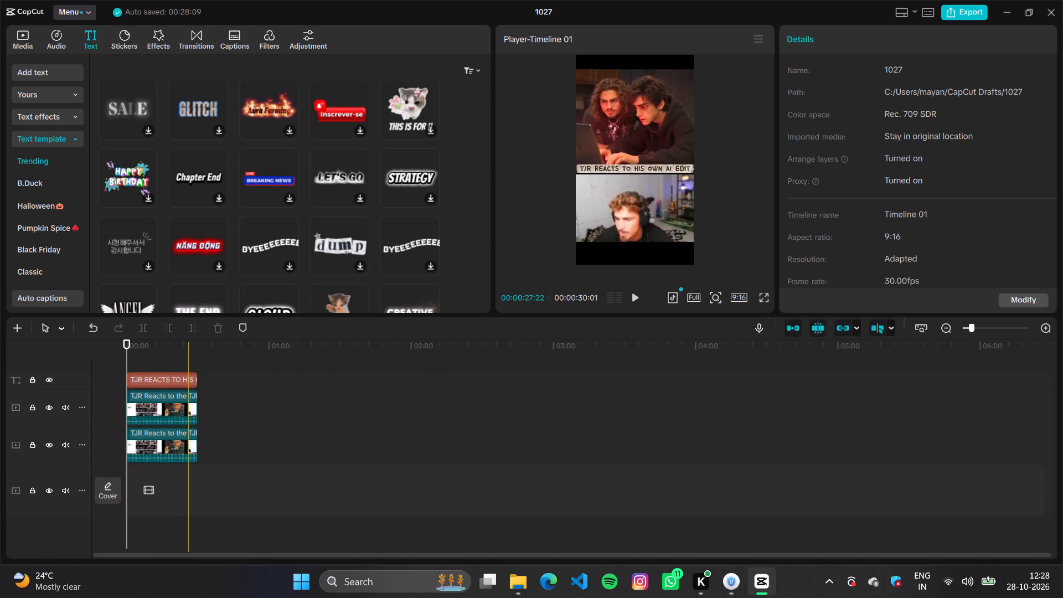
Check the start of the segment, export it to Downloads as a new 4K, 30fps mp4, and close the export window.
key(space)
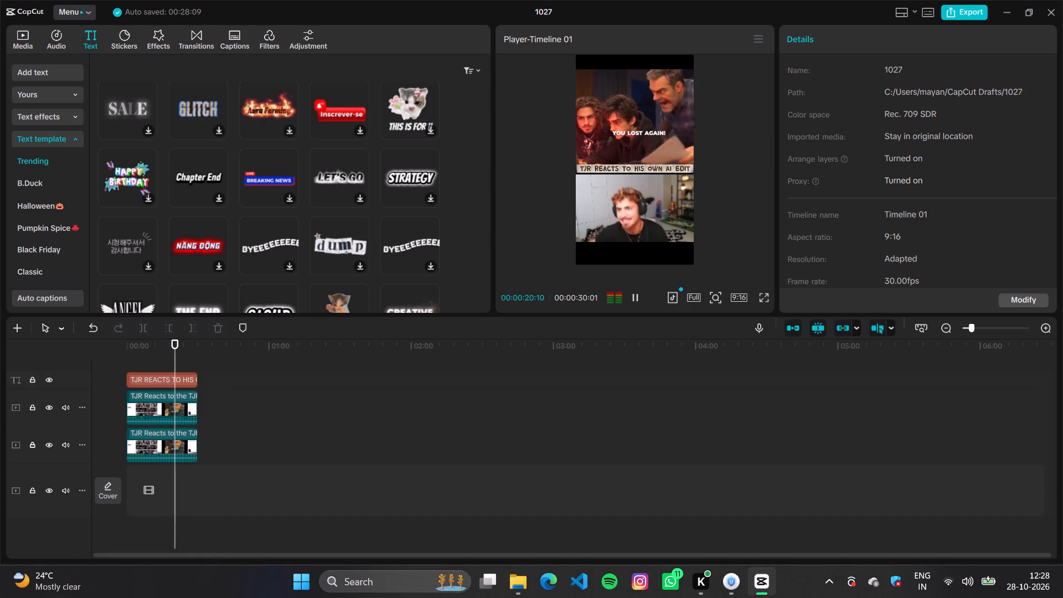
click(126, 360)
click(133, 359)
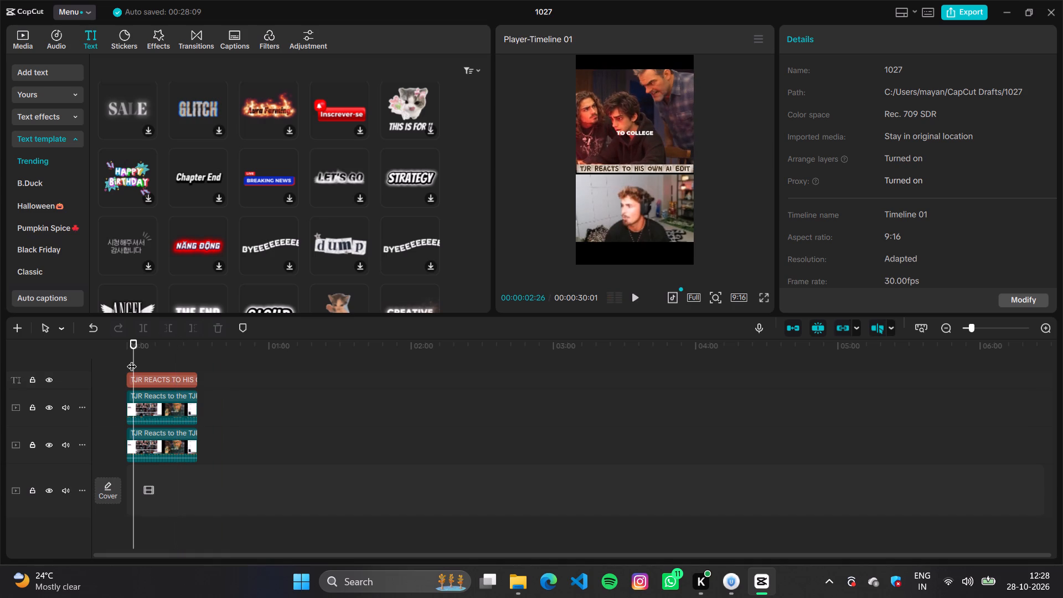
key(space)
click(970, 20)
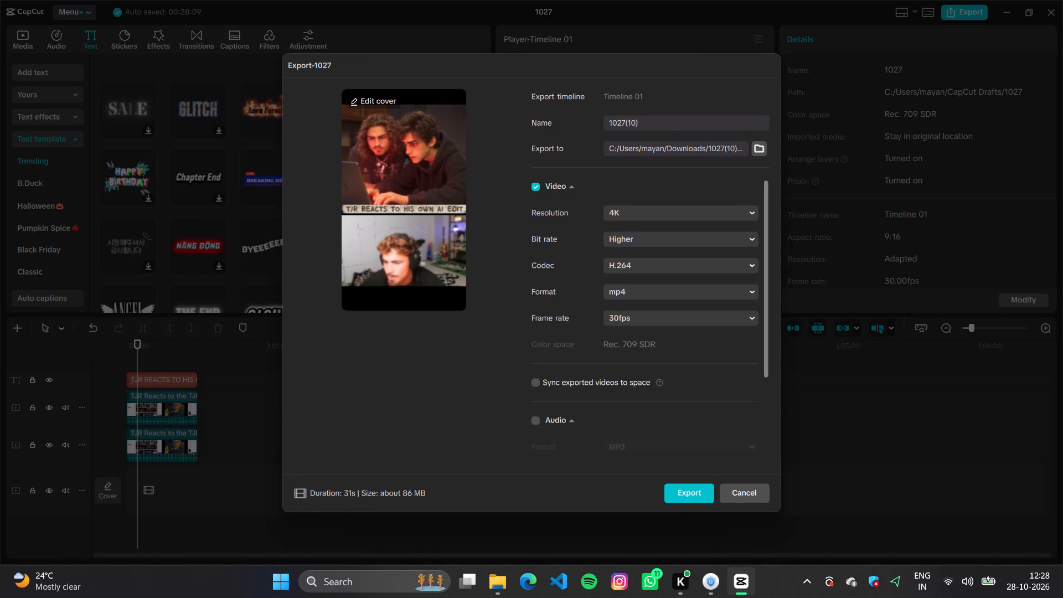
click(704, 490)
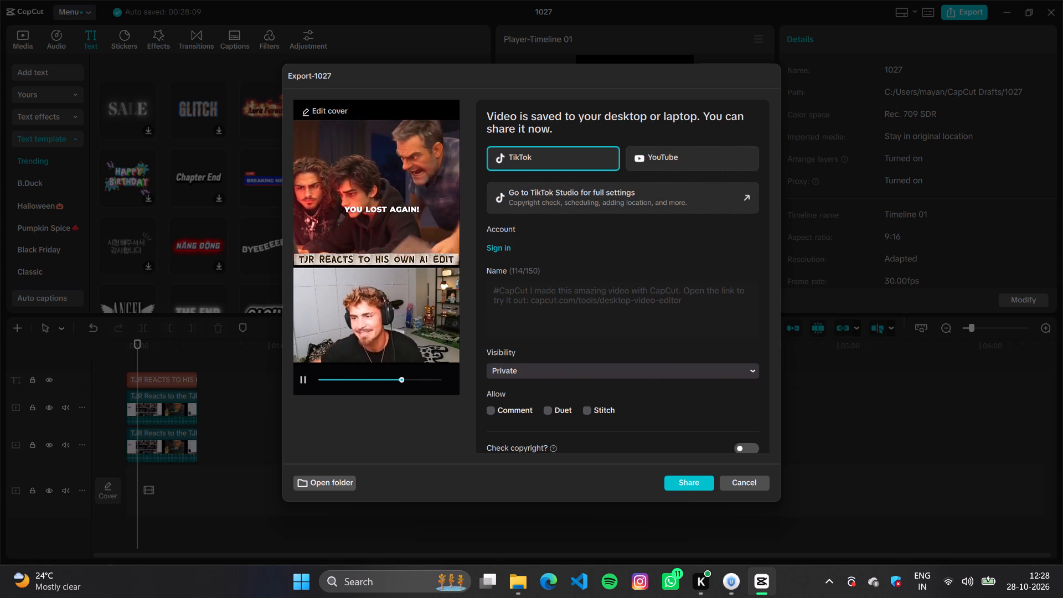
click(734, 482)
Play back the ending and the second half of the segment to review where it could be cut.
click(159, 350)
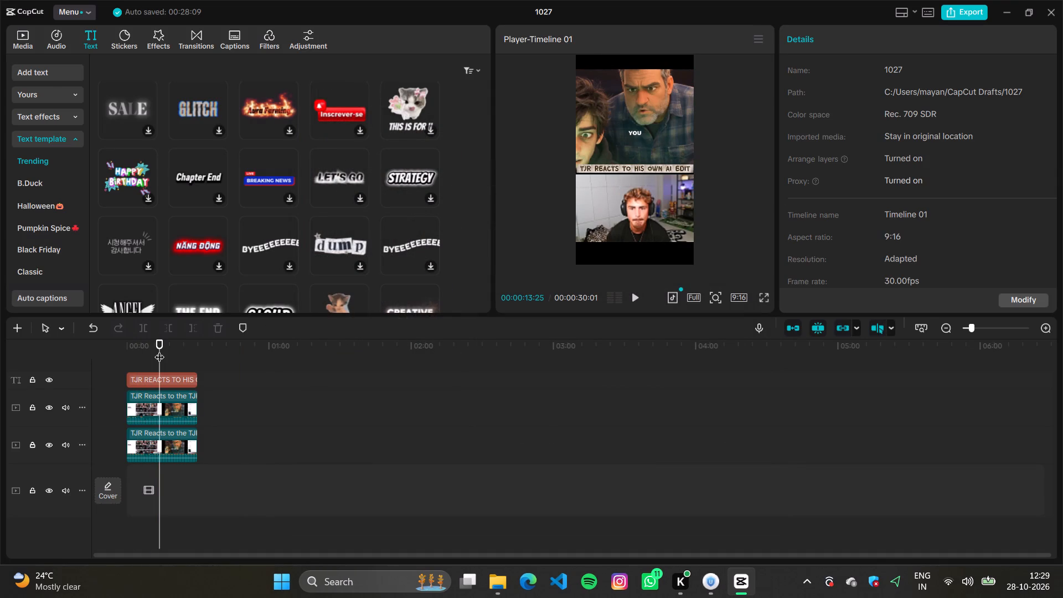
ctrl+scroll(226, 361, up, 10)
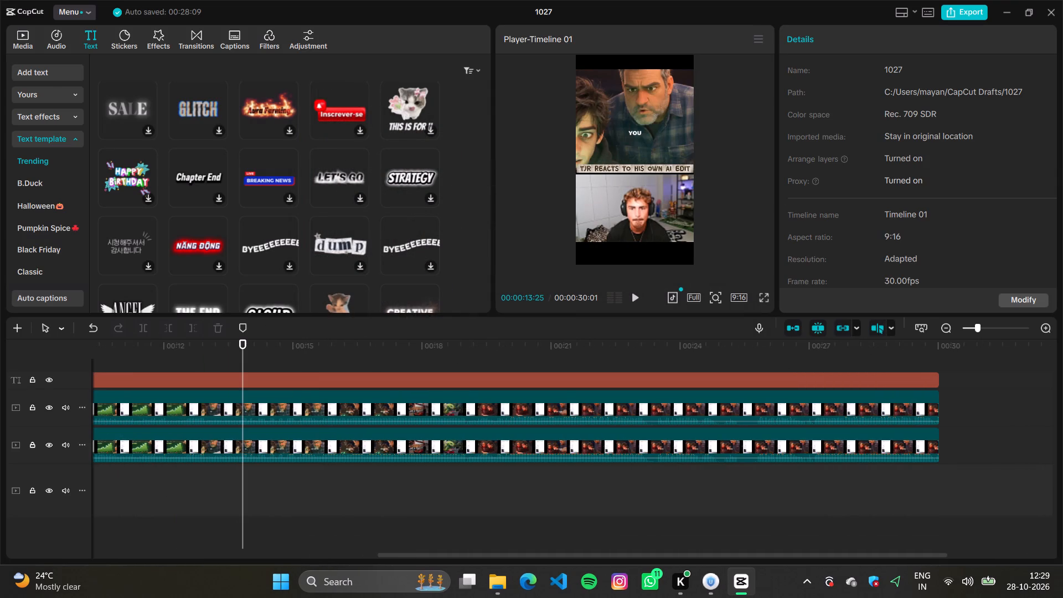
click(900, 341)
key(space)
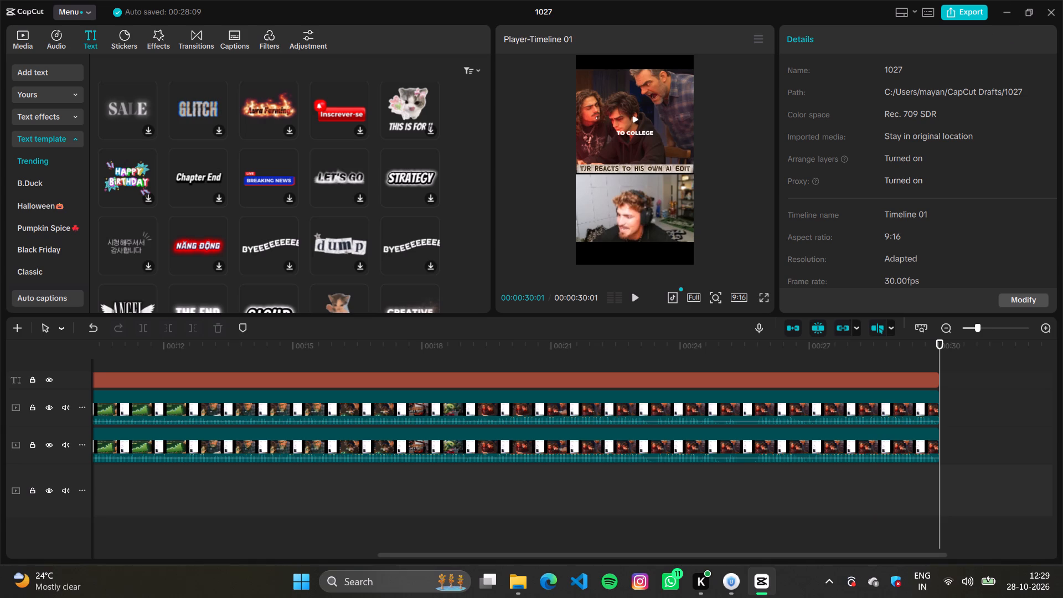
click(899, 356)
key(space)
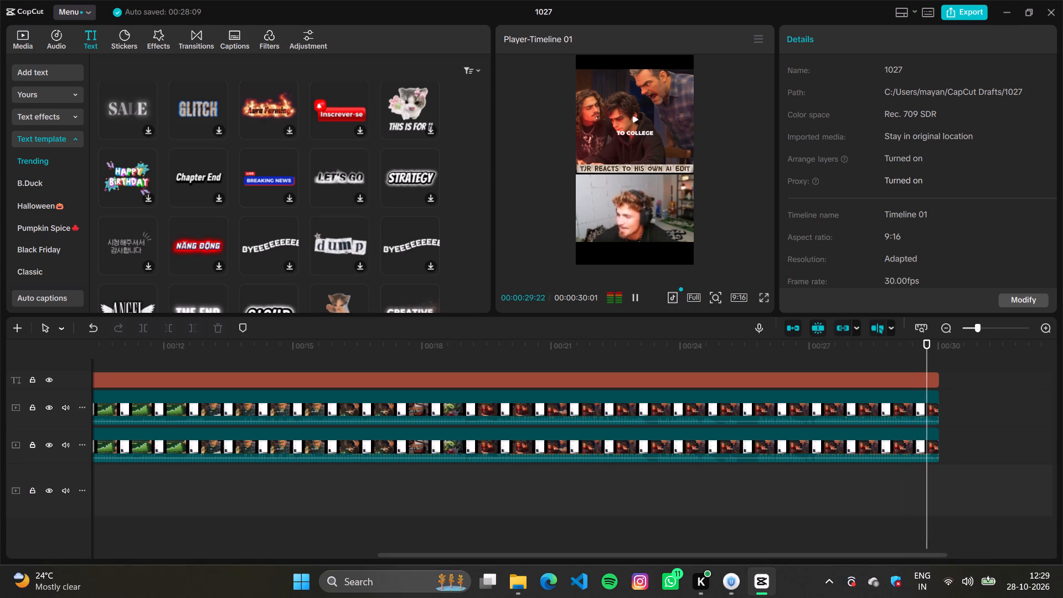
click(670, 350)
key(space)
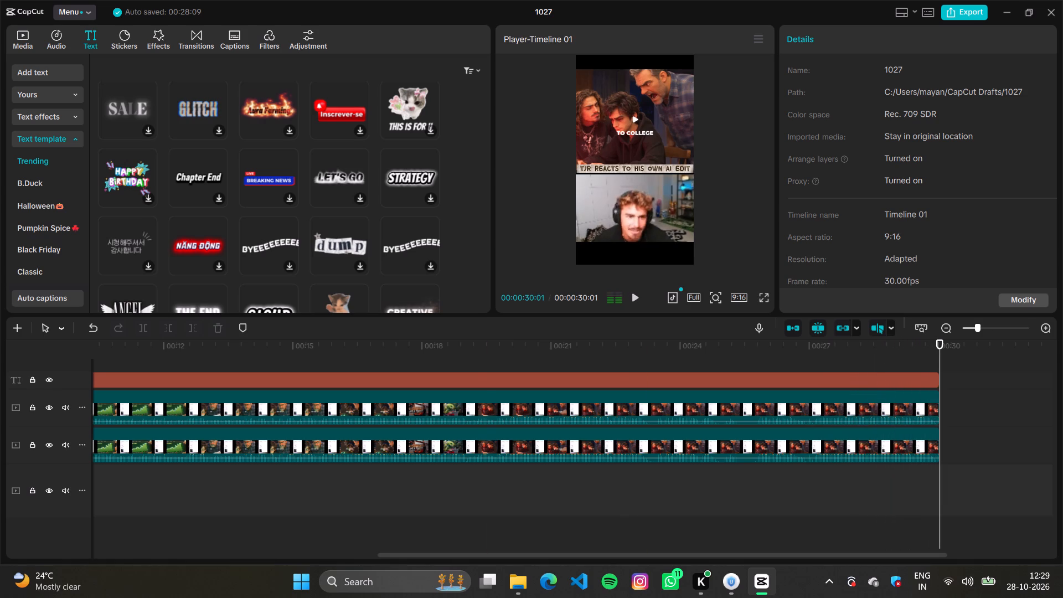
click(249, 362)
key(space)
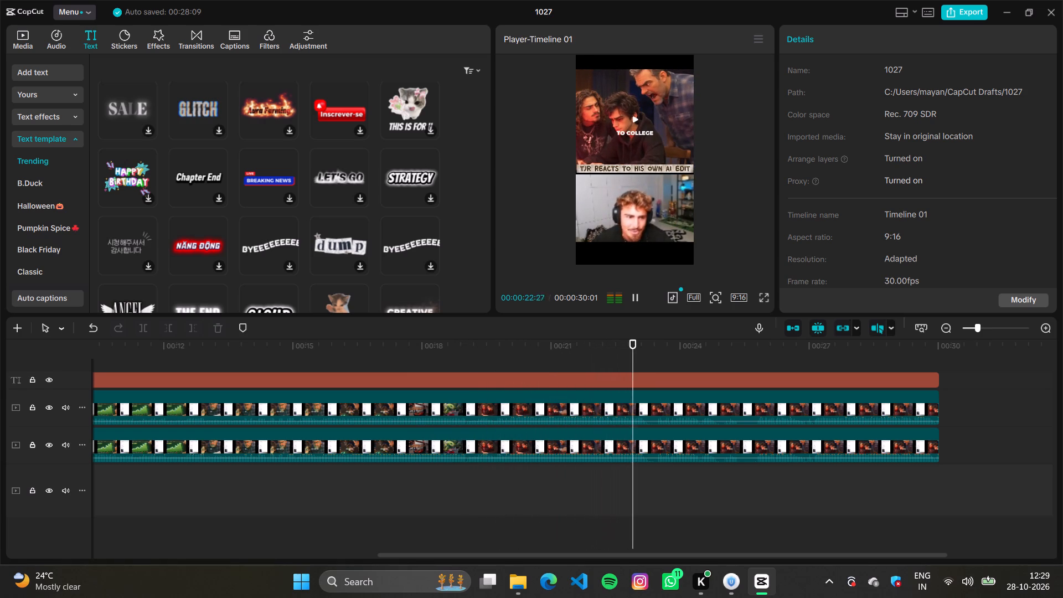
key(space)
Split the title and both video clips together at 00:00:15:29, just before the shot of the man by the bridge.
click(139, 357)
key(space)
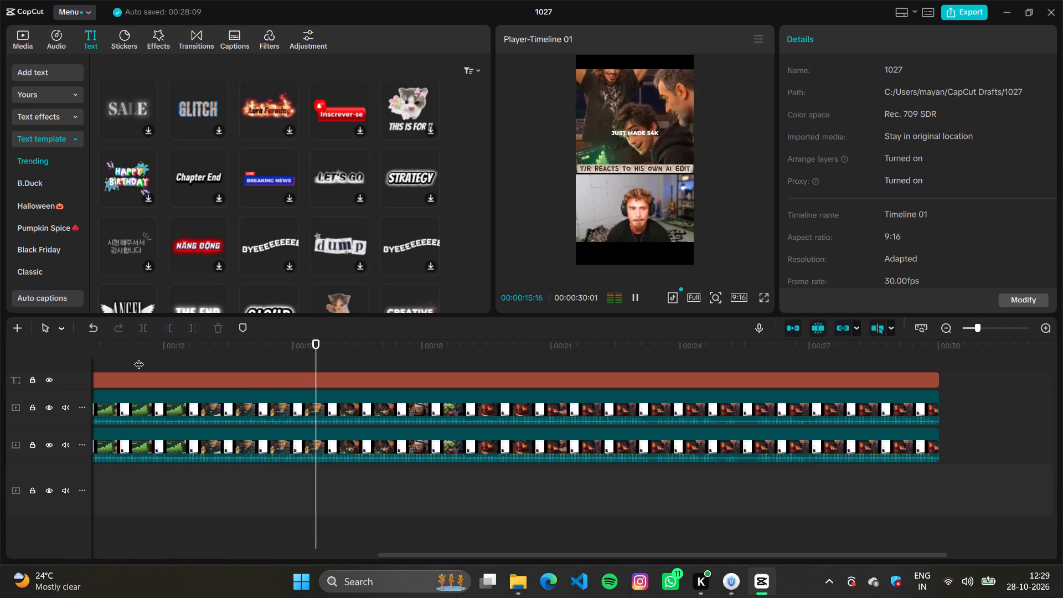
key(space)
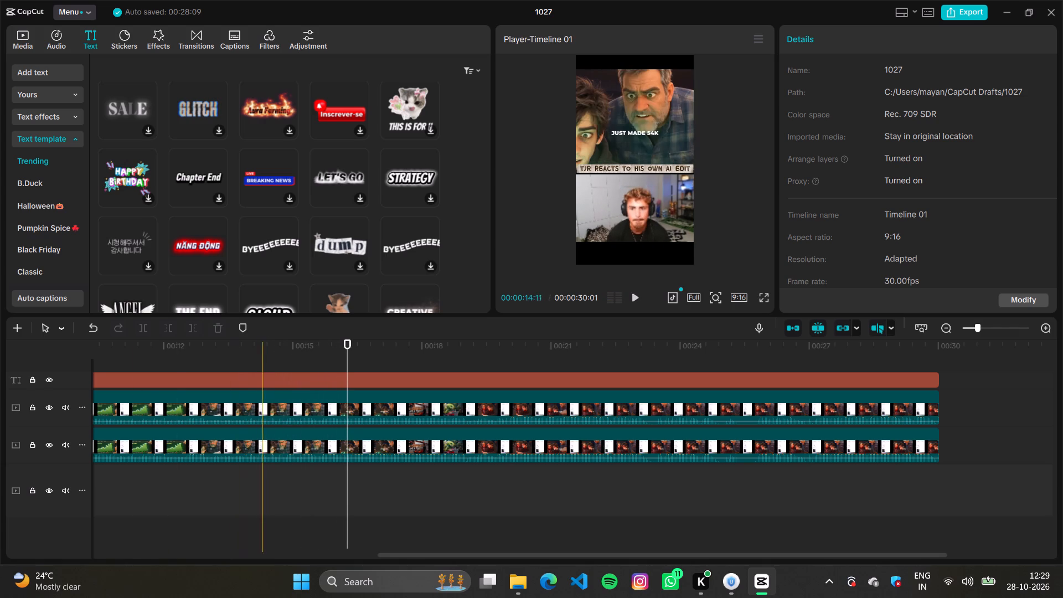
click(260, 355)
key(space)
key(space)
key(space)
key(space)
key(space)
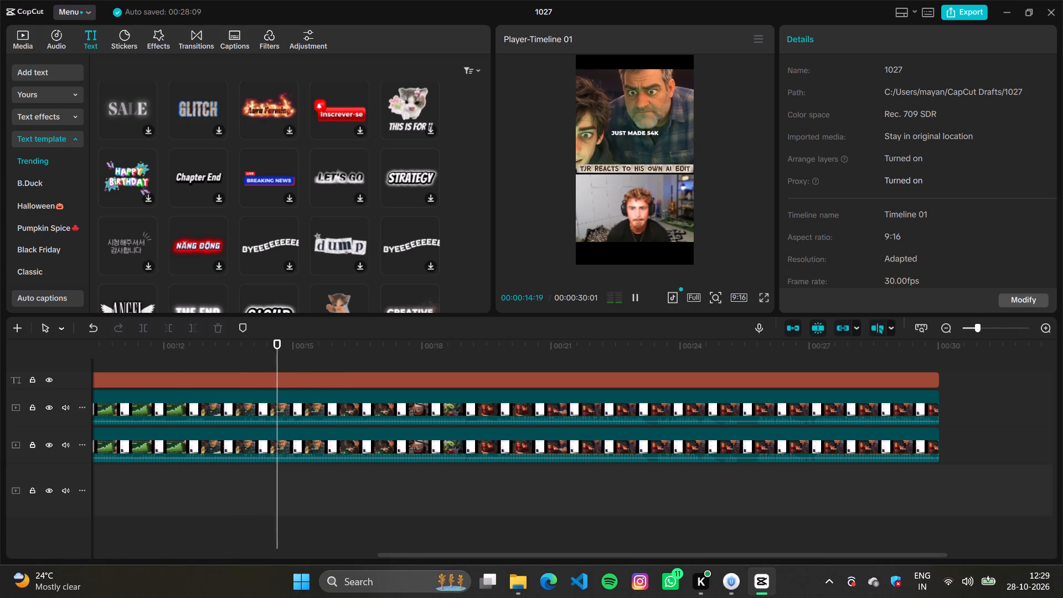
key(space)
key(space)
key(space)
key(space)
key(space)
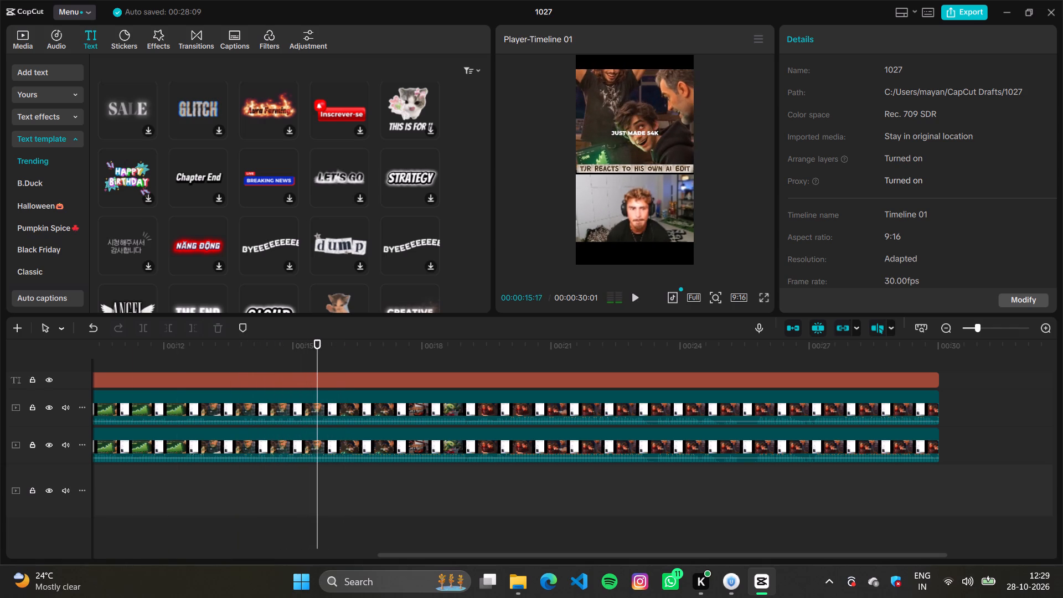
key(space)
key(space)
key(space)
key(space)
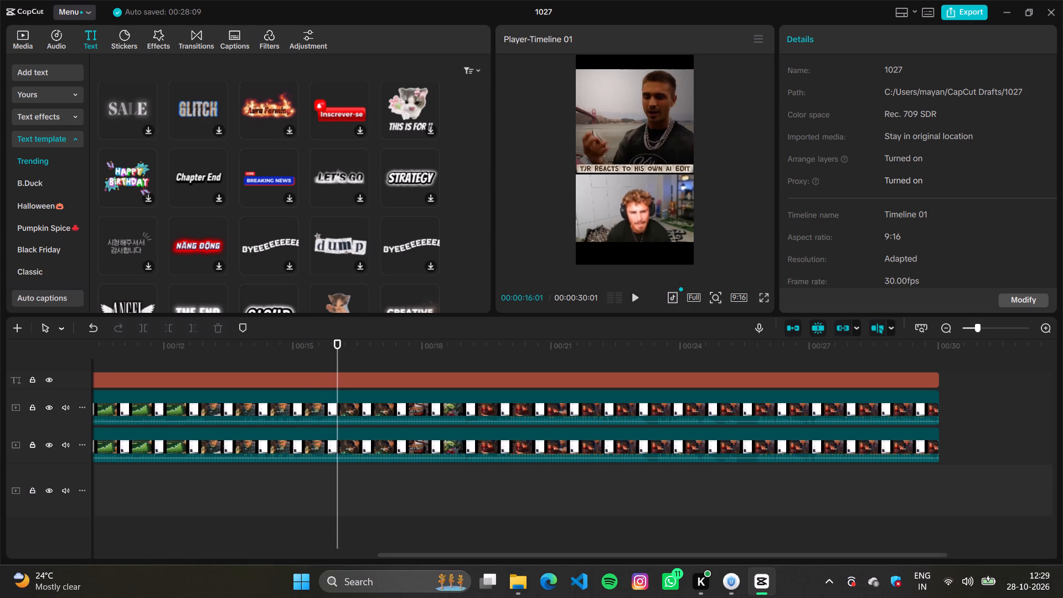
key(Left)
key(Left)
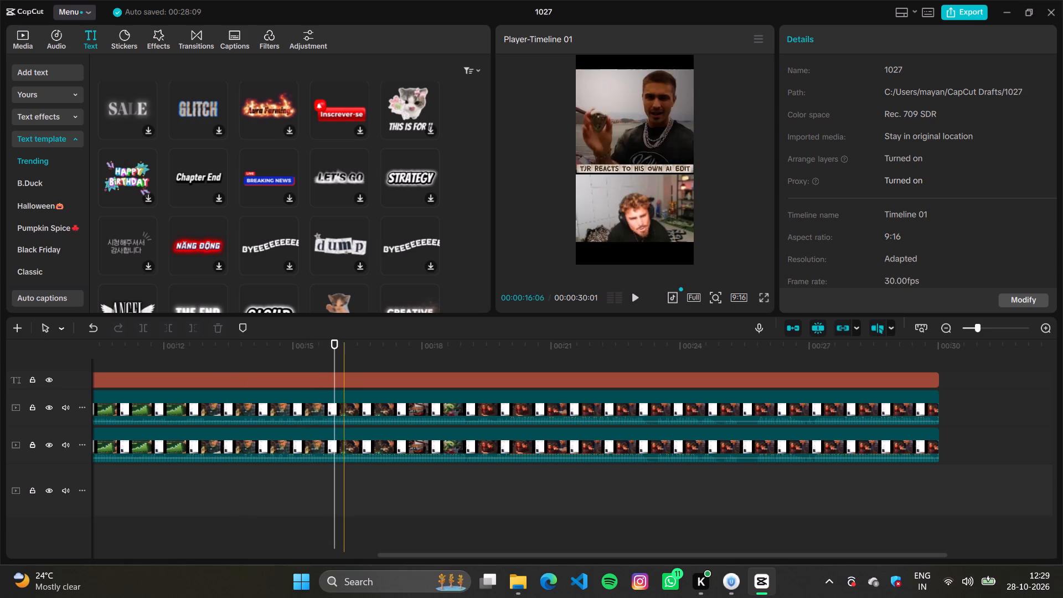
drag(324, 359, 707, 504)
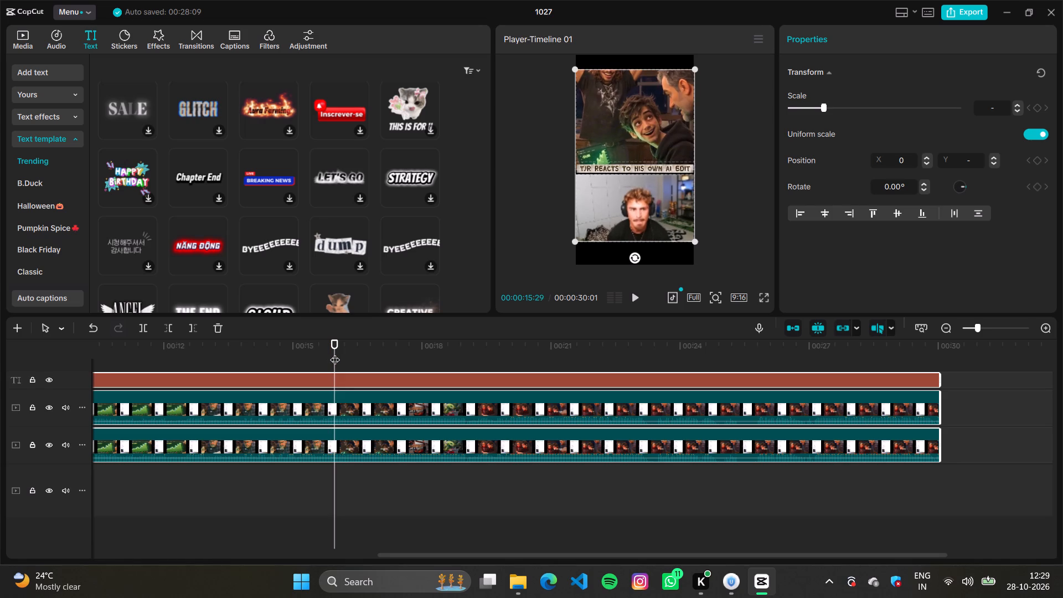
key(ctrl+b)
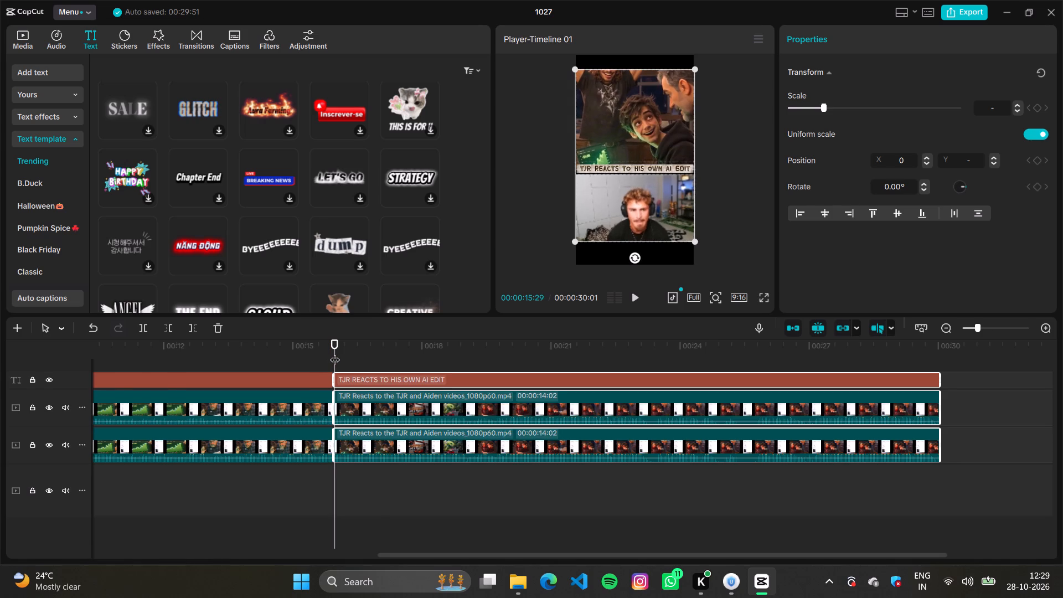
Delete the title and both video clip pieces that follow the cut at 00:00:15:29.
key(BackSpace)
Export the shortened segment as a new video and close the export window without sharing it.
click(947, 13)
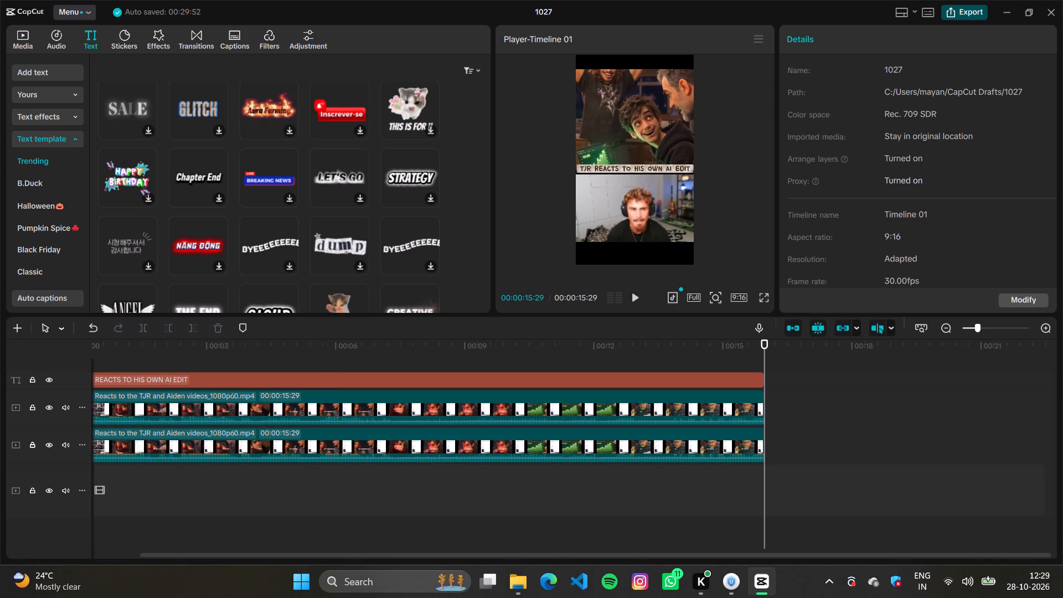
click(692, 491)
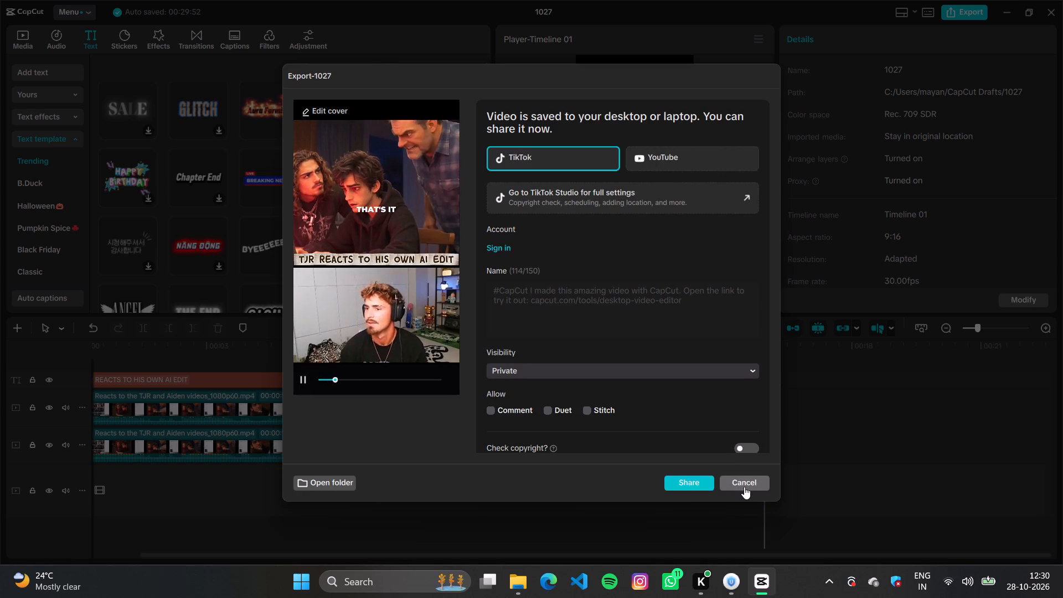
click(744, 487)
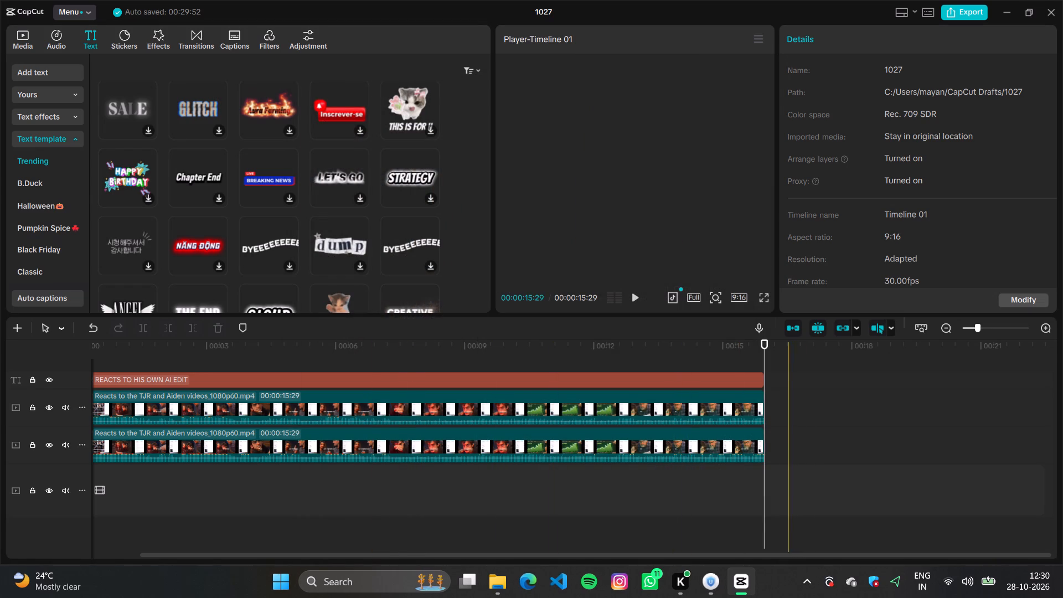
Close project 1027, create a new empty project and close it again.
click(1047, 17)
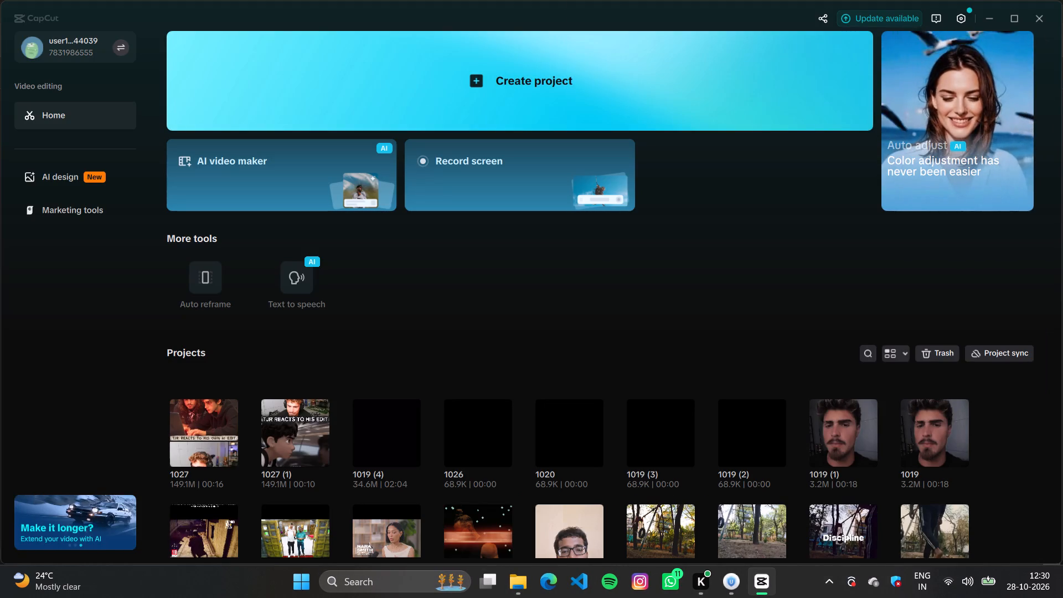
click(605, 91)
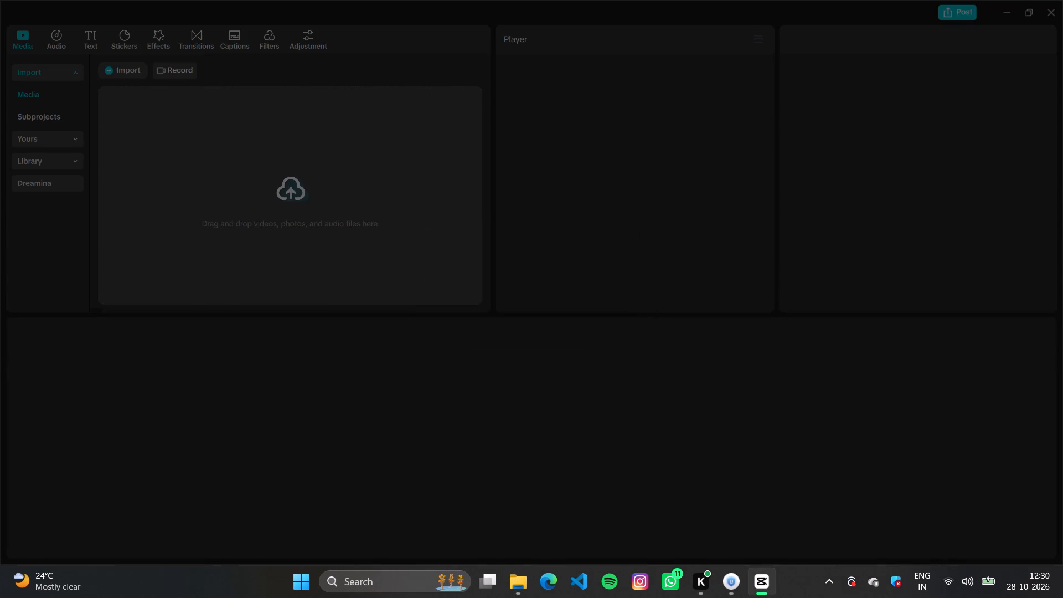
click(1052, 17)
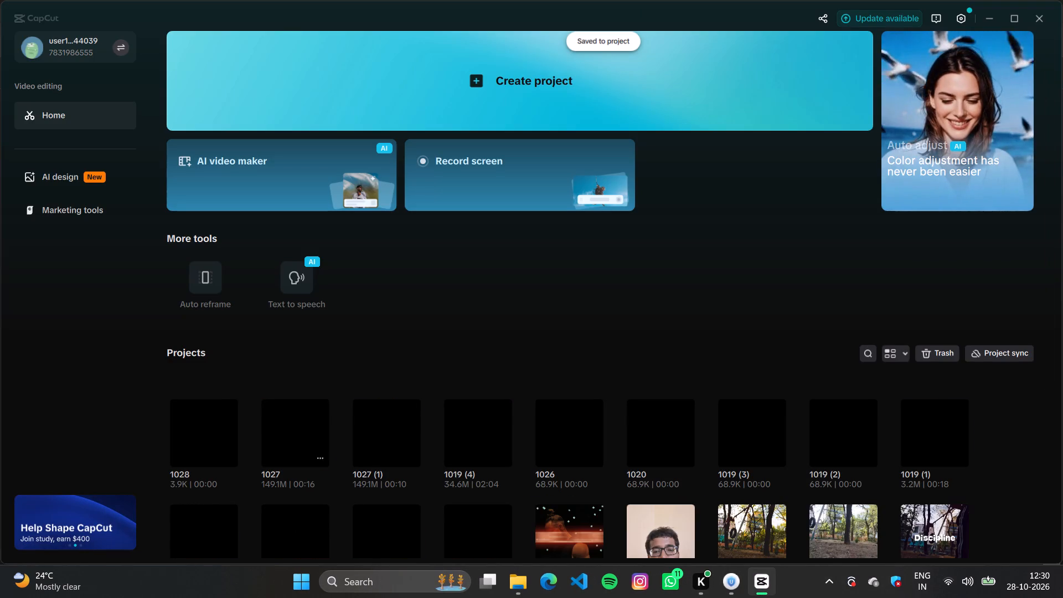
Open projects 1027 (1) and 1019 (4) one after the other to check their timelines, closing each.
click(398, 444)
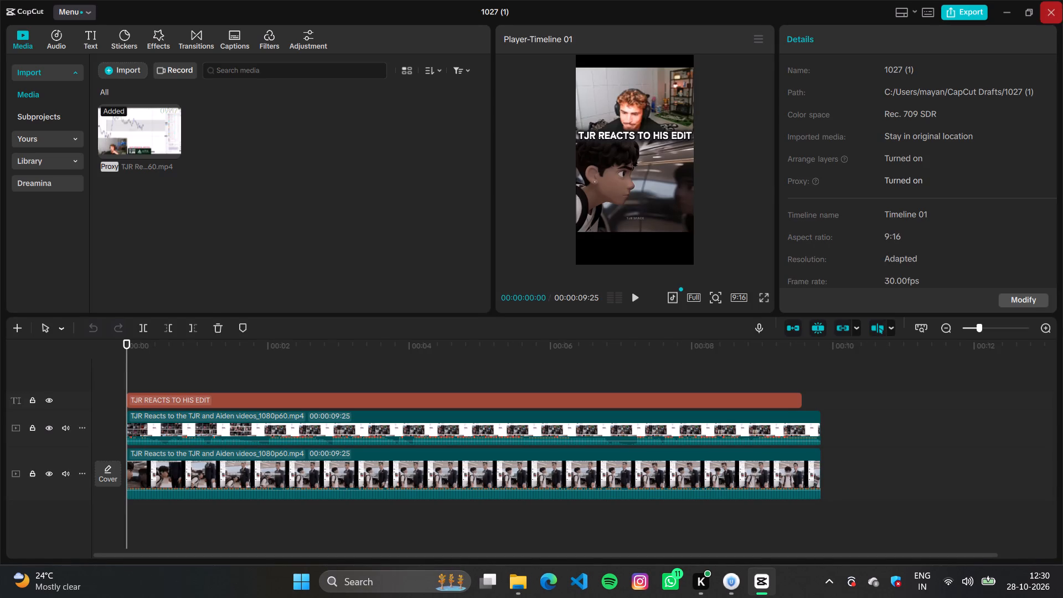
click(1052, 9)
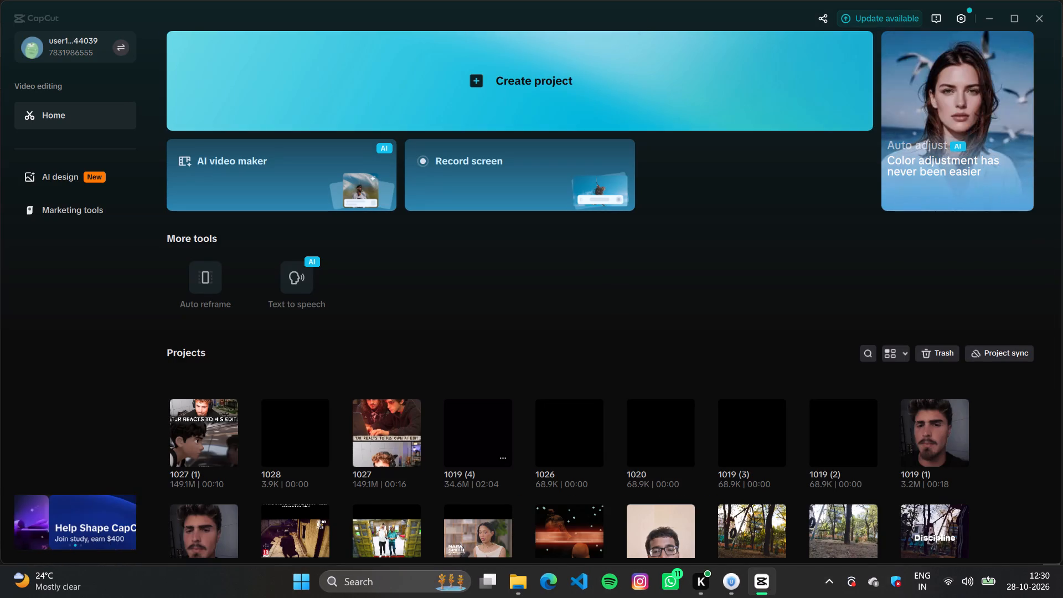
click(466, 440)
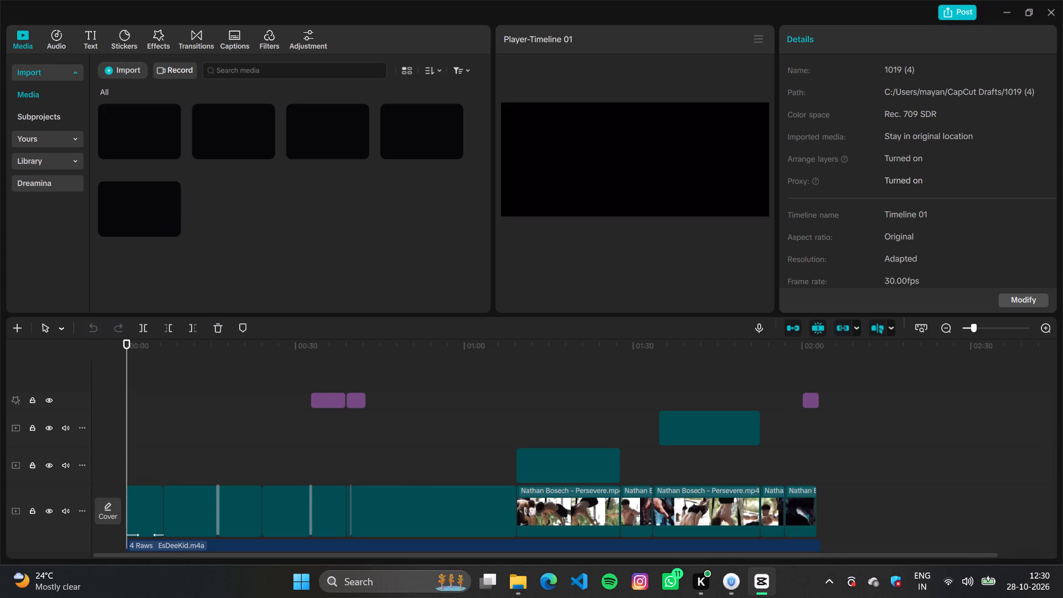
click(1044, 13)
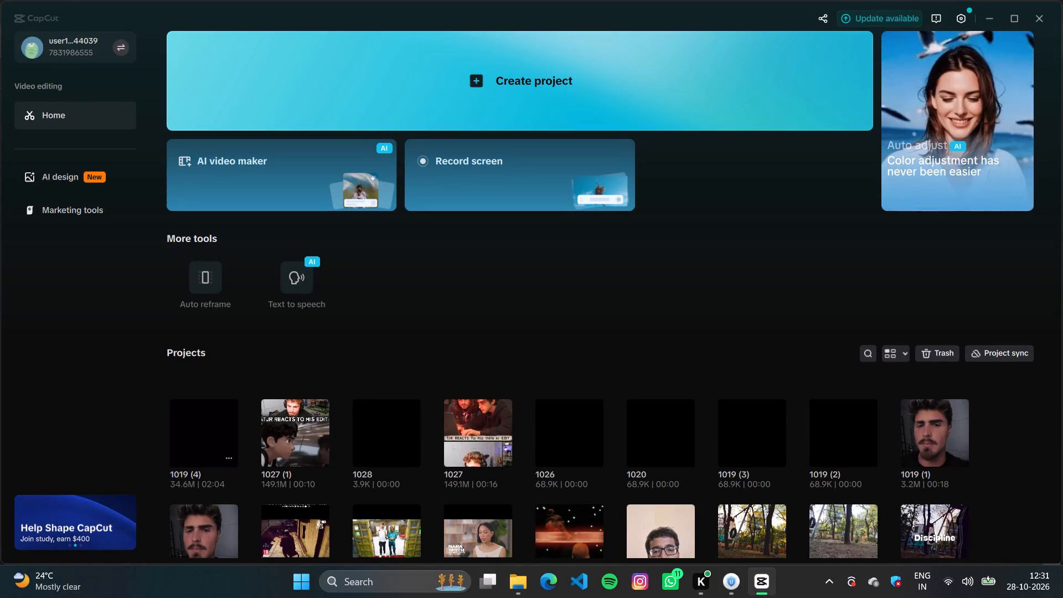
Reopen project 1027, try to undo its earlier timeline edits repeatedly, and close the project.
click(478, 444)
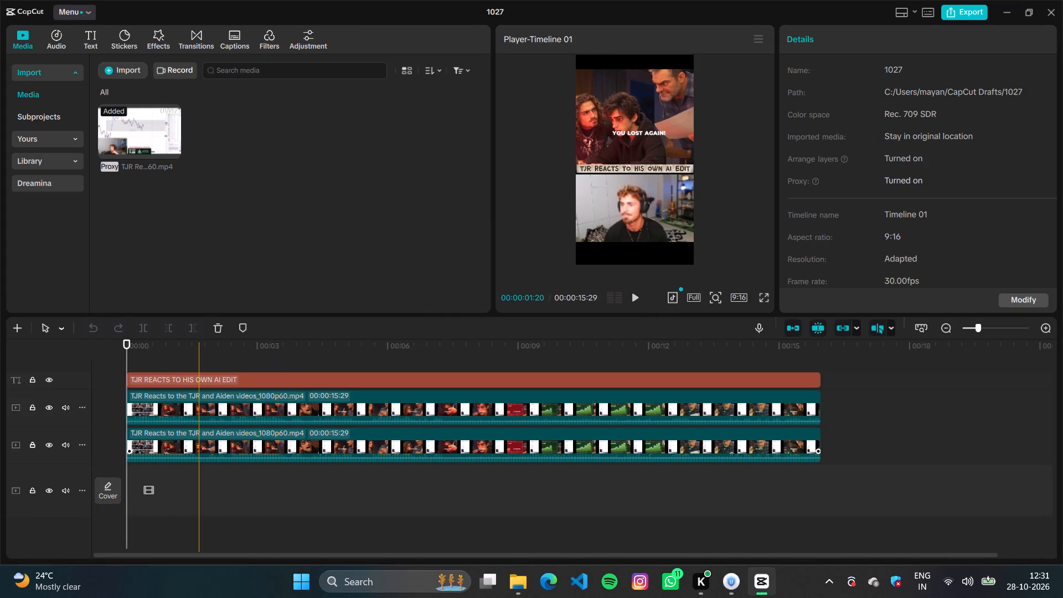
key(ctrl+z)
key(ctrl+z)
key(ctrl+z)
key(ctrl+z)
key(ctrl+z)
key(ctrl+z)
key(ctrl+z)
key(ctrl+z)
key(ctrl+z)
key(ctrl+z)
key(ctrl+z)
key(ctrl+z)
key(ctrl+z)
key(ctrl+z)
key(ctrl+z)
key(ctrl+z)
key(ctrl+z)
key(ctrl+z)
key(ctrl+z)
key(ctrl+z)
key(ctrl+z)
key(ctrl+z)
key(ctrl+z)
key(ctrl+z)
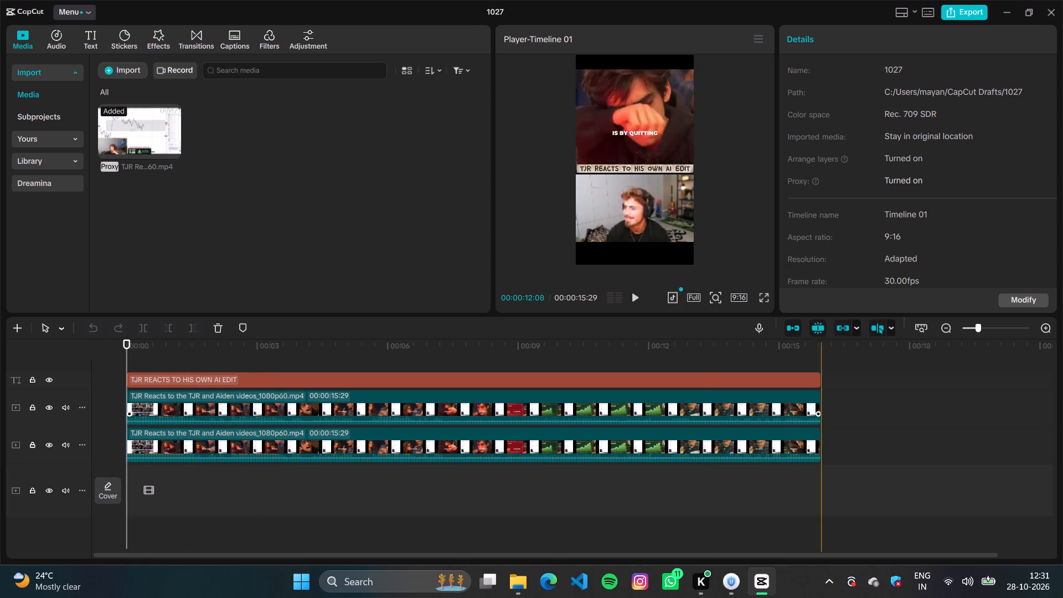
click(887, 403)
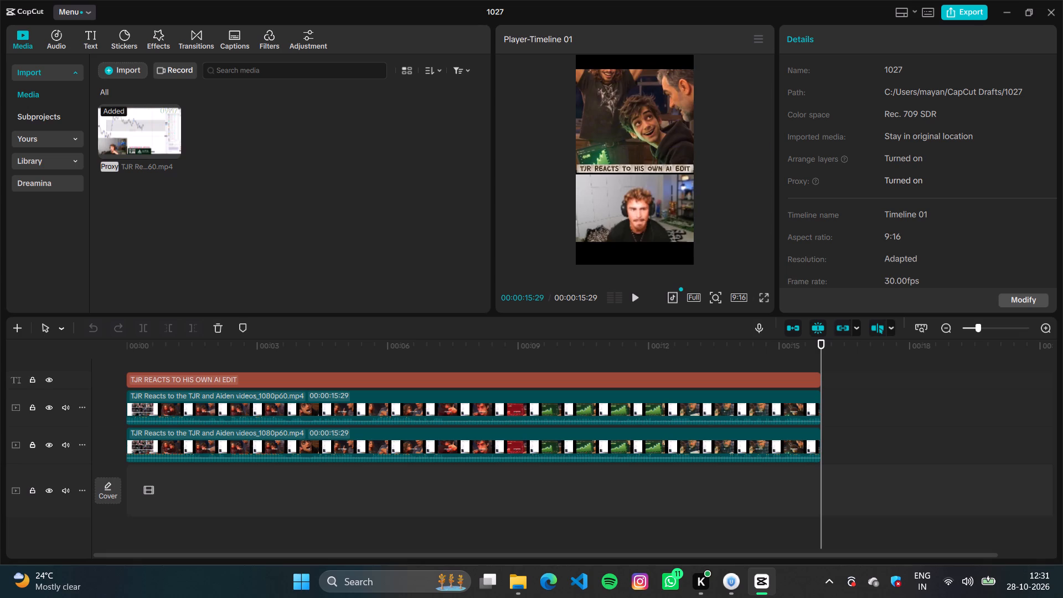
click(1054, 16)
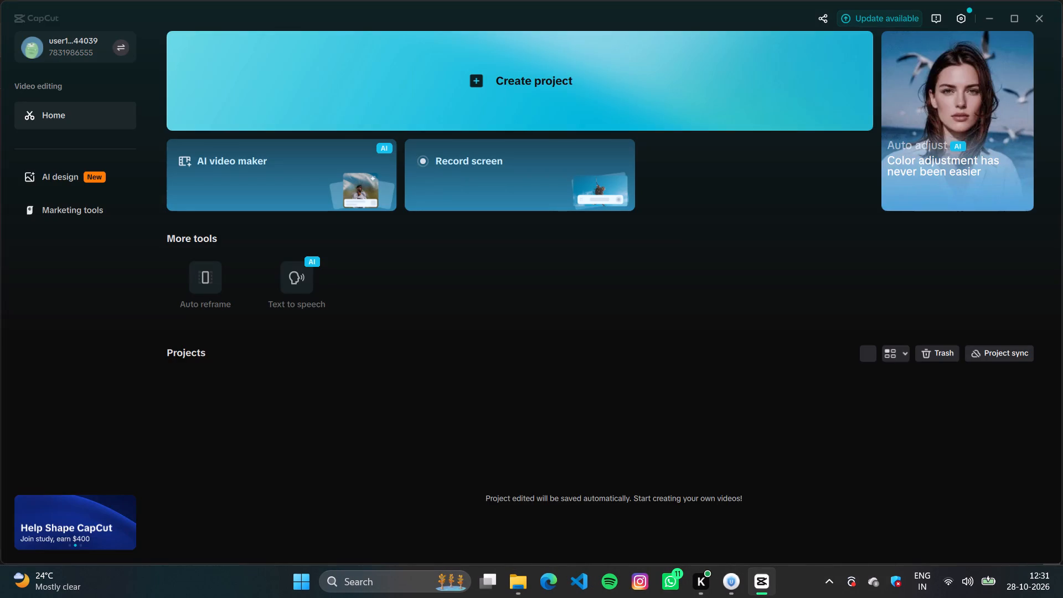
Create a new project, import the video 1027 (1) from Downloads and add it to the timeline.
click(389, 96)
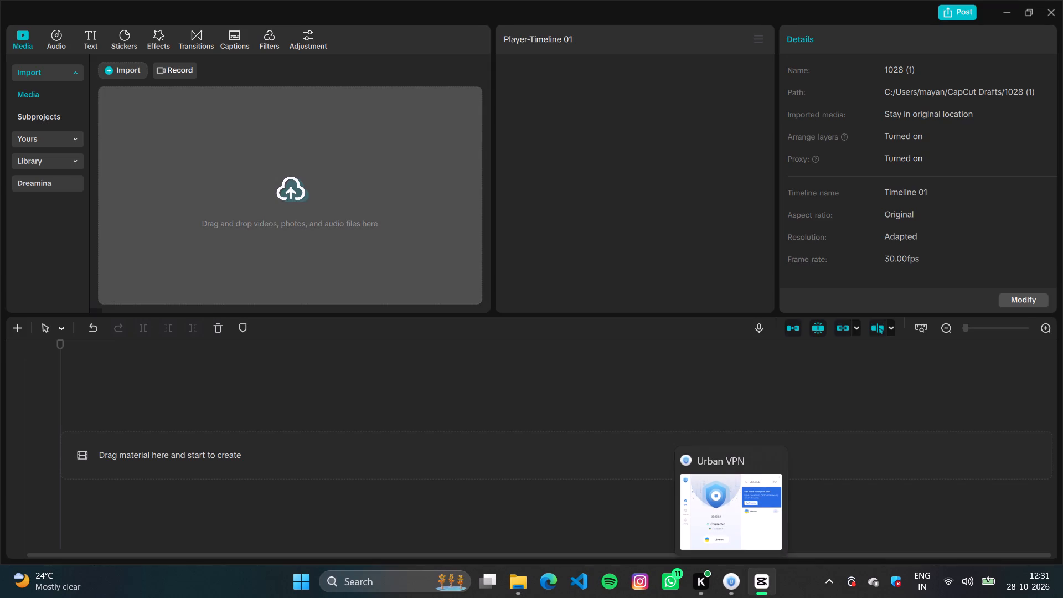
click(272, 219)
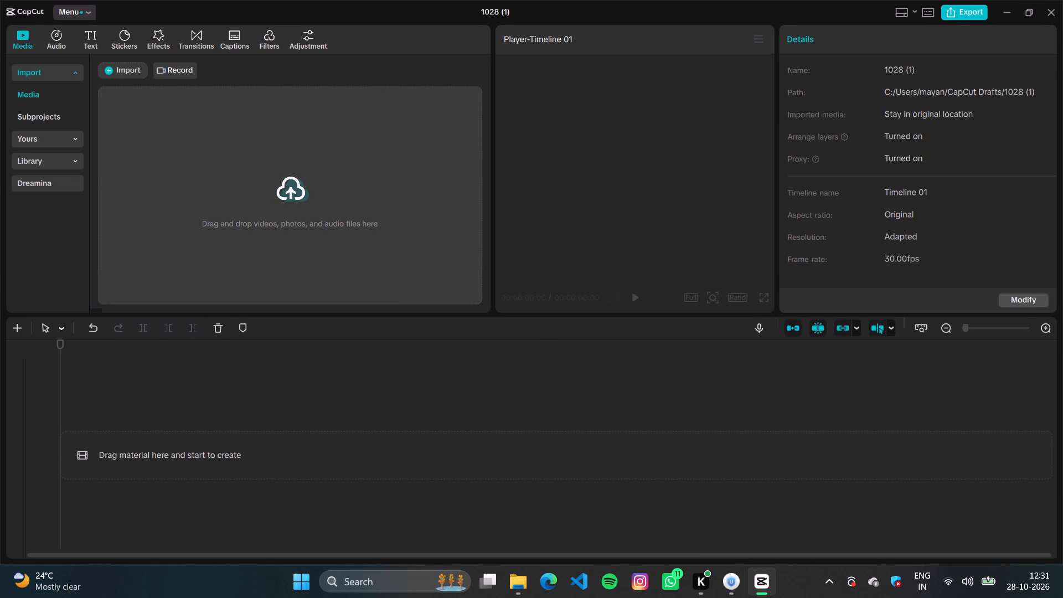
scroll(285, 198, down, 1)
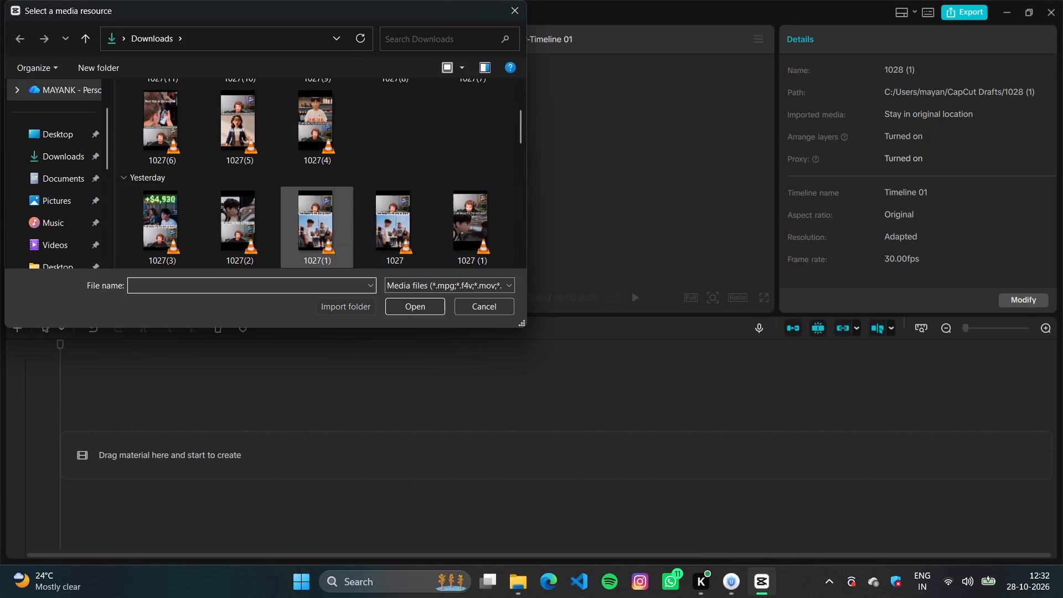
scroll(240, 203, down, 1)
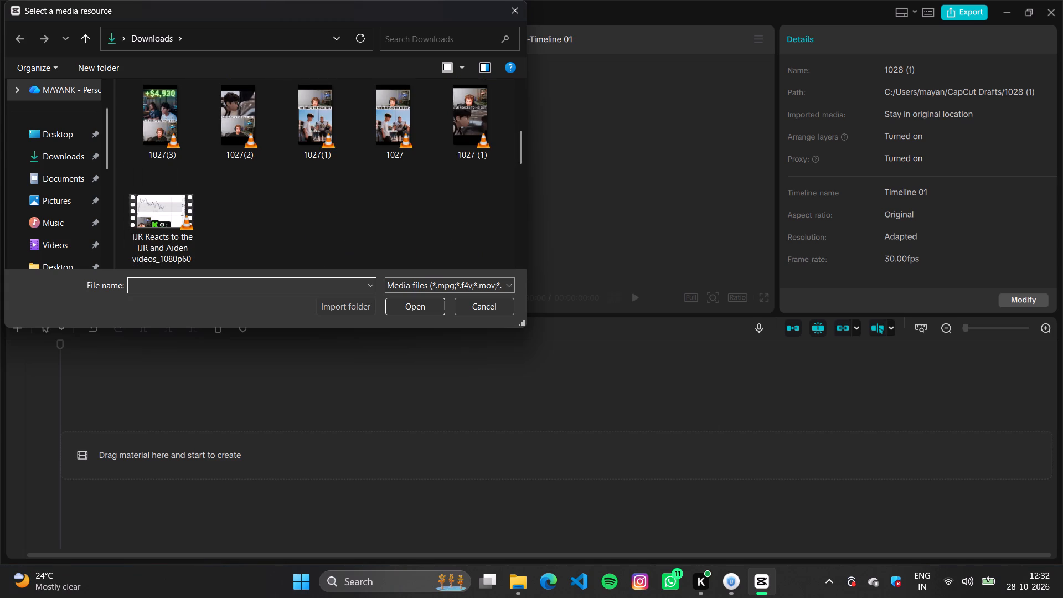
click(474, 113)
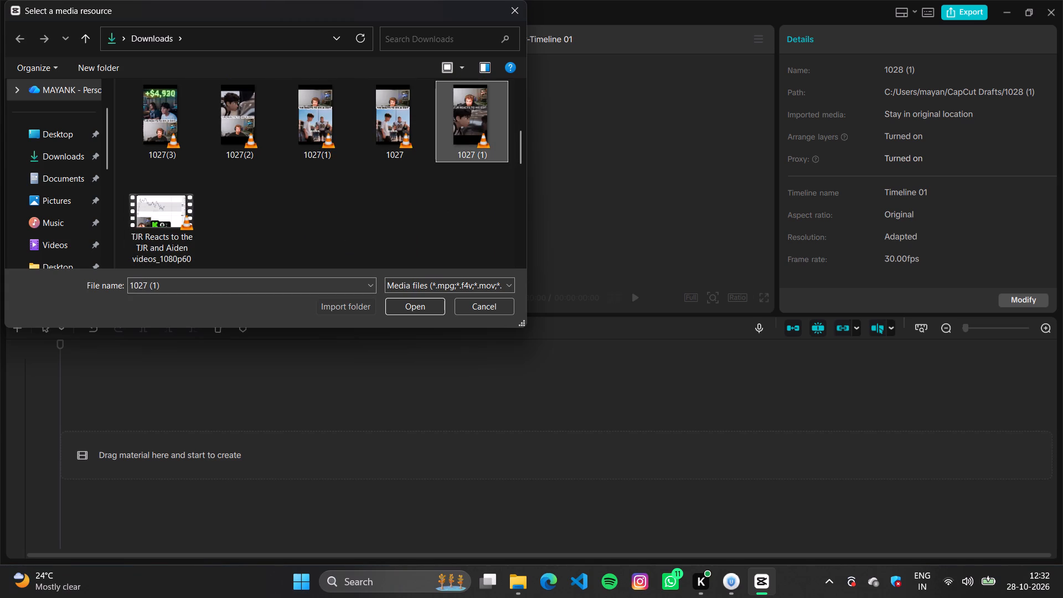
click(430, 299)
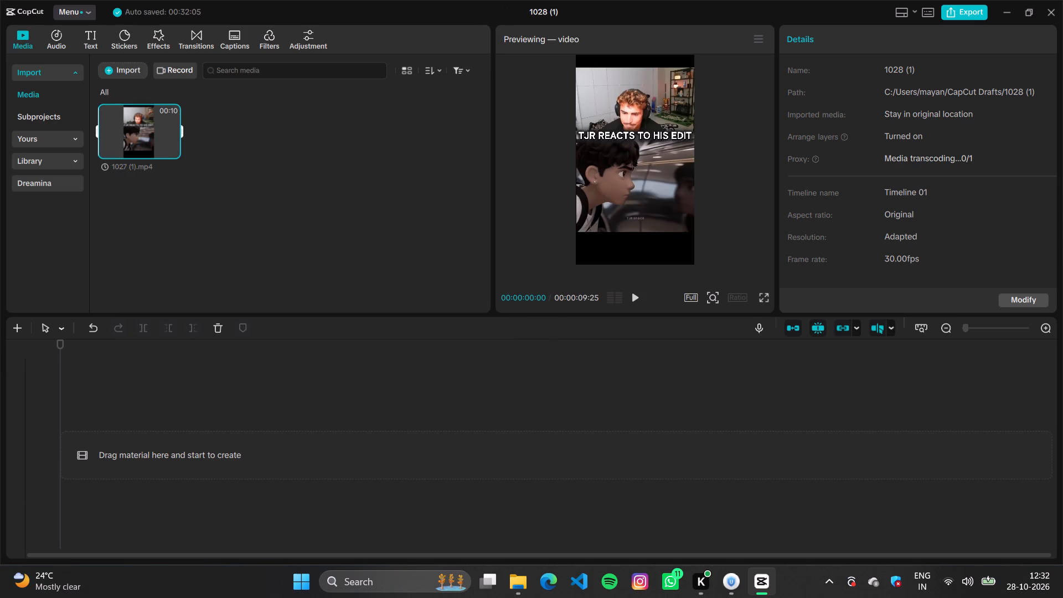
click(171, 151)
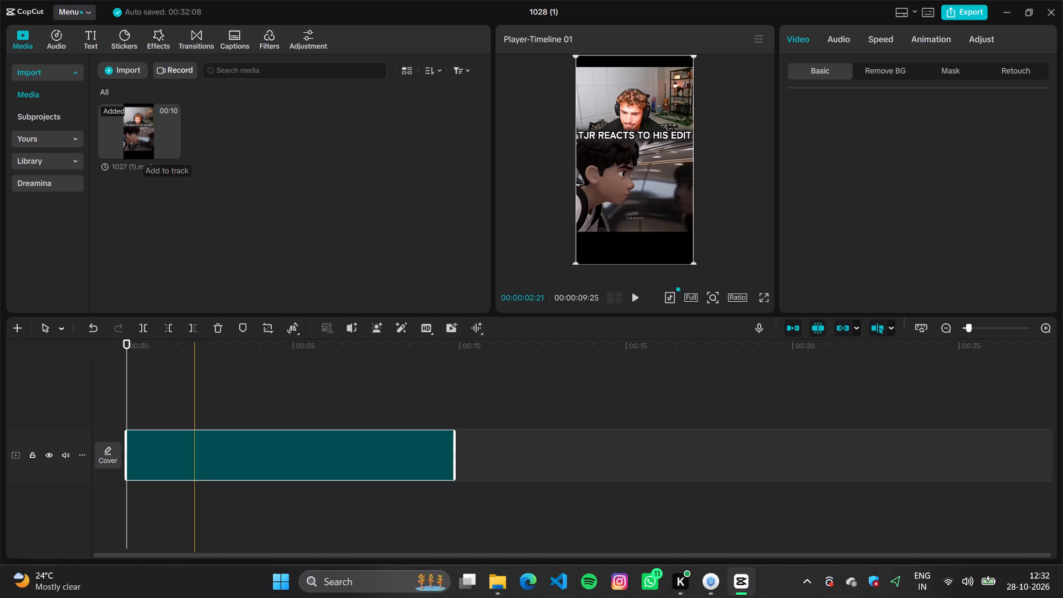
Play back the 1027 (1).mp4 clip on the timeline to review it.
key(space)
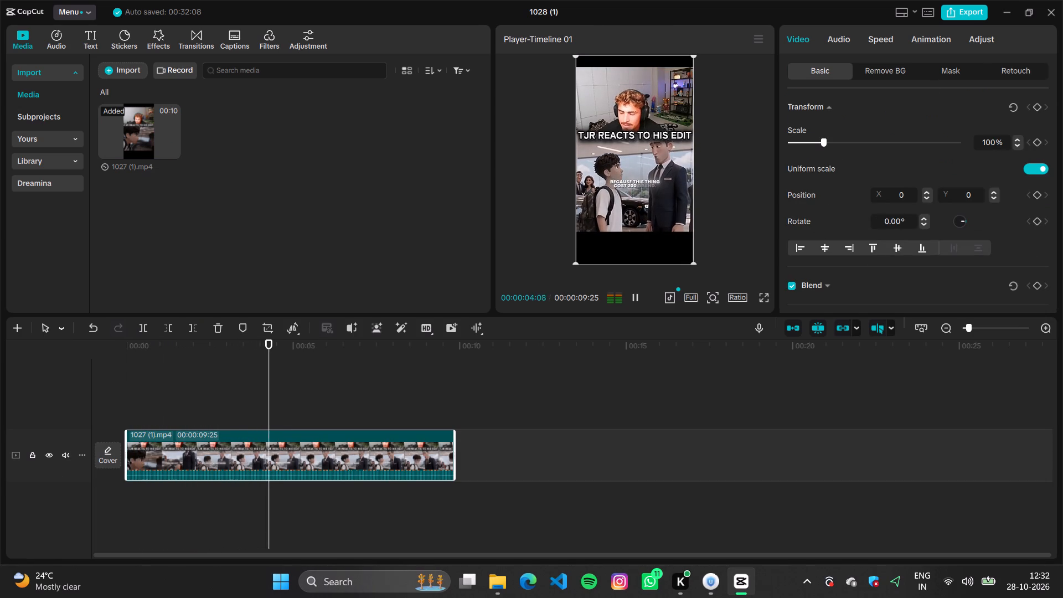
click(33, 91)
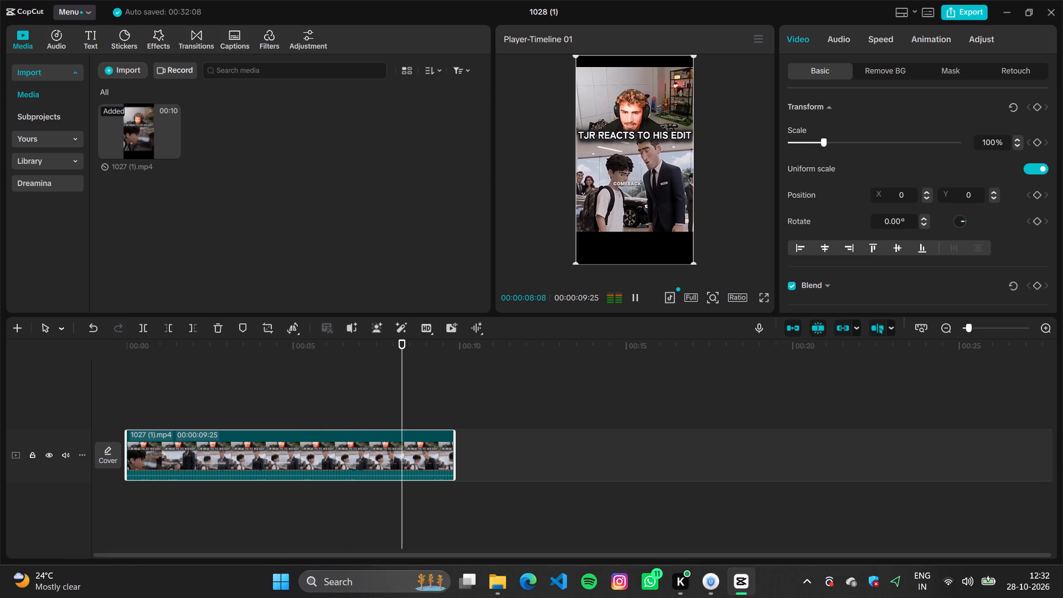
key(space)
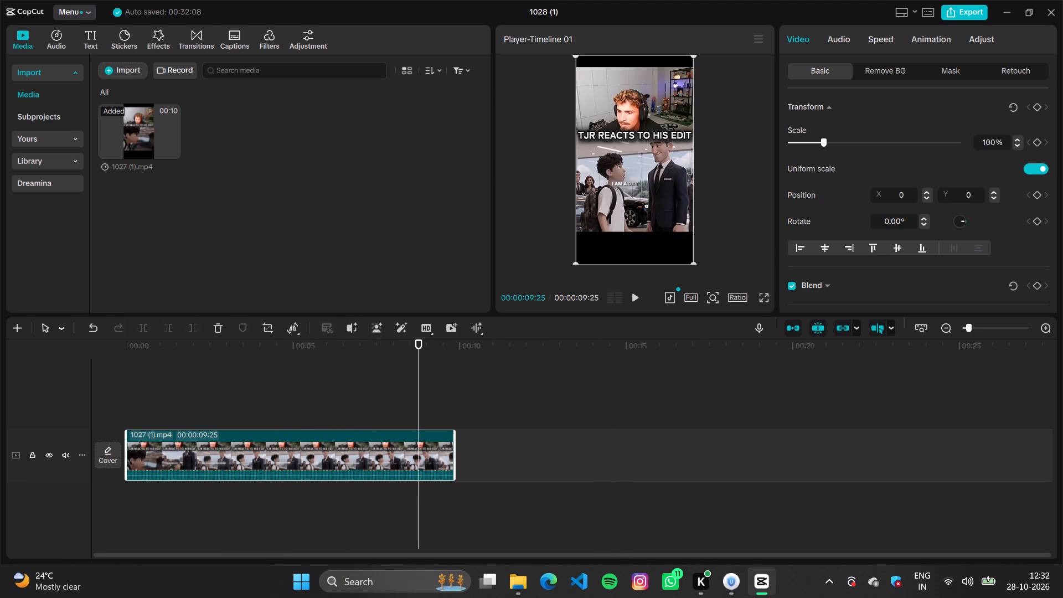
Switch to File Explorer, refresh the Downloads folder and delete the exported video 1027(10).
click(509, 575)
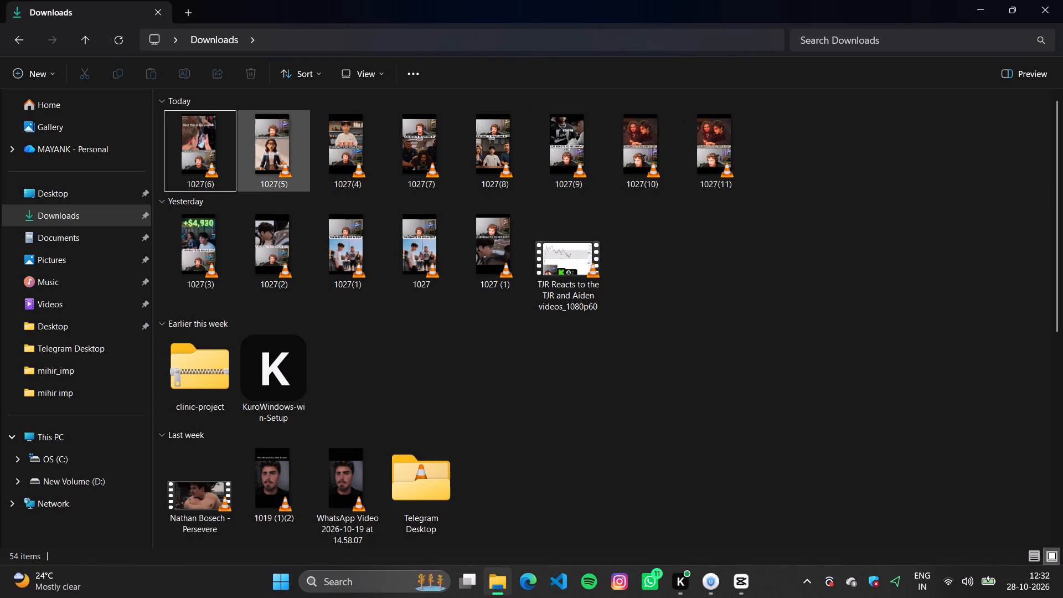
click(118, 43)
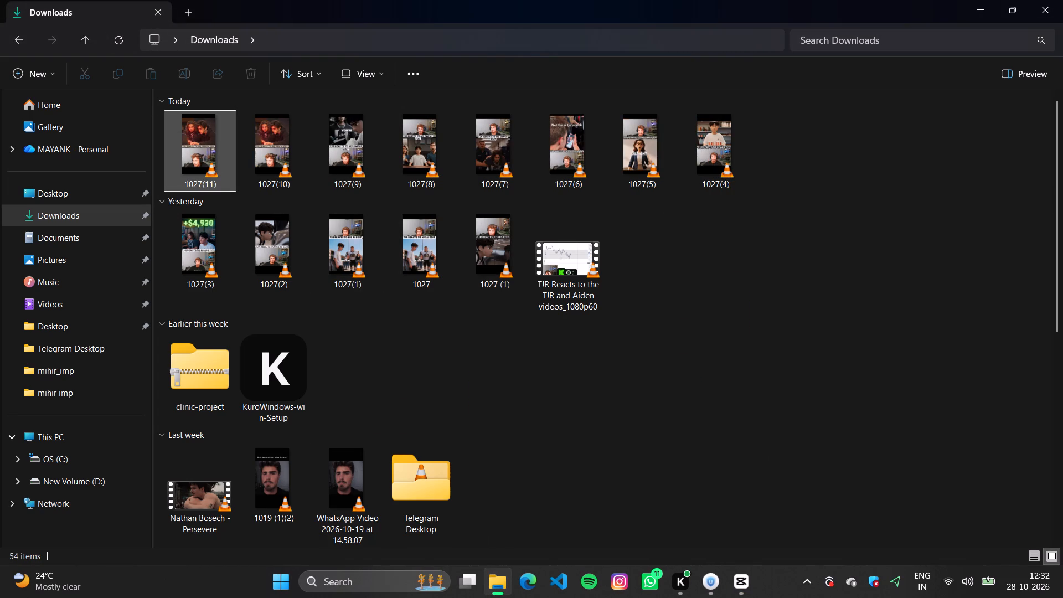
click(265, 157)
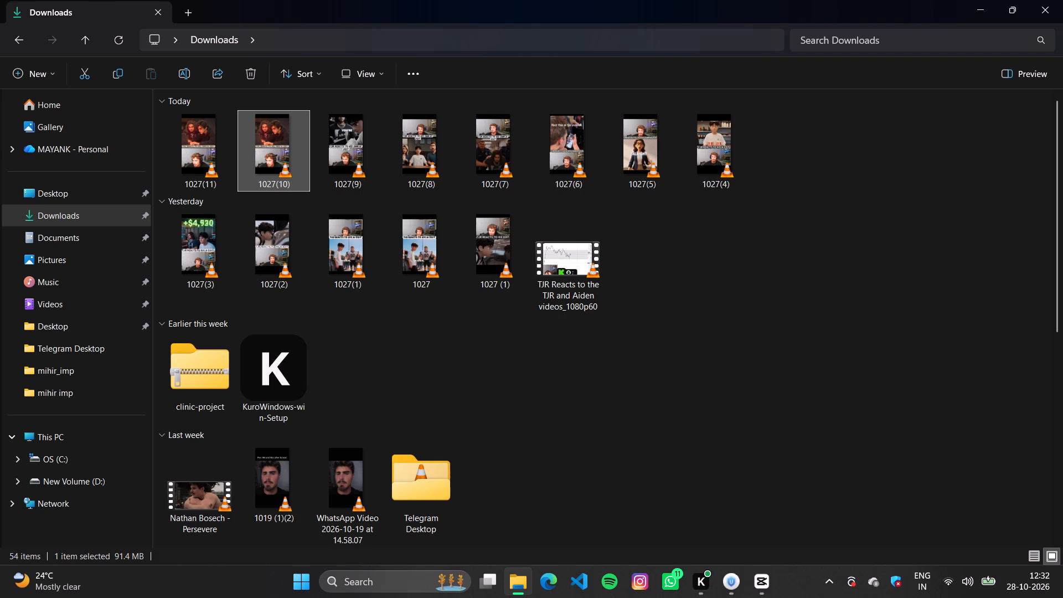
click(256, 76)
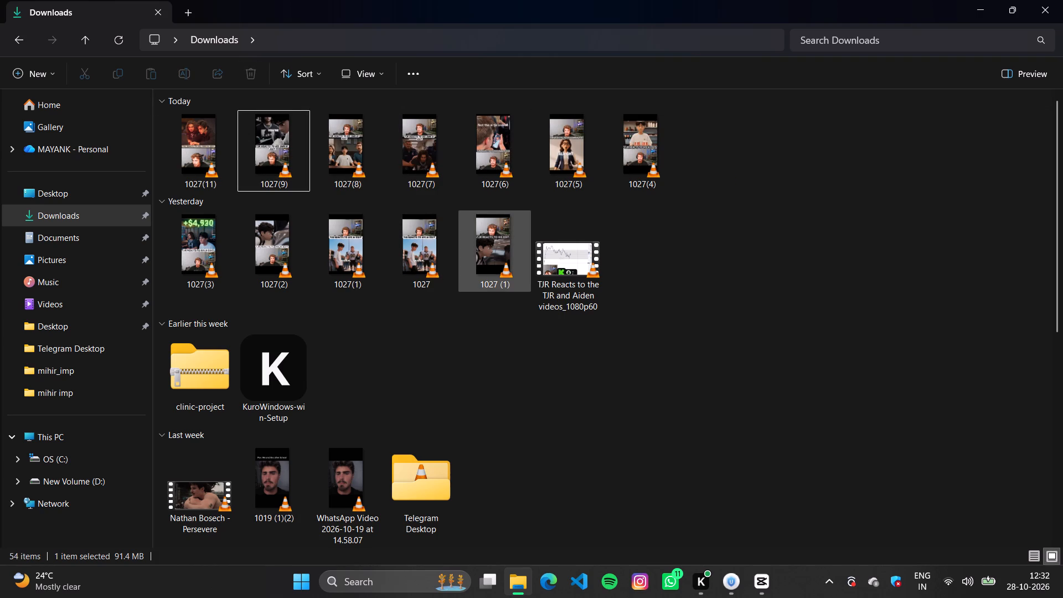
Open the video 1027 from Downloads in VLC and skim through its reaction segments, skipping forward to about 06:13.
click(431, 239)
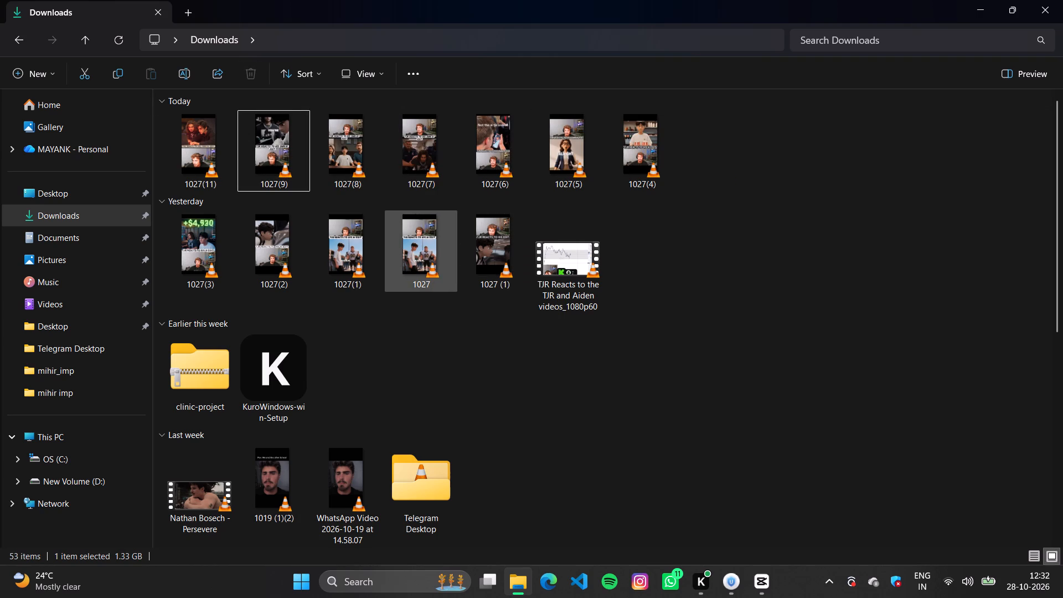
double_click(431, 239)
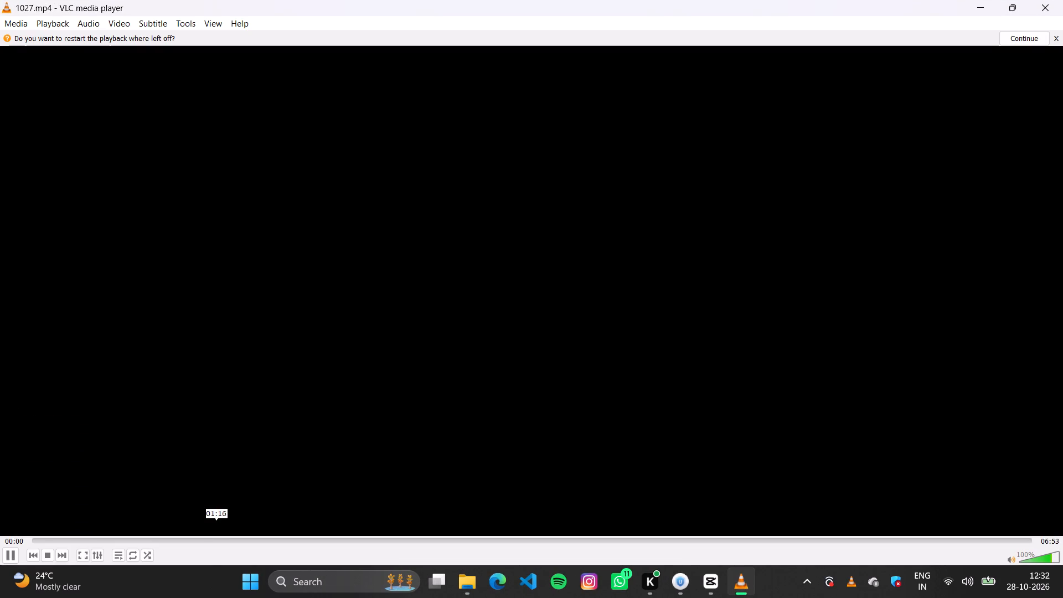
click(216, 535)
click(217, 537)
click(283, 542)
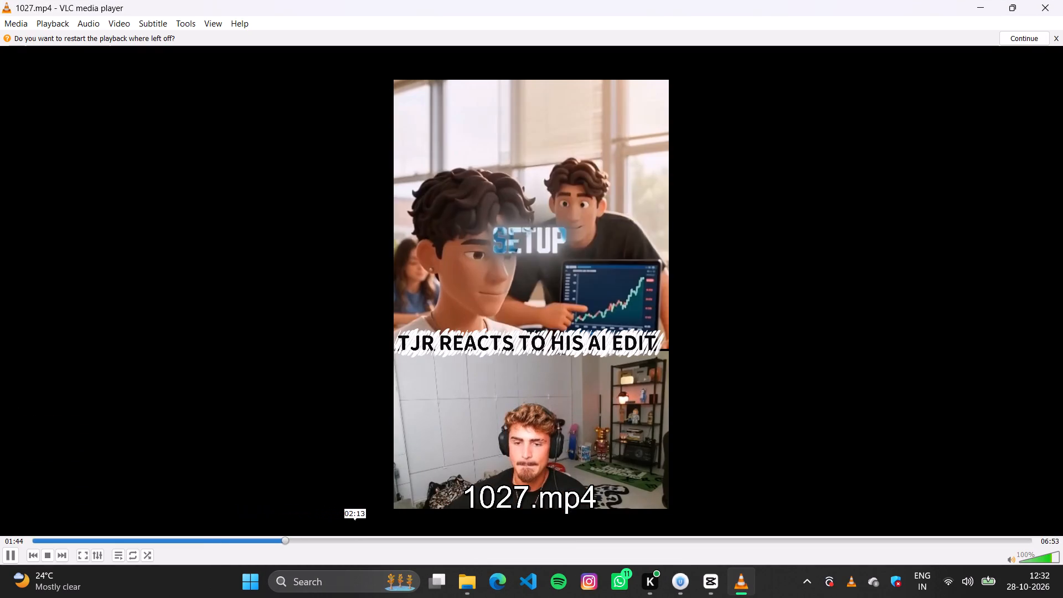
click(411, 544)
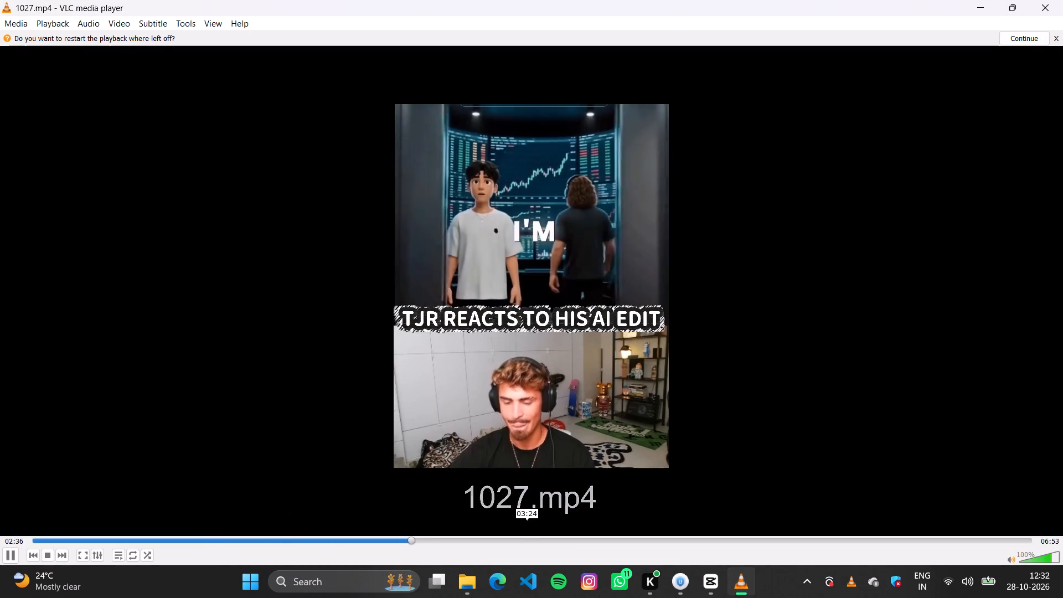
click(528, 541)
click(698, 542)
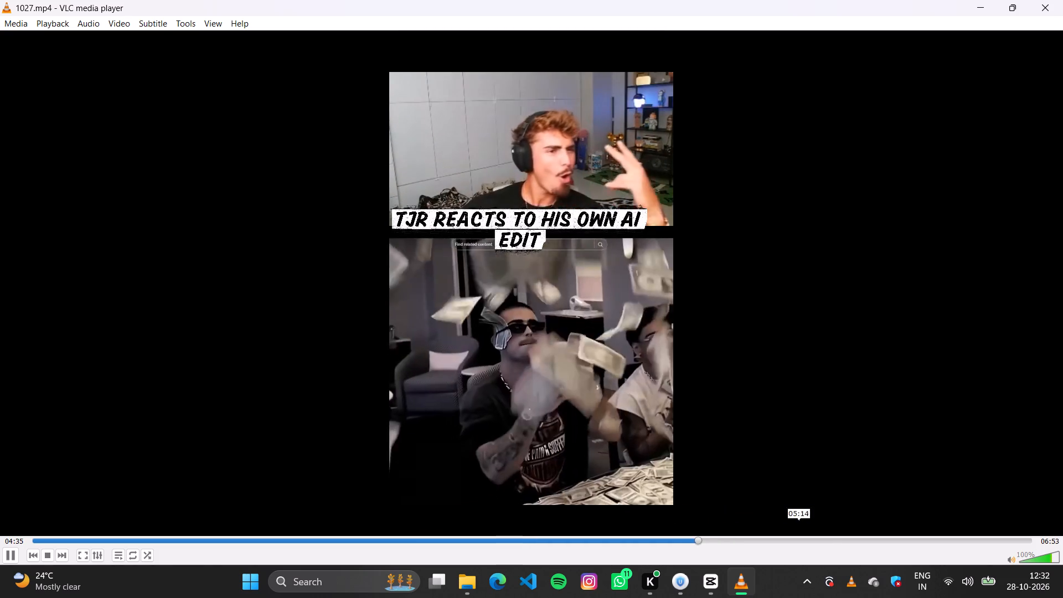
drag(829, 542, 834, 542)
click(938, 540)
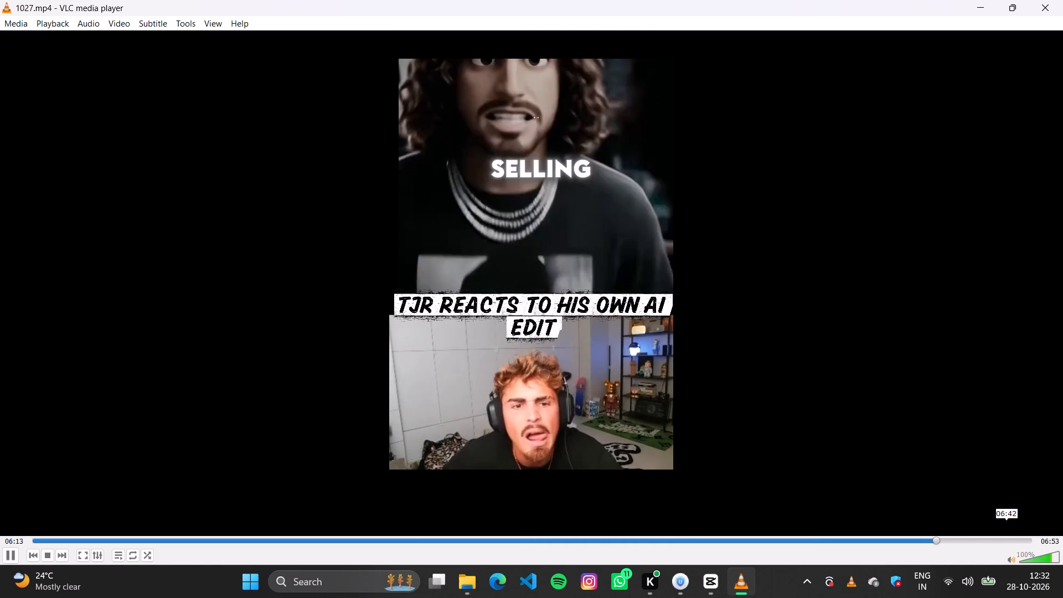
Skip the 1027 video forward to about 06:45 to check its last reaction segment, and close VLC.
click(1012, 539)
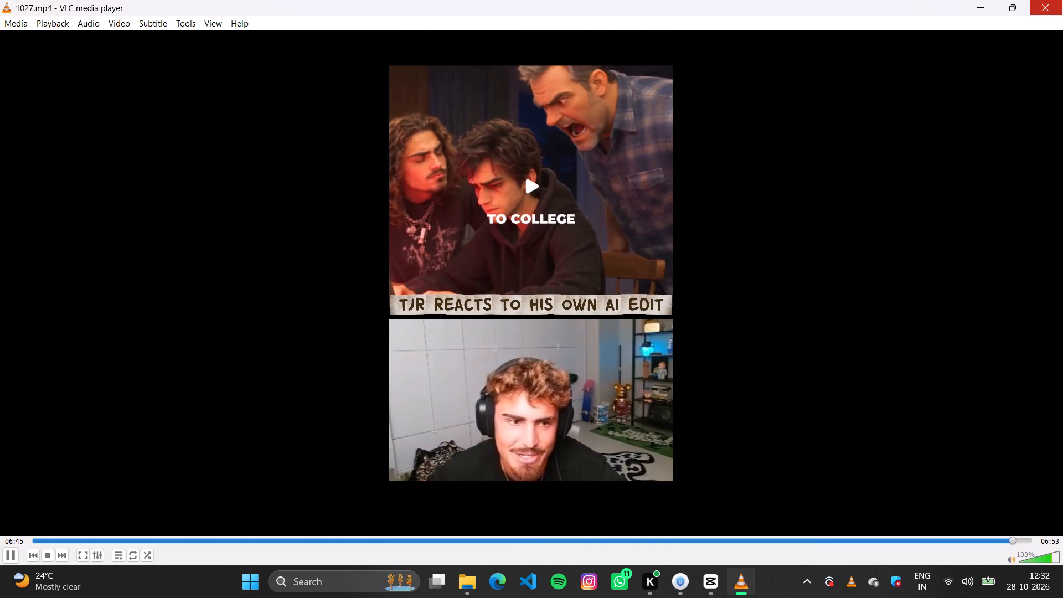
click(1062, 0)
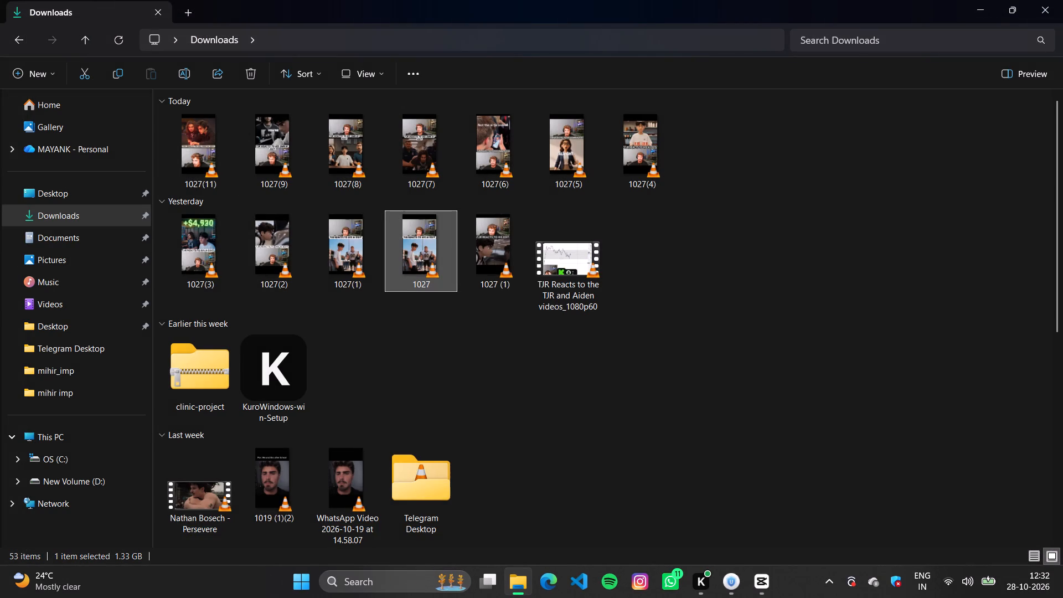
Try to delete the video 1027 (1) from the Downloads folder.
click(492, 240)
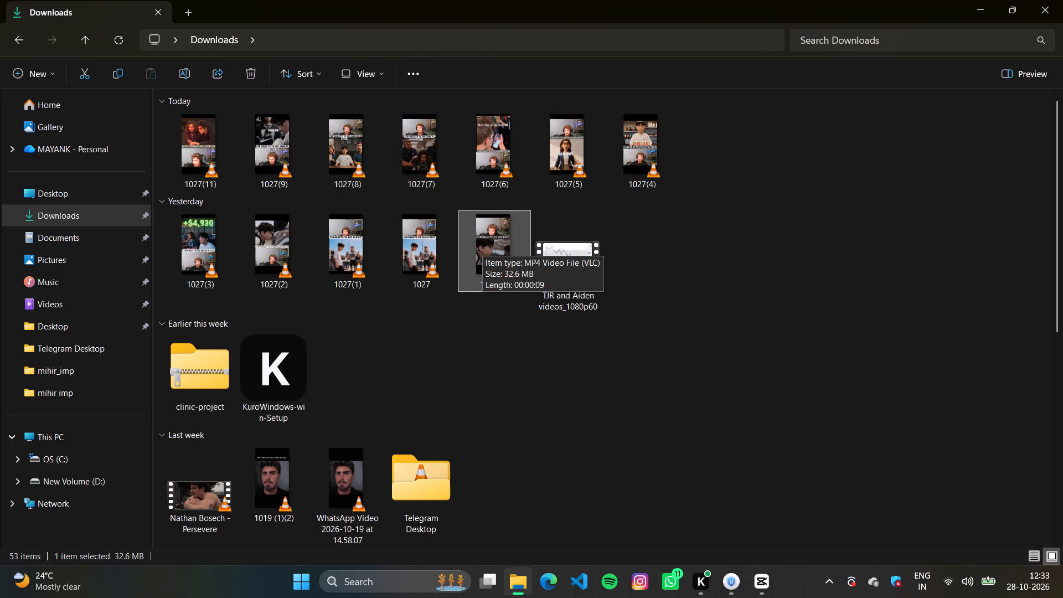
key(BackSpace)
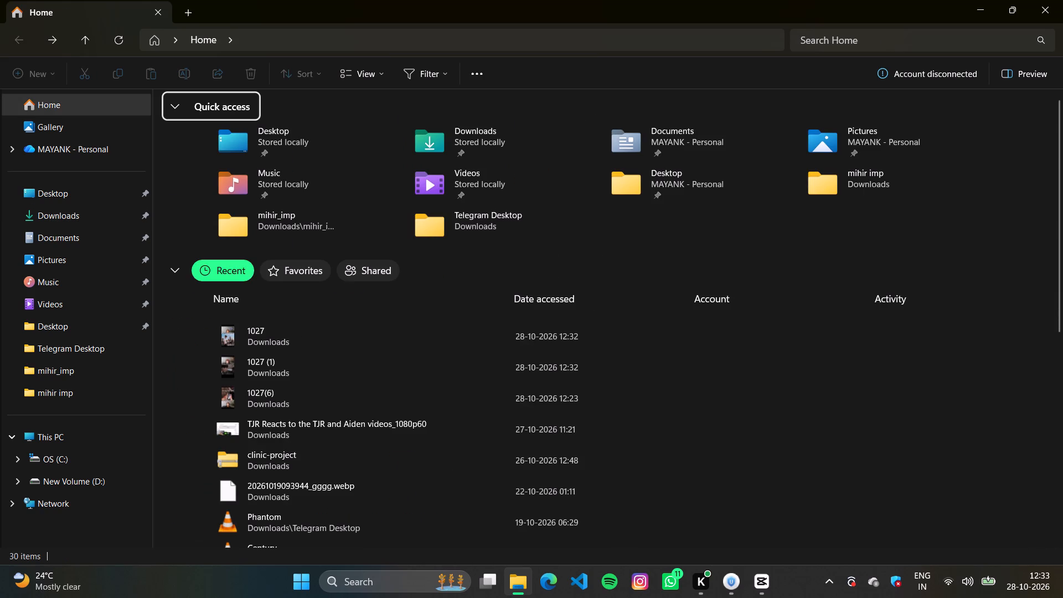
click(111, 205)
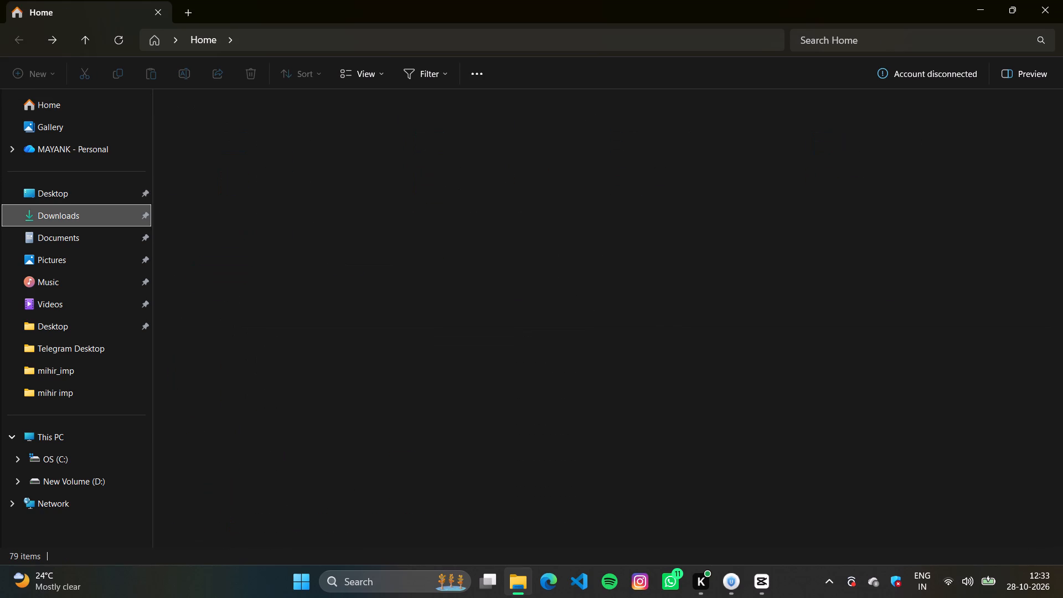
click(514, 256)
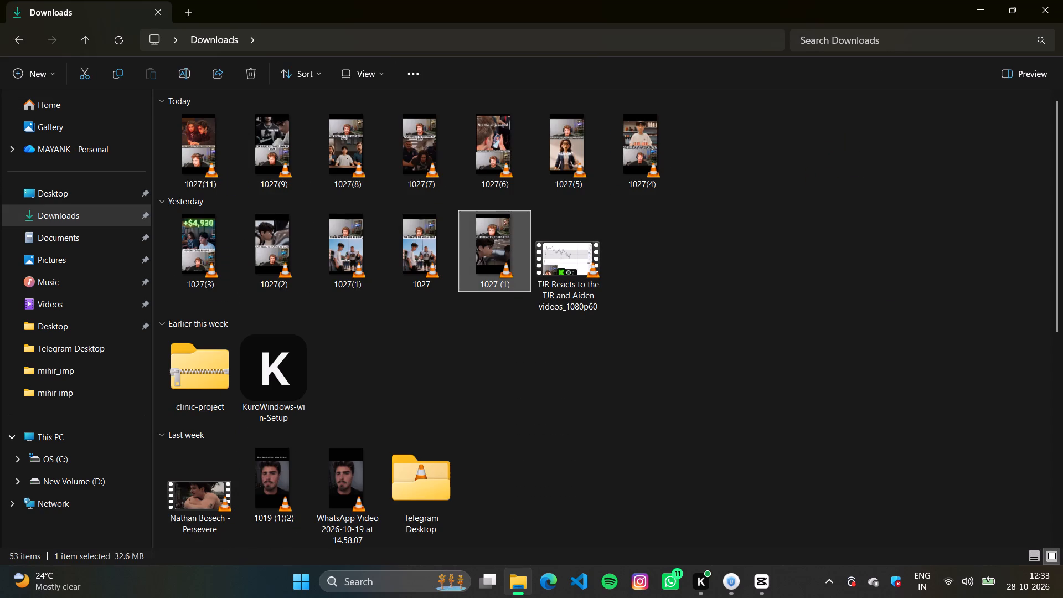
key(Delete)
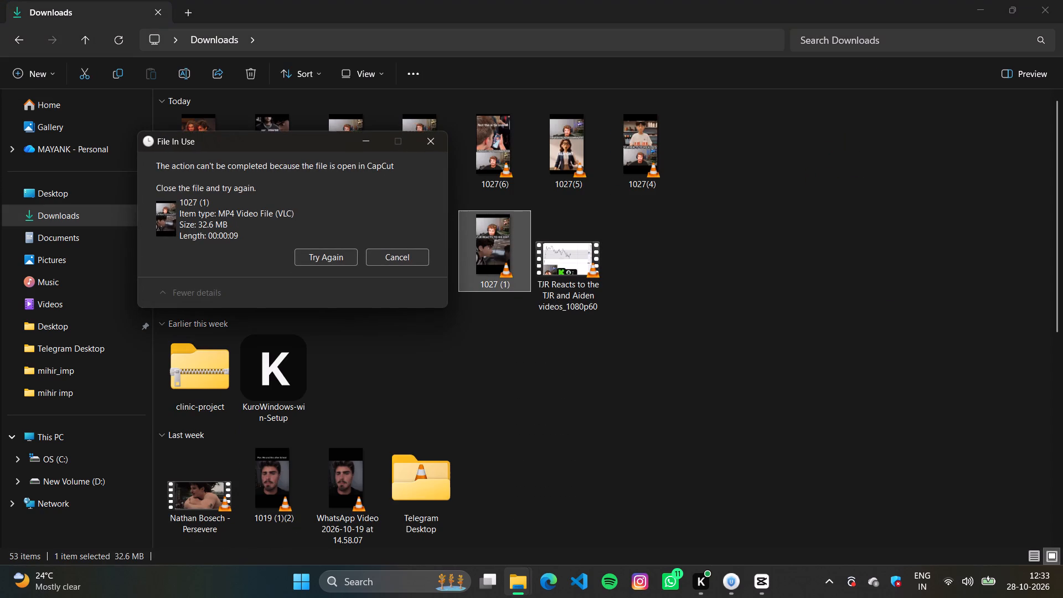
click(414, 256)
Switch to CapCut and close the open project 1028 (1).
click(754, 561)
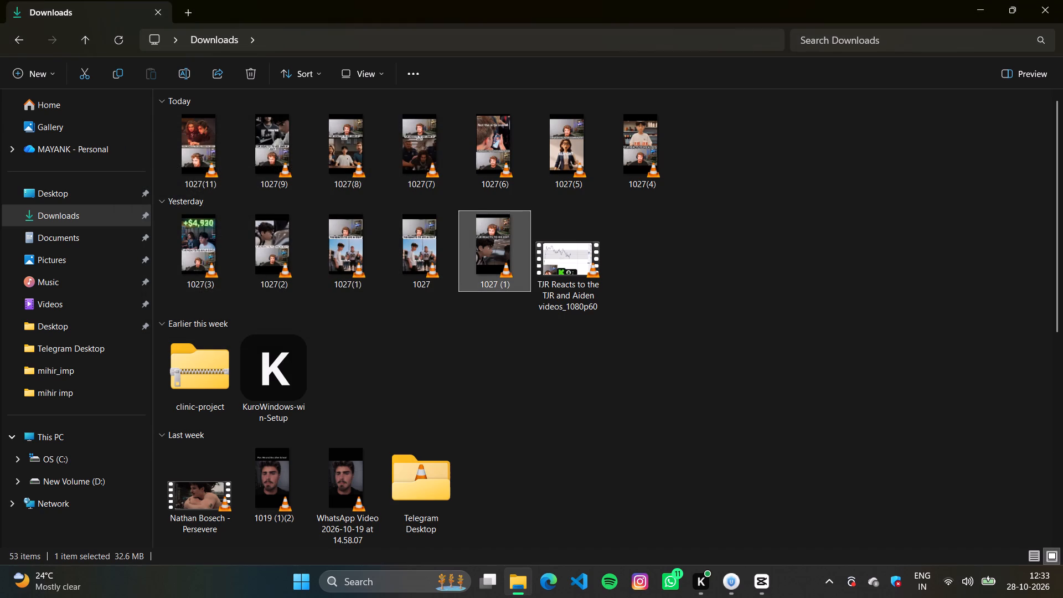
click(766, 591)
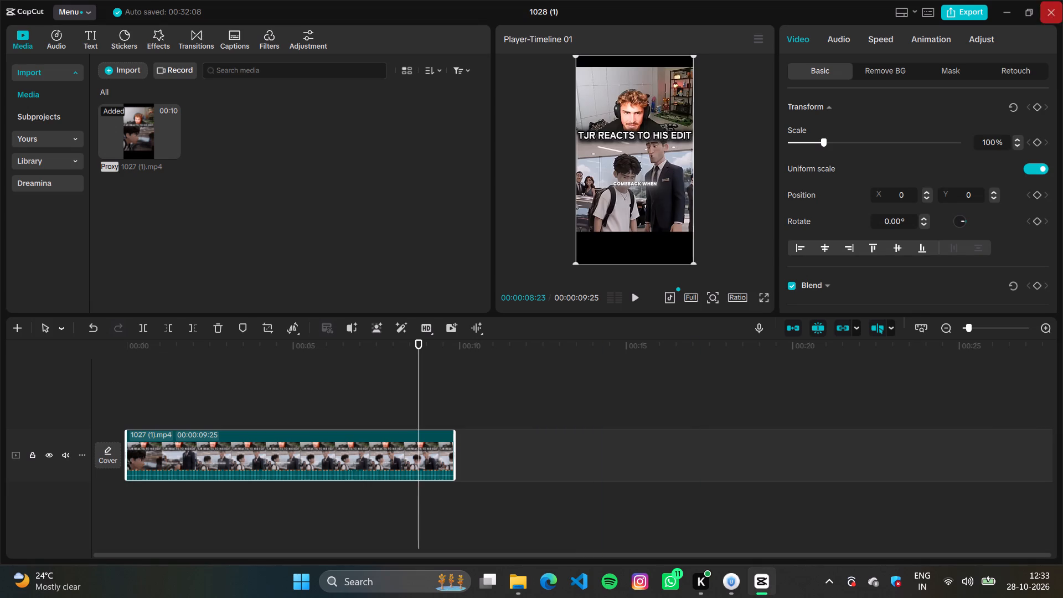
click(1058, 14)
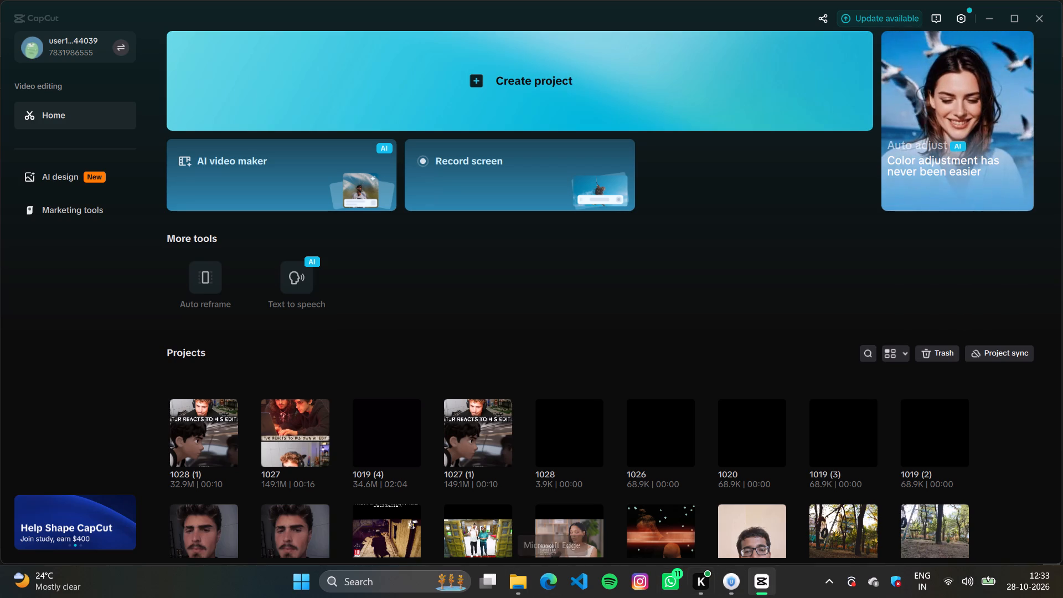
Switch to Urban VPN, disconnect the Ukraine connection and close the VPN window.
click(731, 589)
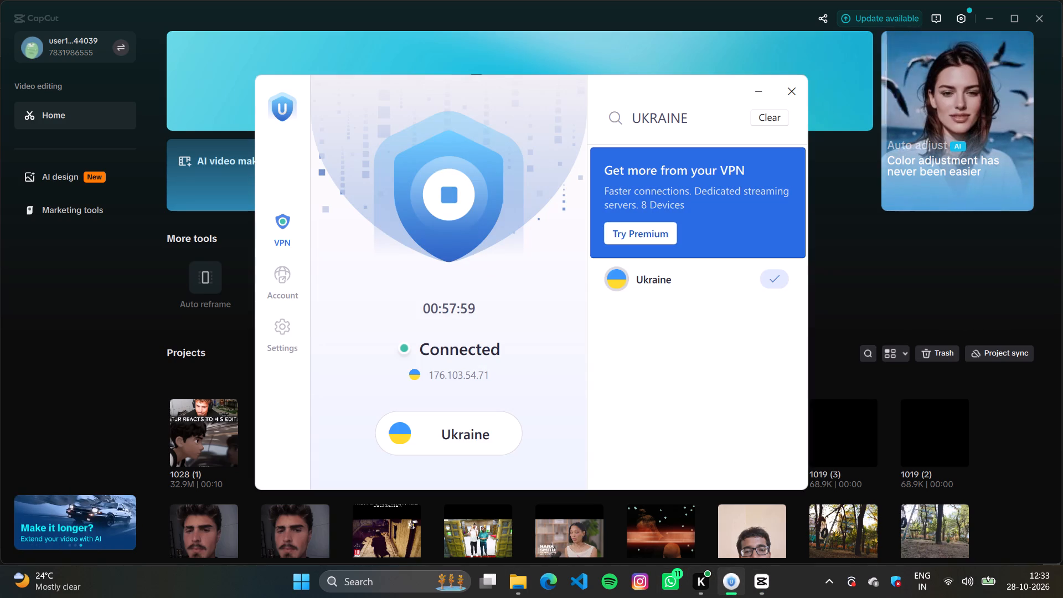
click(444, 184)
click(782, 91)
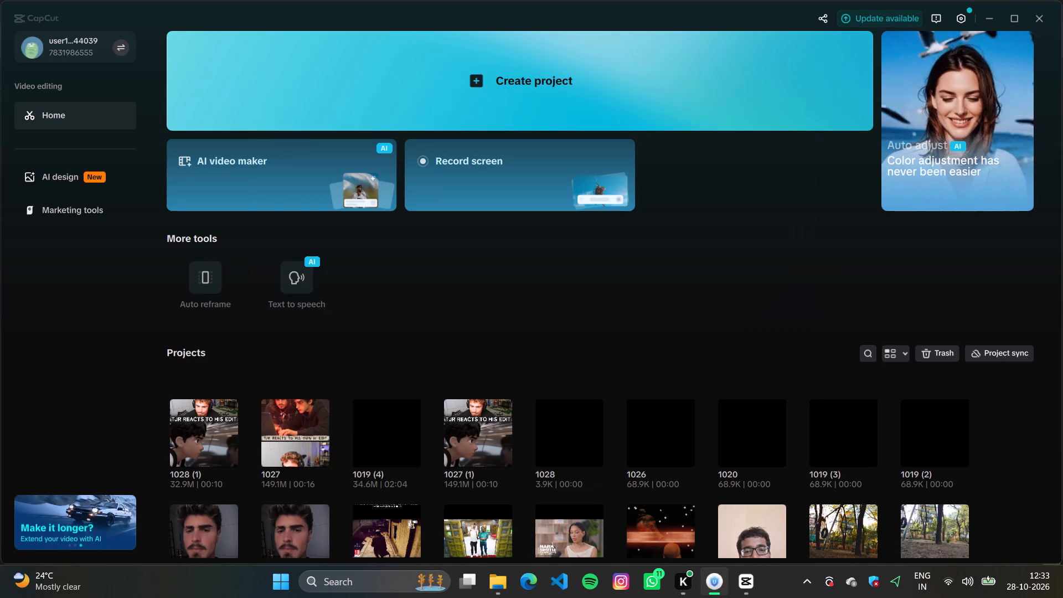
Close CapCut from its home screen.
click(1045, 14)
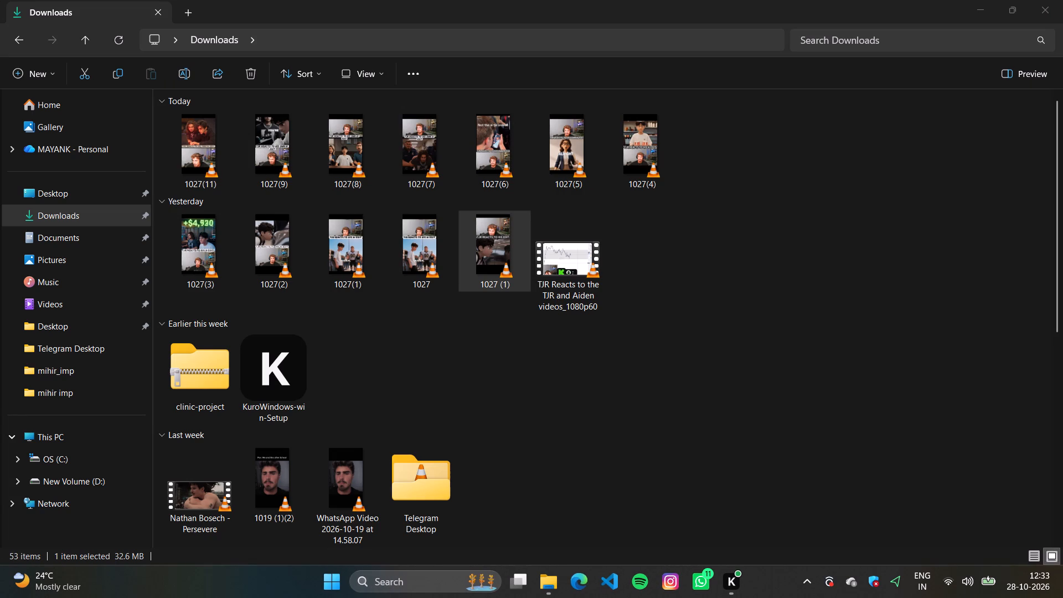